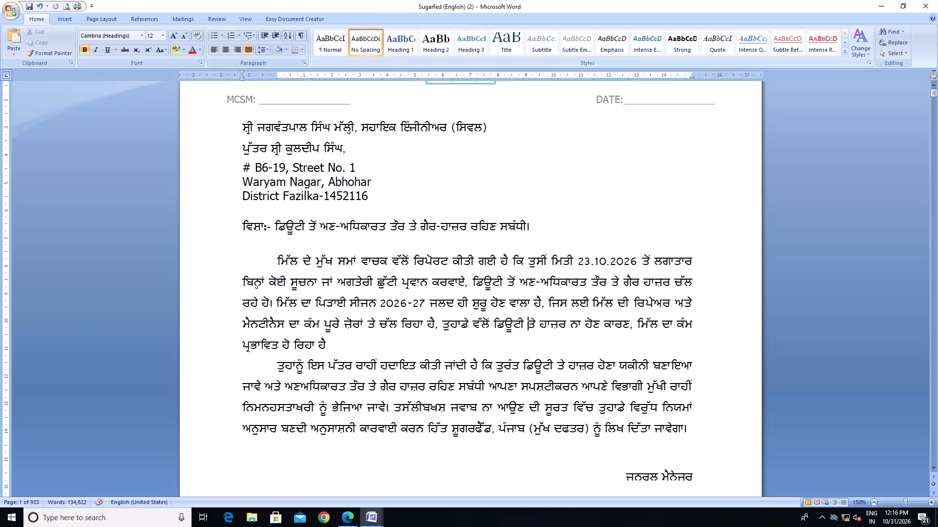
# Close the Sugarfed (English) (2) document window.
pyautogui.click(933, 0)
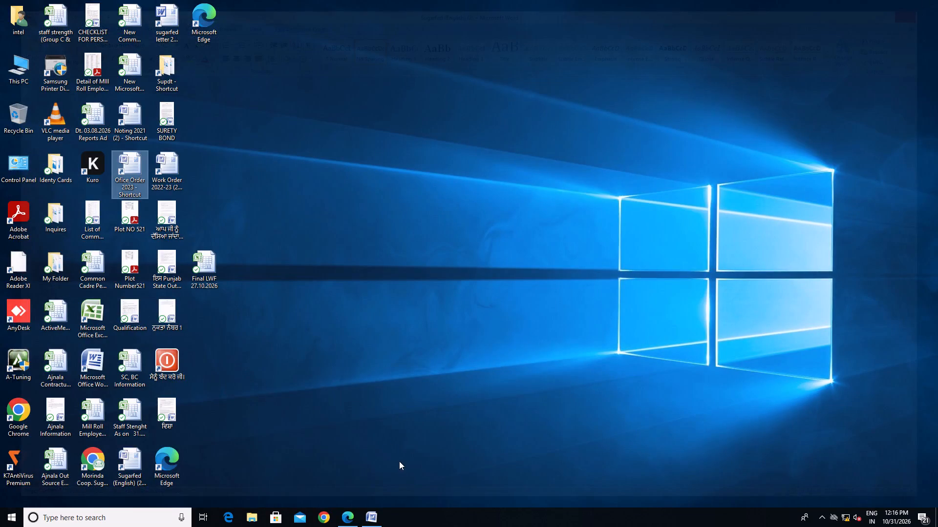
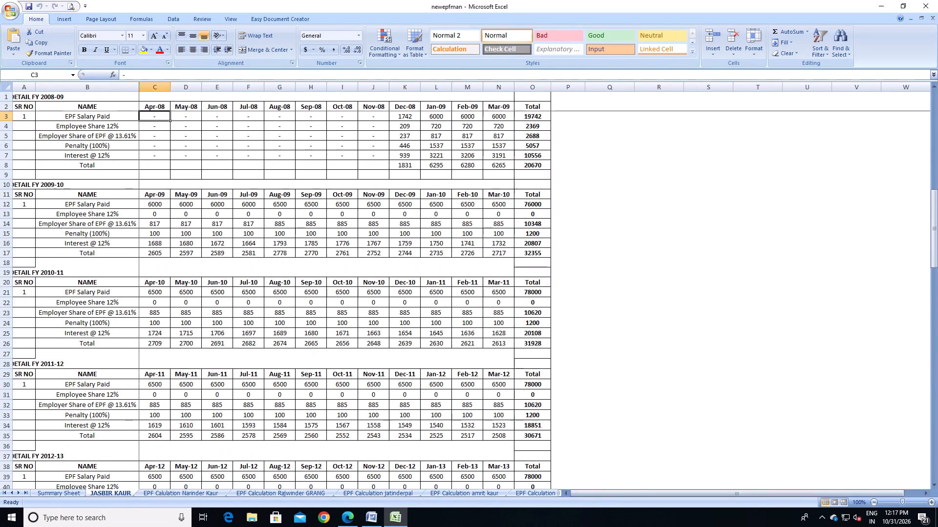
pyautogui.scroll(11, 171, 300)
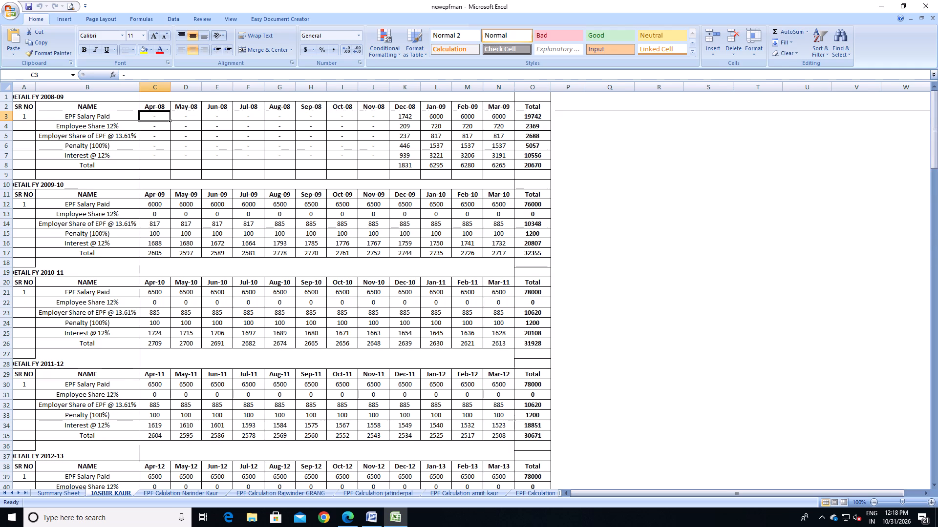
# Look over the employee's yearly EPF tables from FY 2008-09 through FY 2021-22.
pyautogui.scroll(-20, 347, 268)
pyautogui.scroll(-20, 347, 268)
pyautogui.scroll(-1, 347, 268)
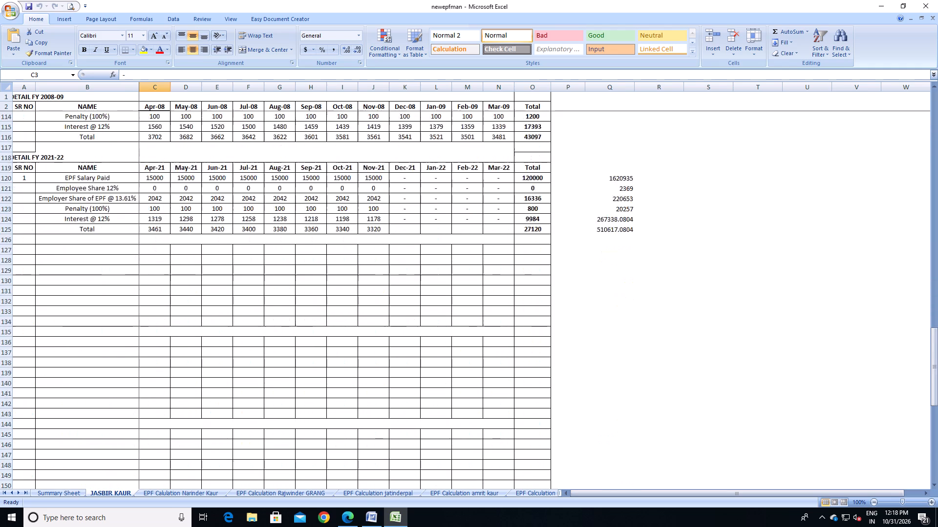
pyautogui.scroll(-2, 352, 283)
pyautogui.scroll(7, 352, 283)
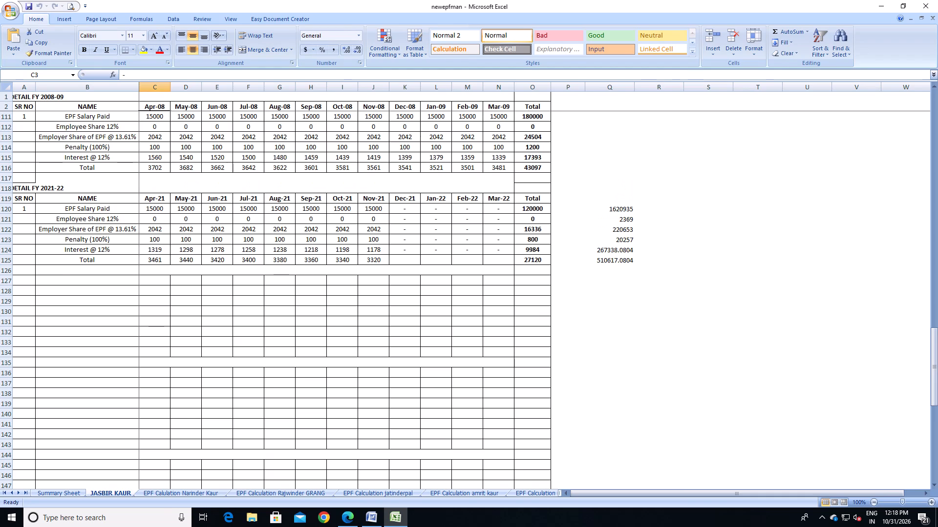
pyautogui.hotkey('ctrl', 'Home')
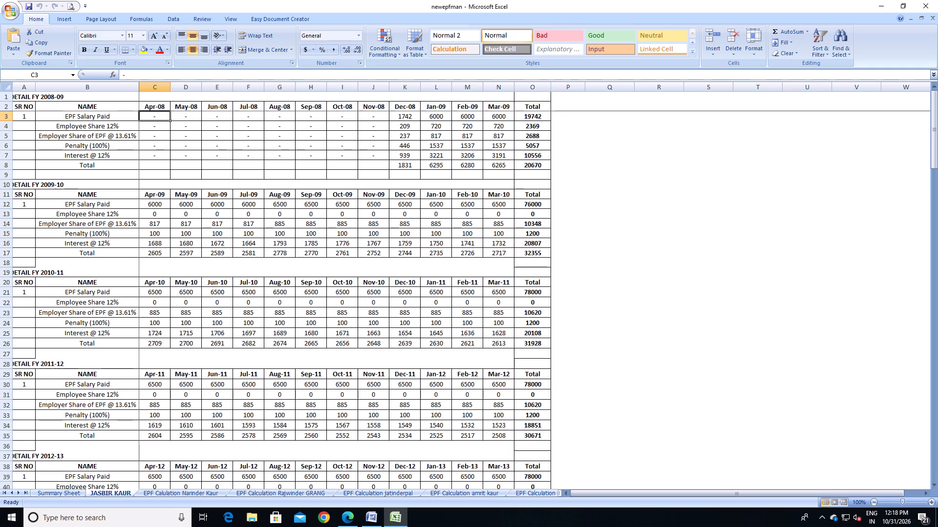
pyautogui.scroll(4, 466, 154)
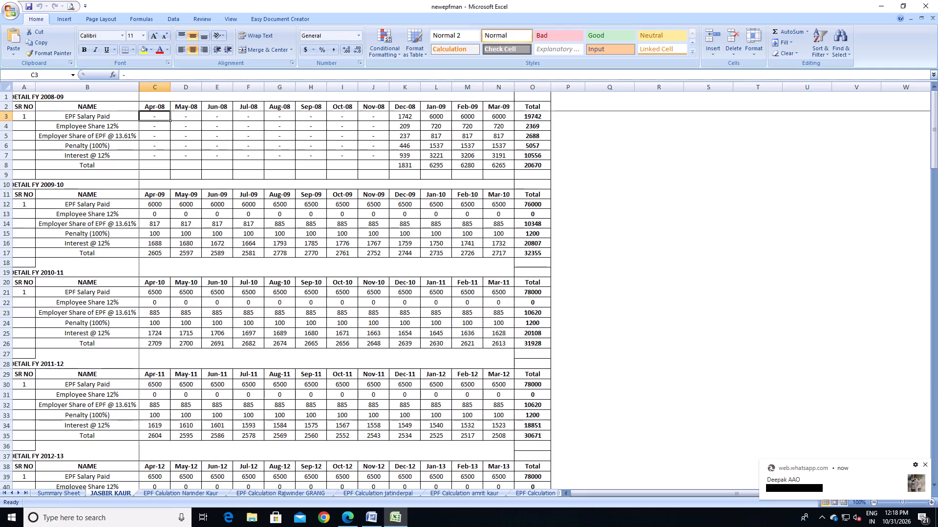
pyautogui.scroll(4, 217, 205)
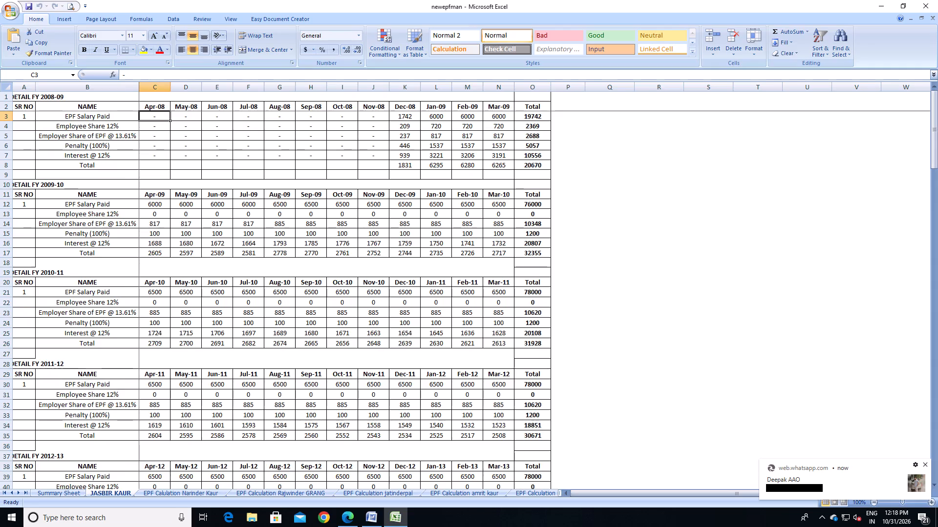
# Examine the monthly EPF Salary Paid figures for FY 2009-10, comparing April to July with August to March.
pyautogui.moveTo(154, 206); pyautogui.dragTo(291, 207)
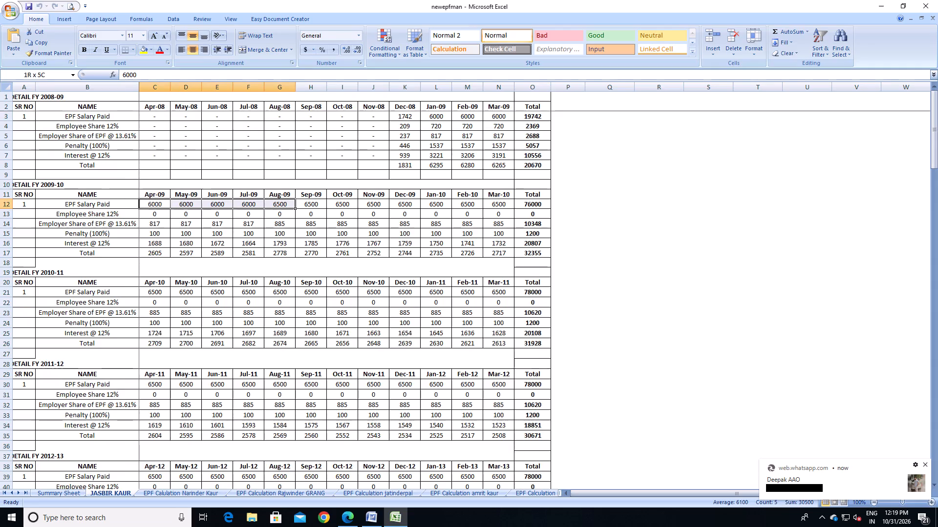
pyautogui.moveTo(291, 207); pyautogui.dragTo(255, 206)
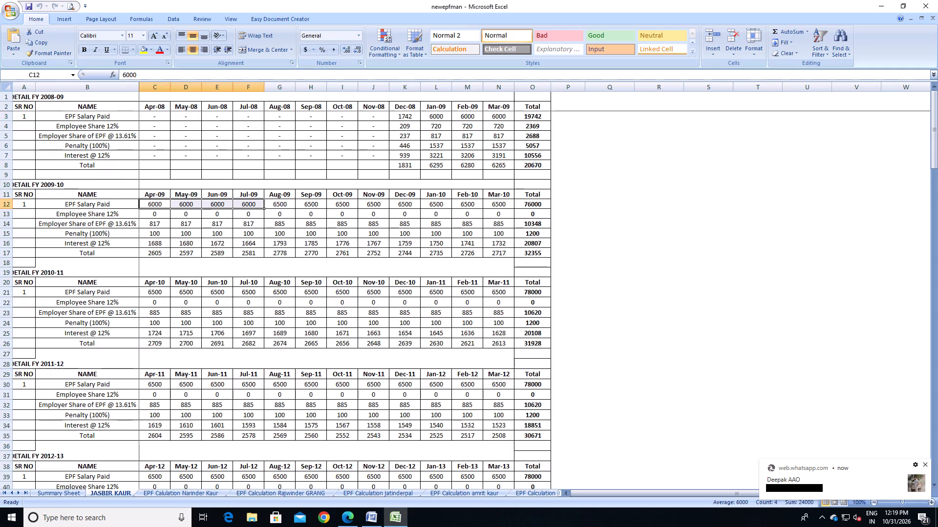
pyautogui.moveTo(156, 206); pyautogui.dragTo(250, 206)
pyautogui.moveTo(283, 207); pyautogui.dragTo(450, 206)
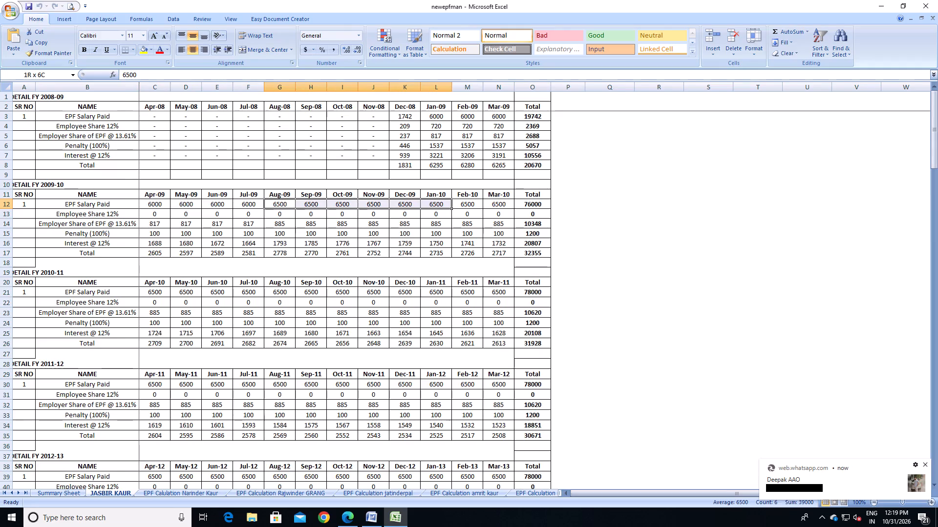
pyautogui.moveTo(450, 206); pyautogui.dragTo(492, 203)
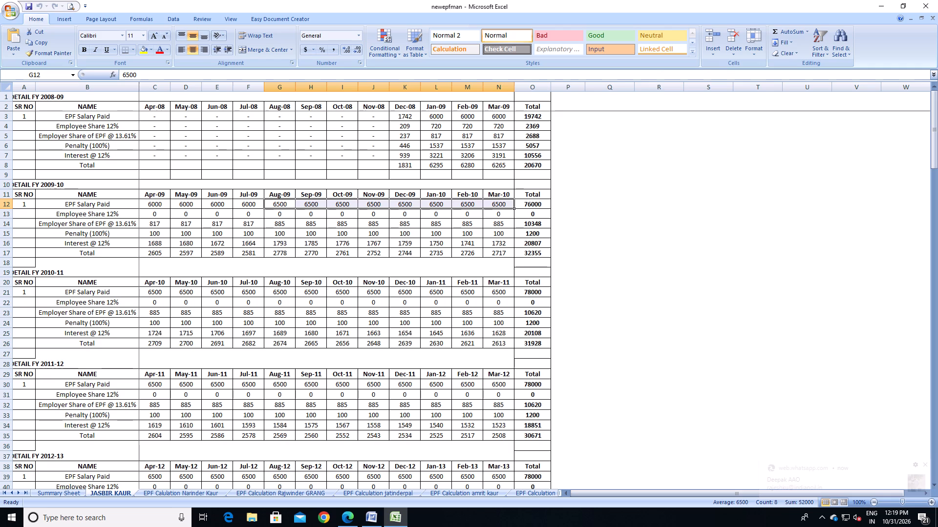
pyautogui.click(607, 247)
pyautogui.moveTo(155, 204); pyautogui.dragTo(491, 205)
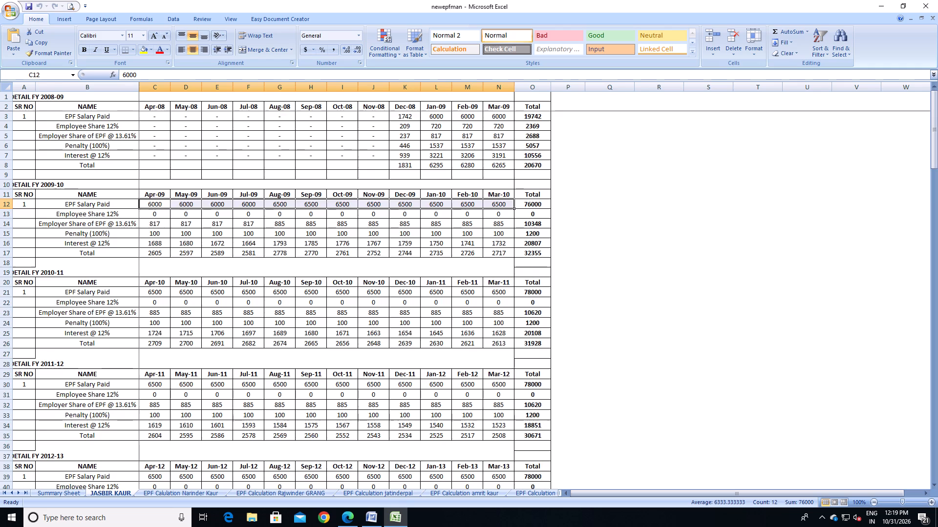
# Review how the monthly EPF Salary Paid figures develop across the yearly tables after FY 2009-10.
pyautogui.scroll(-5, 318, 304)
pyautogui.scroll(-20, 318, 304)
pyautogui.scroll(-5, 318, 304)
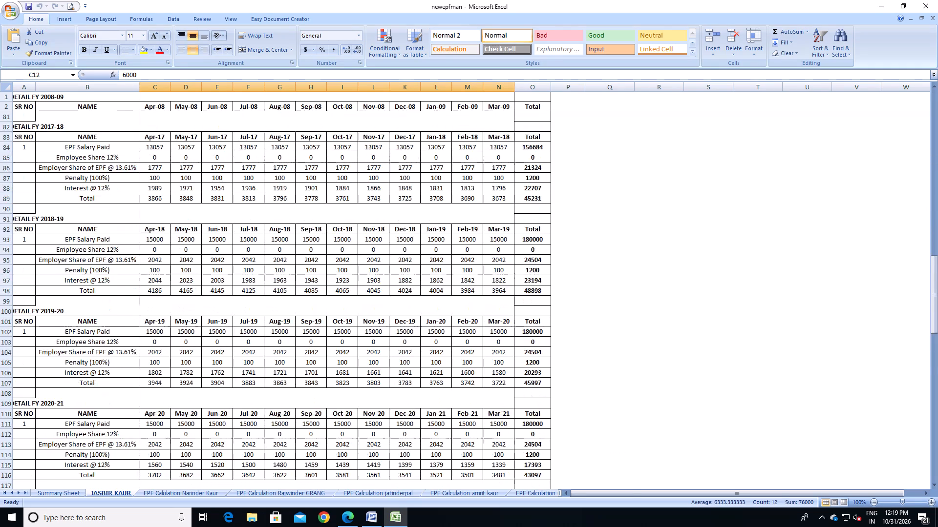
pyautogui.scroll(-2, 318, 304)
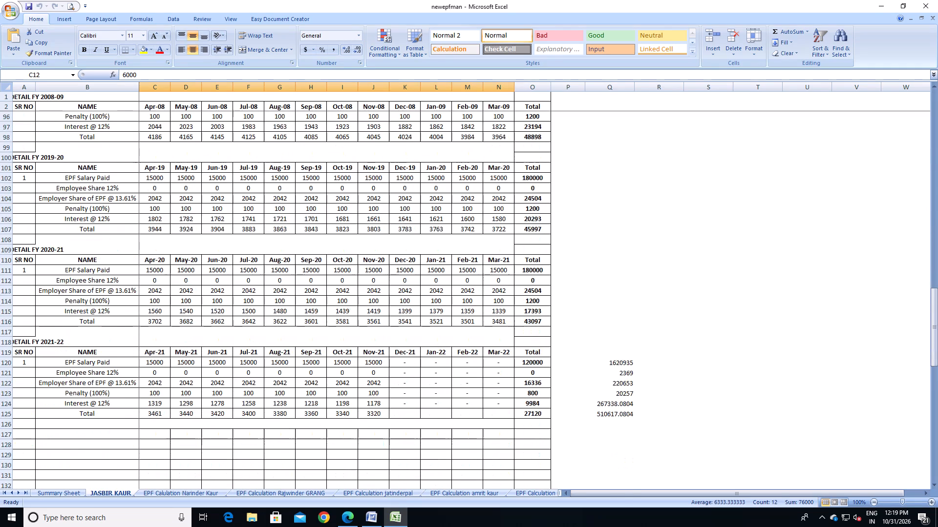
pyautogui.scroll(20, 318, 304)
pyautogui.scroll(20, 318, 304)
pyautogui.scroll(1, 318, 304)
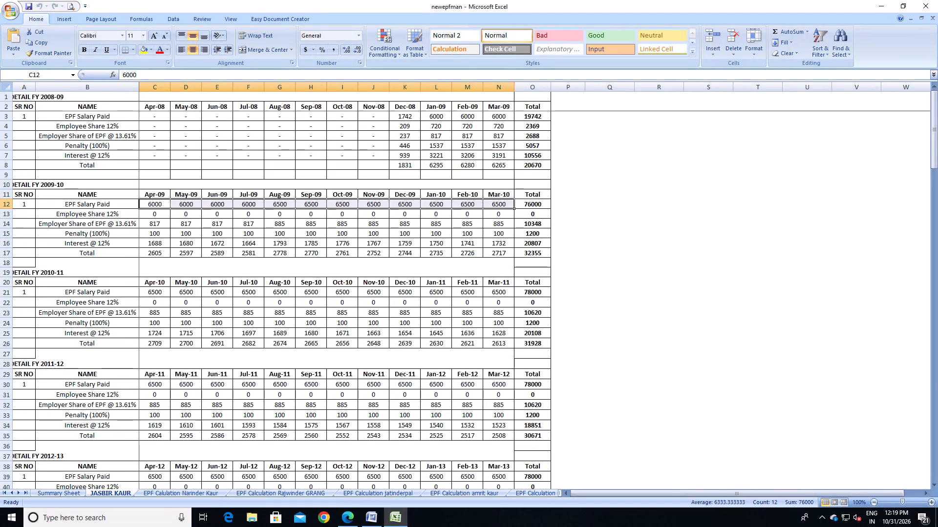
pyautogui.click(349, 205)
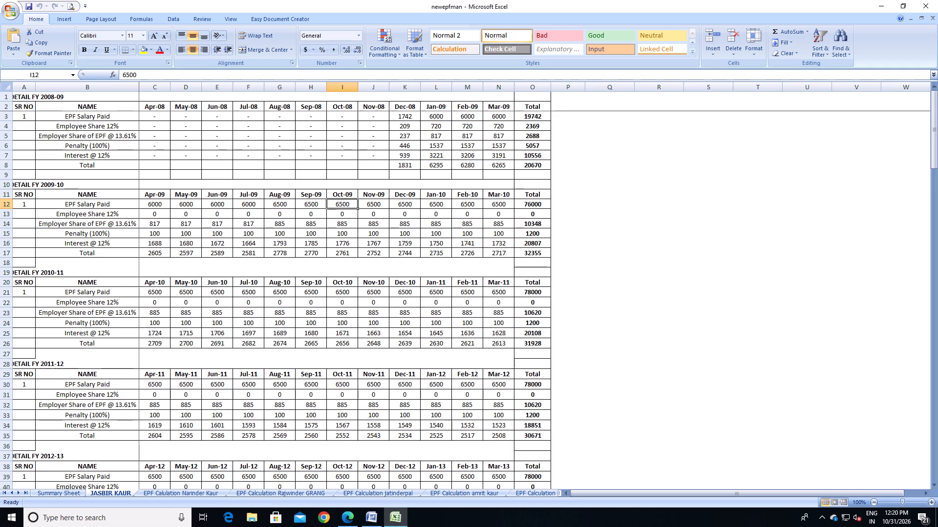
pyautogui.scroll(-8, 634, 268)
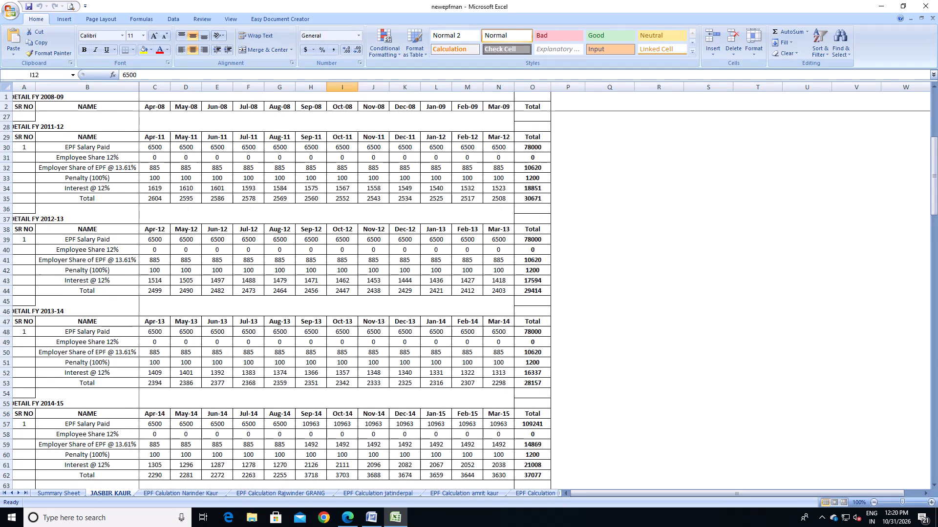
pyautogui.scroll(-2, 513, 370)
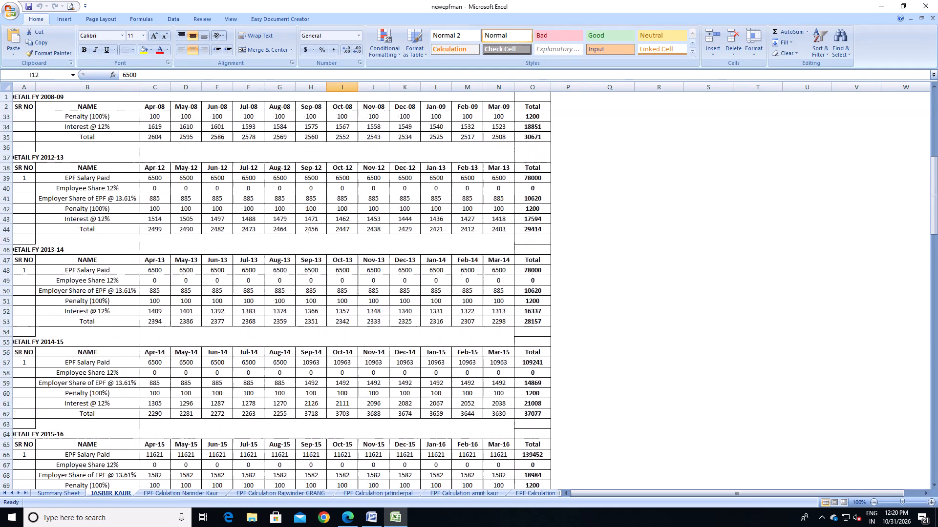
pyautogui.scroll(-1, 513, 370)
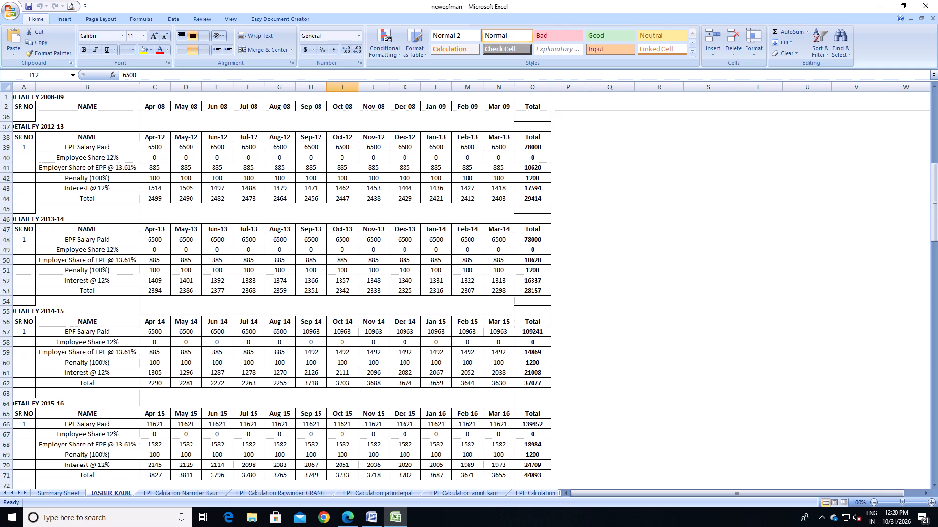
pyautogui.scroll(-2, 675, 341)
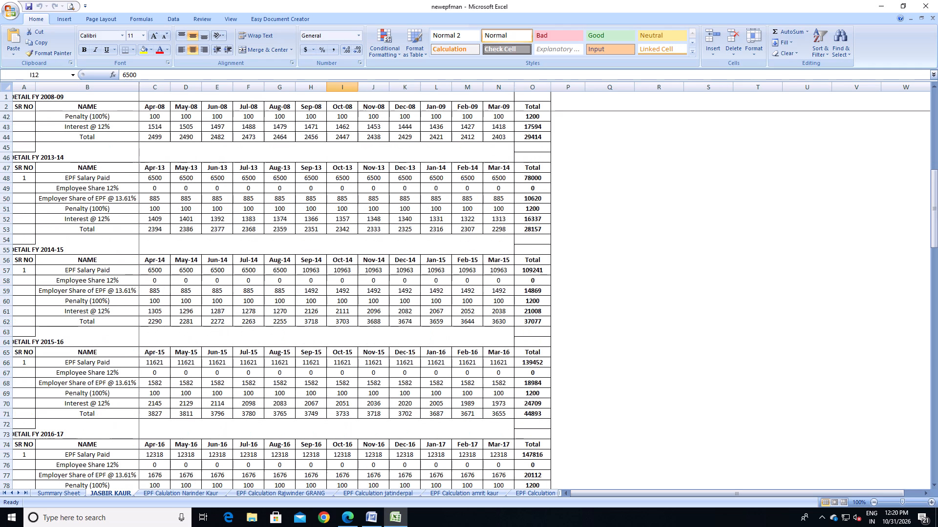
pyautogui.scroll(-2, 675, 341)
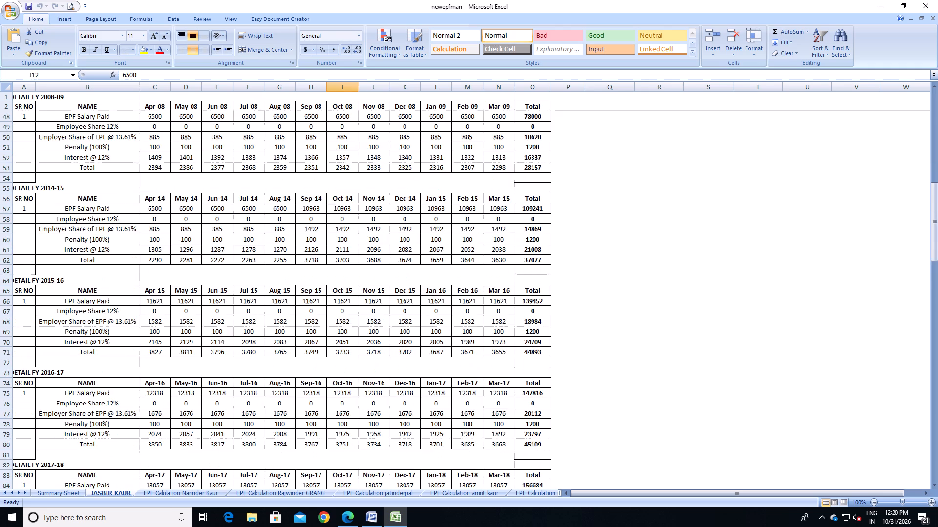
pyautogui.scroll(-2, 675, 341)
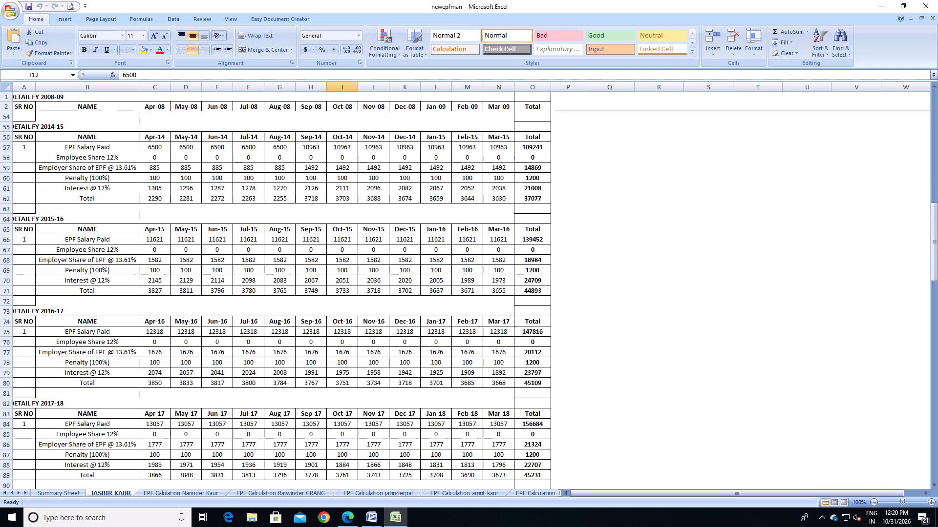
pyautogui.scroll(-1, 675, 341)
pyautogui.scroll(4, 675, 341)
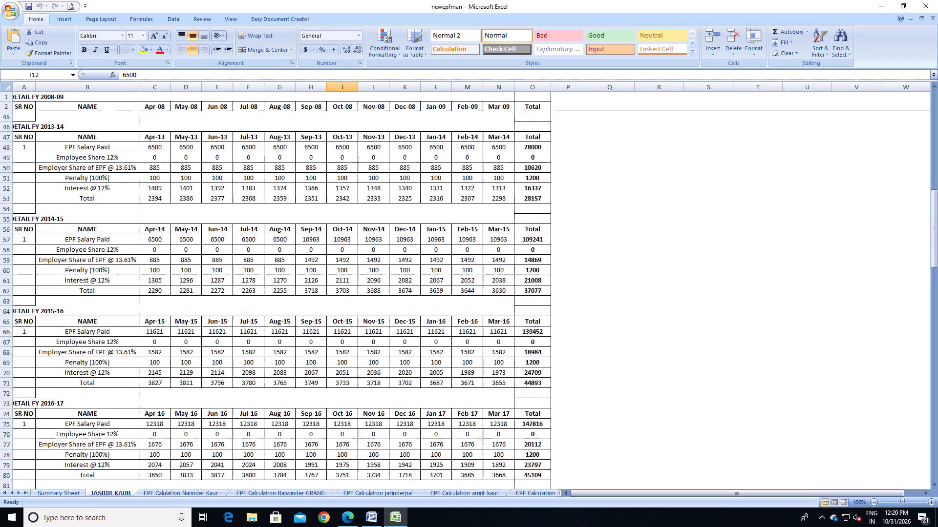
pyautogui.scroll(7, 675, 341)
pyautogui.scroll(14, 675, 341)
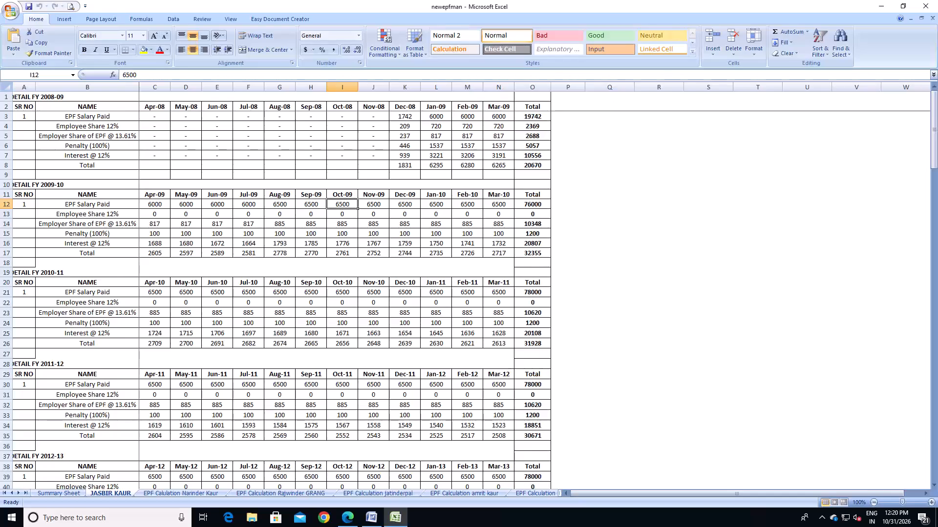
# In P57, beside the FY 2014-15 EPF Salary Paid total, enter =H57-G57 to subtract the Aug-14 salary from the Sep-14 salary.
pyautogui.scroll(-5, 681, 327)
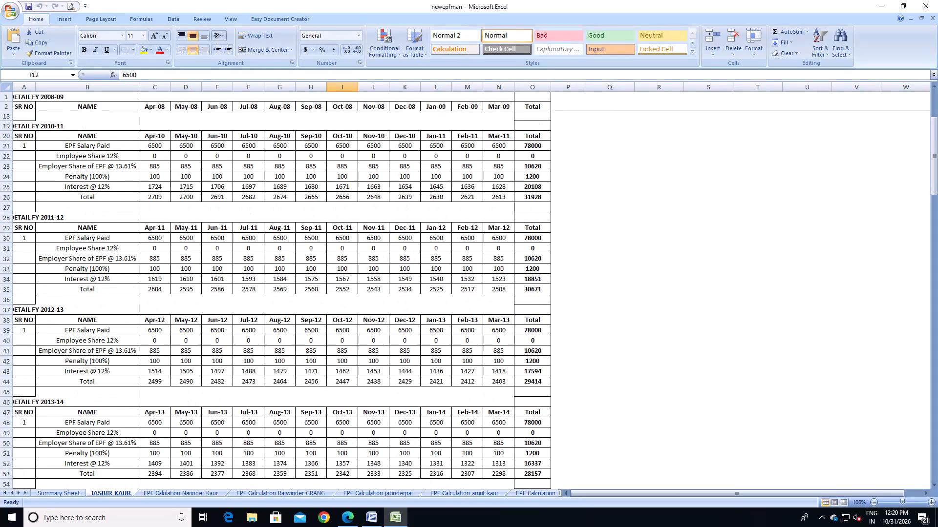
pyautogui.scroll(-4, 681, 327)
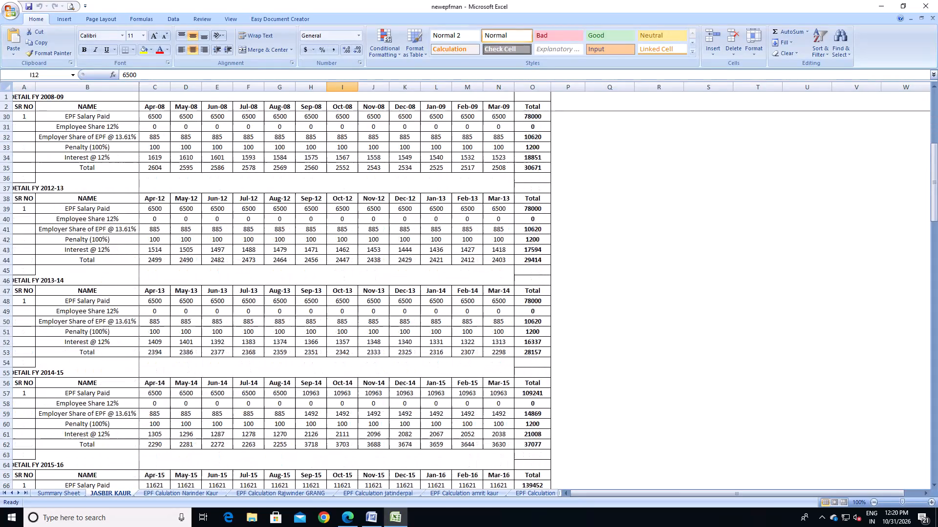
pyautogui.scroll(-2, 680, 327)
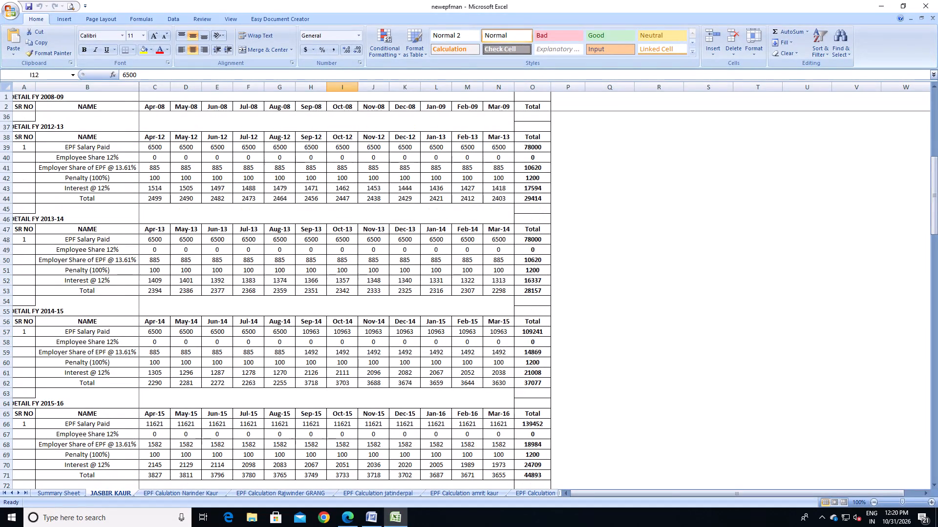
pyautogui.click(313, 331)
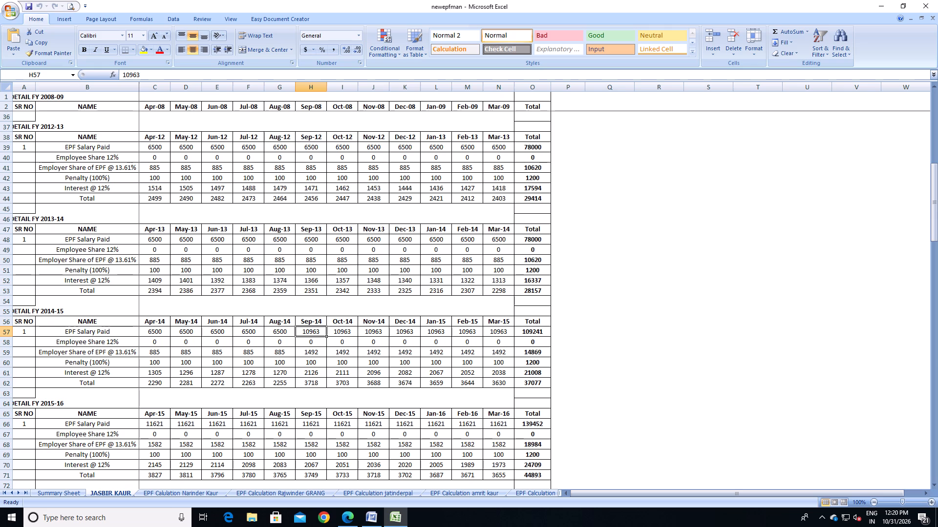
pyautogui.press('Right')
pyautogui.press('Right')
pyautogui.press('Right')
pyautogui.press('Right')
pyautogui.press('Right')
pyautogui.press('Right')
pyautogui.press('Right')
pyautogui.press('Right')
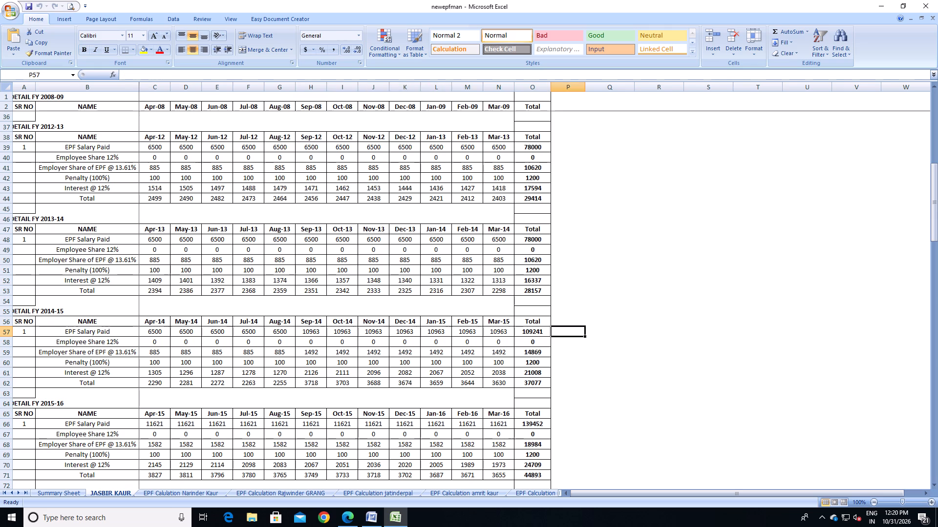
pyautogui.press('=')
pyautogui.press('Left')
pyautogui.press('Left')
pyautogui.press('Left')
pyautogui.press('Left')
pyautogui.press('Left')
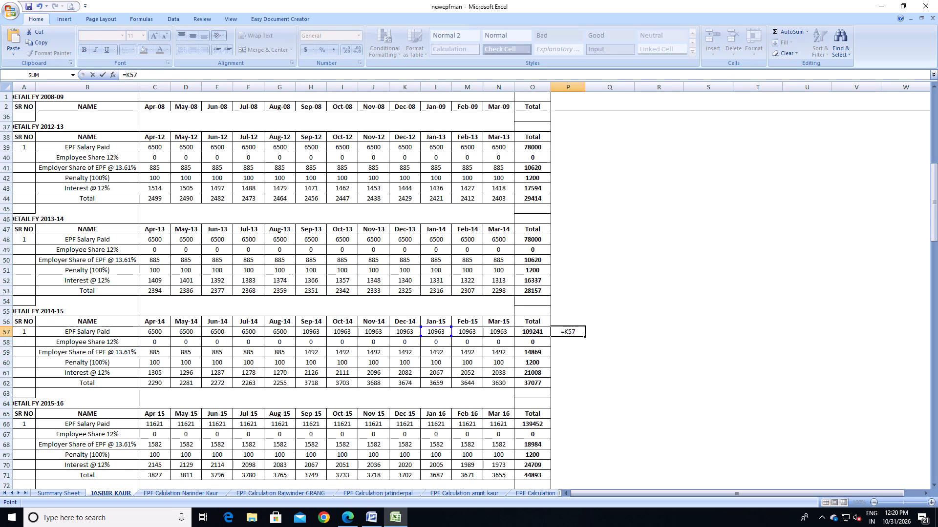
pyautogui.press('Left')
pyautogui.press('Left')
pyautogui.press('Left')
pyautogui.press('-')
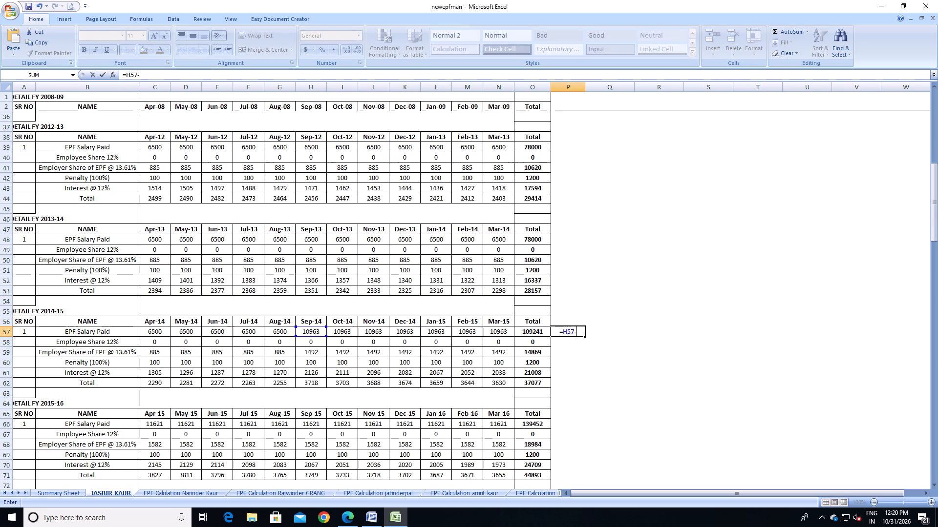
pyautogui.press('Left')
pyautogui.press('Left')
pyautogui.press('Left')
pyautogui.press('Left')
pyautogui.press('Left')
pyautogui.press('Left')
pyautogui.press('Left')
pyautogui.press('Left')
pyautogui.press('Left')
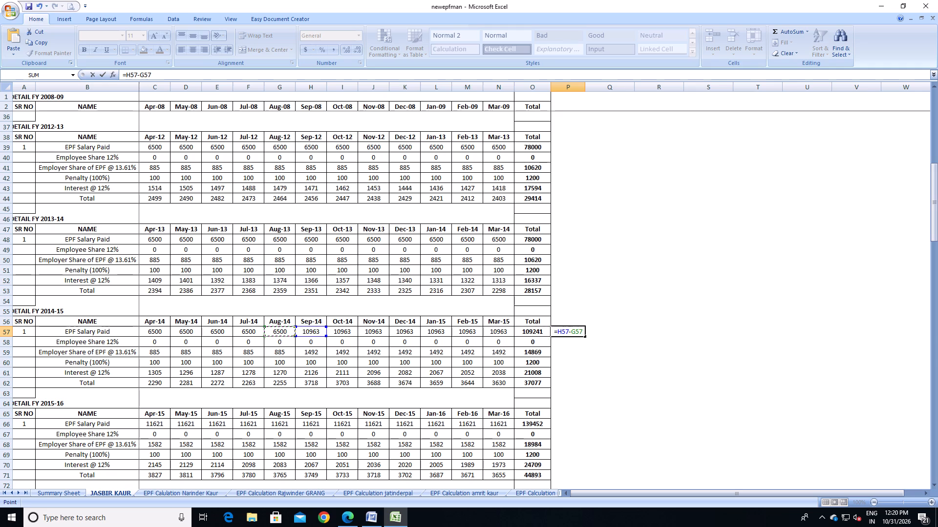
pyautogui.press('Return')
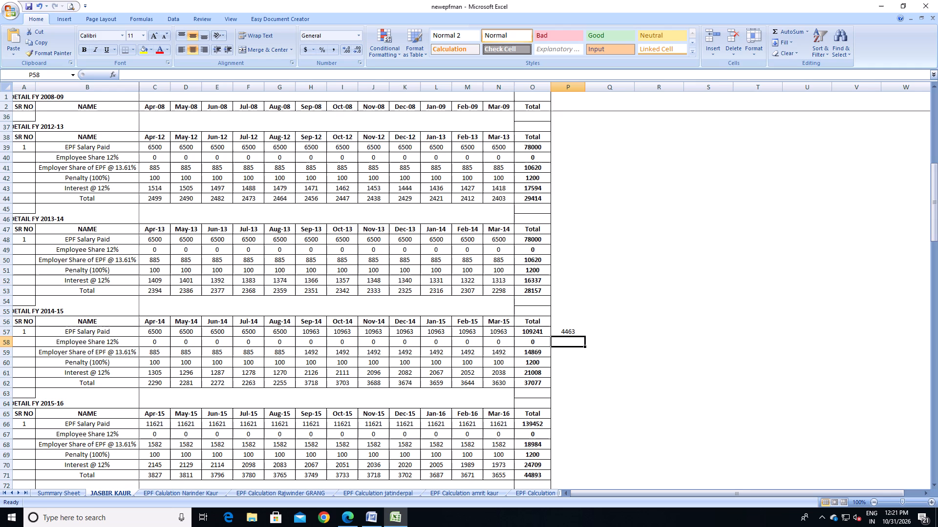
# Examine the EPF tables from FY 2015-16 to FY 2021-22, and return to the first year's table.
pyautogui.scroll(-9, 683, 363)
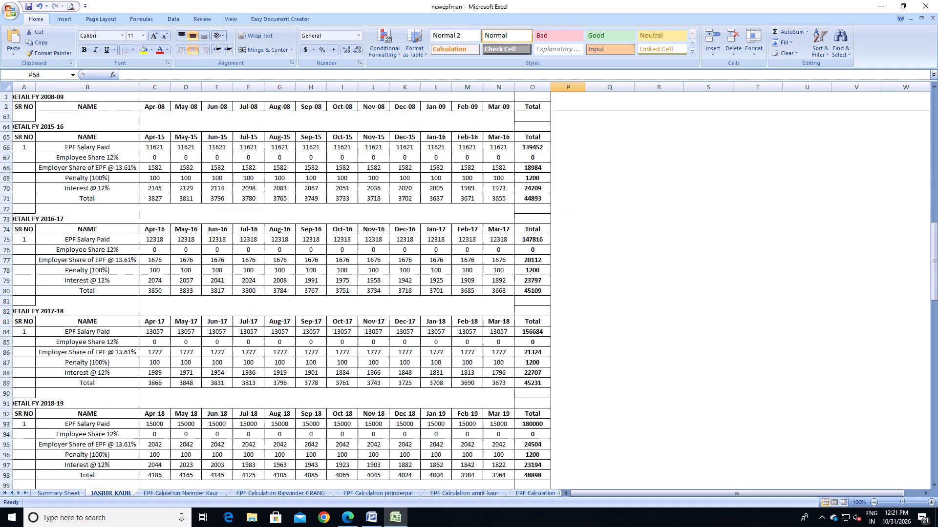
pyautogui.scroll(-14, 683, 363)
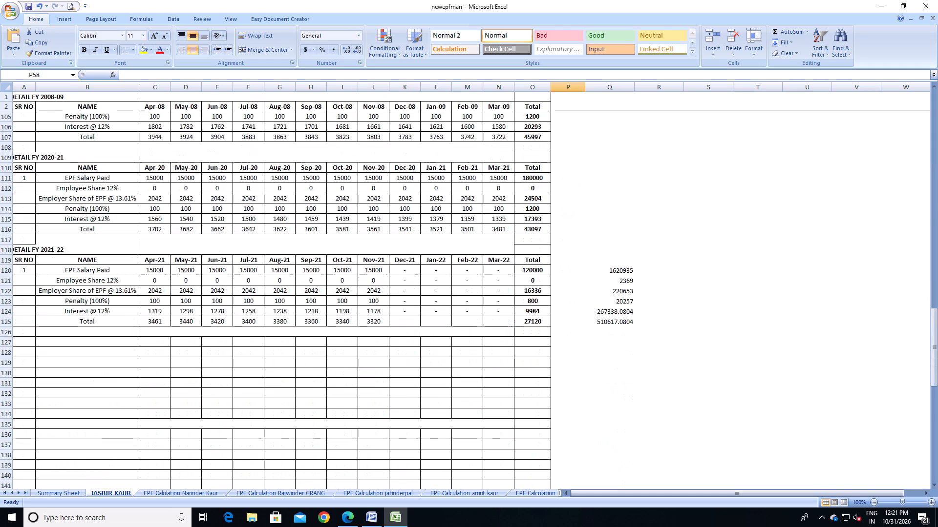
pyautogui.scroll(17, 683, 363)
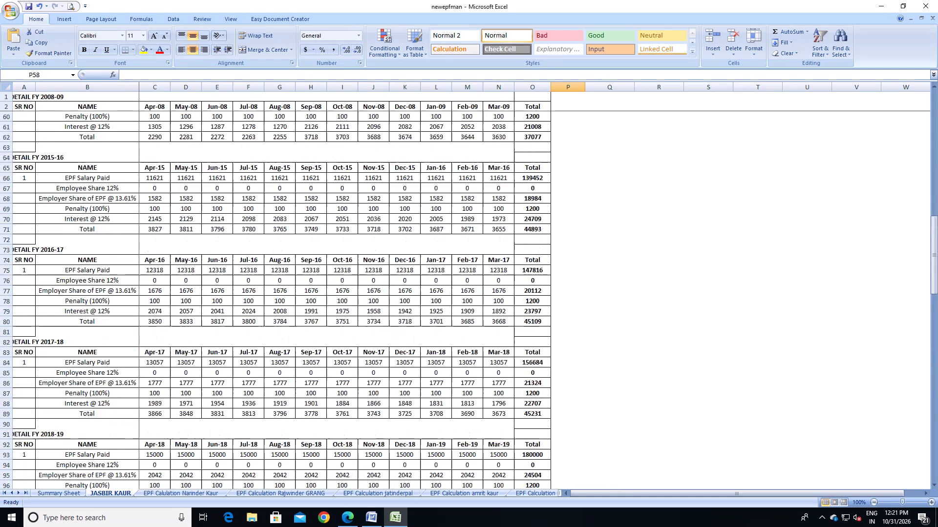
pyautogui.scroll(20, 683, 363)
pyautogui.scroll(7, 683, 363)
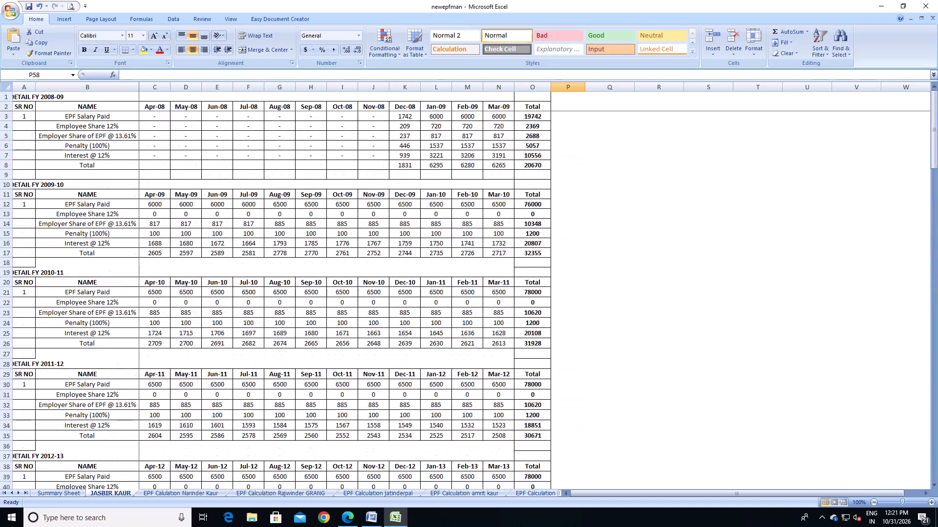
# Examine the April to November columns and the yearly EPF tables from FY 2008-09 to FY 2017-18, and return to the first year's table.
pyautogui.click(683, 363)
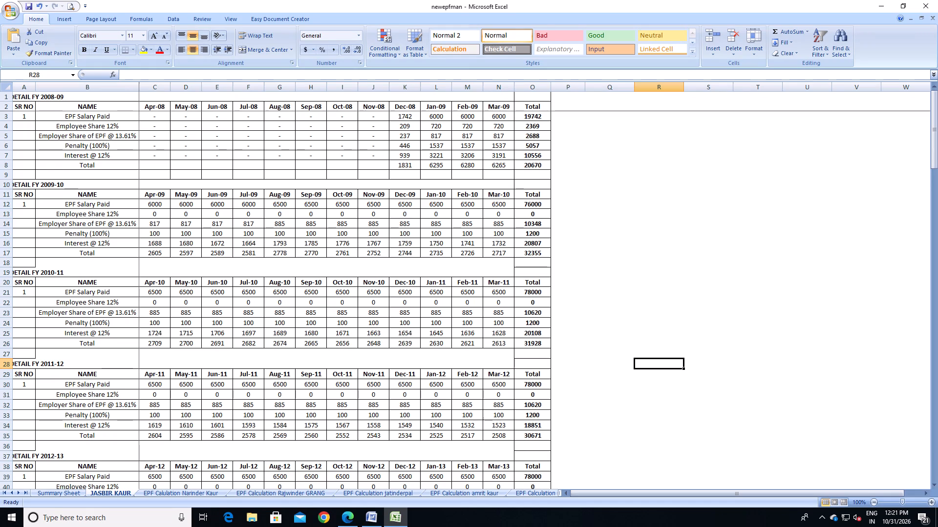
pyautogui.moveTo(157, 88); pyautogui.dragTo(368, 86)
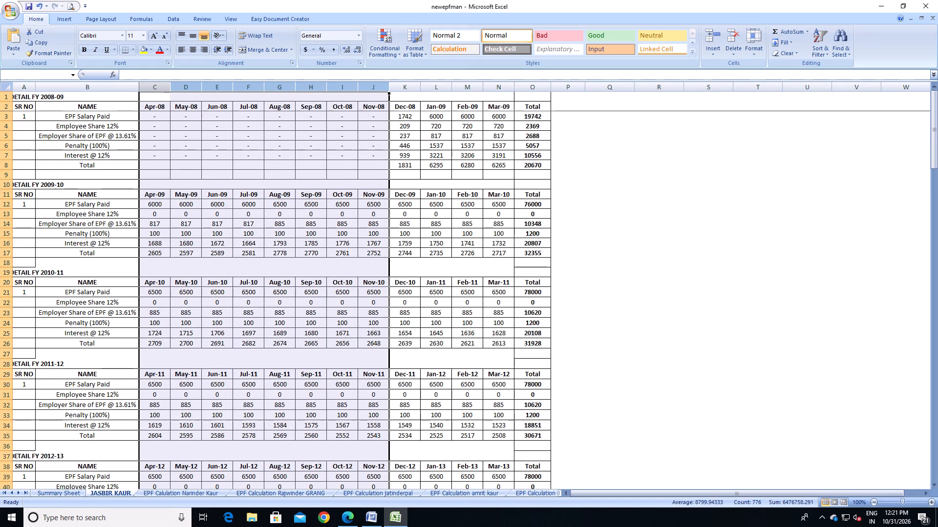
pyautogui.click(614, 224)
pyautogui.scroll(-5, 616, 251)
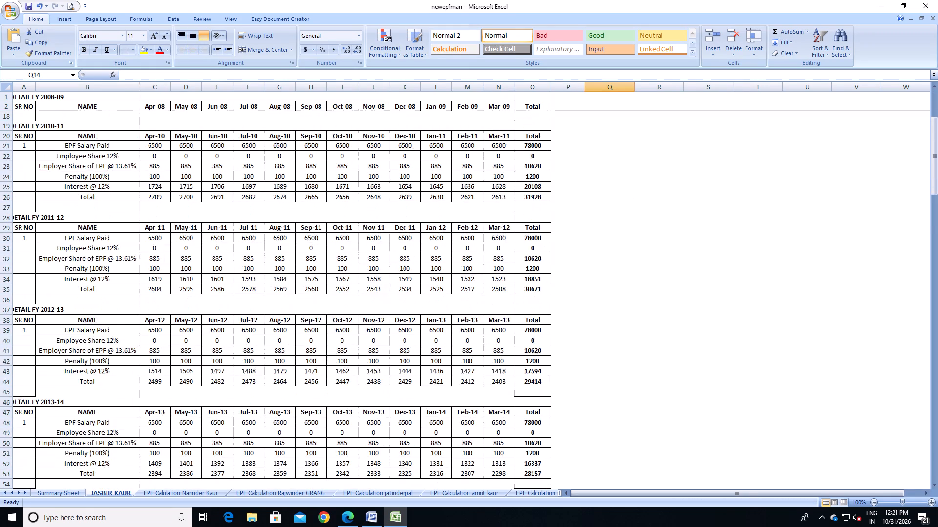
pyautogui.scroll(-13, 616, 251)
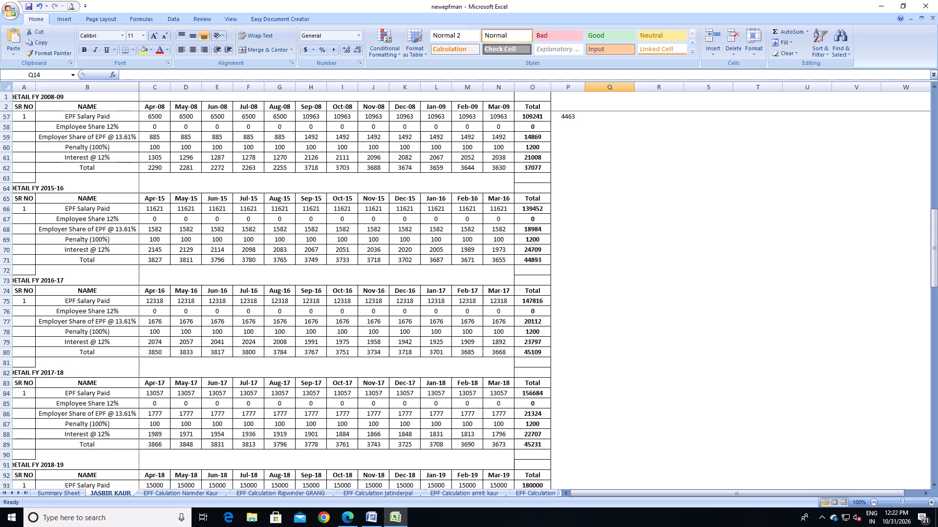
pyautogui.click(647, 284)
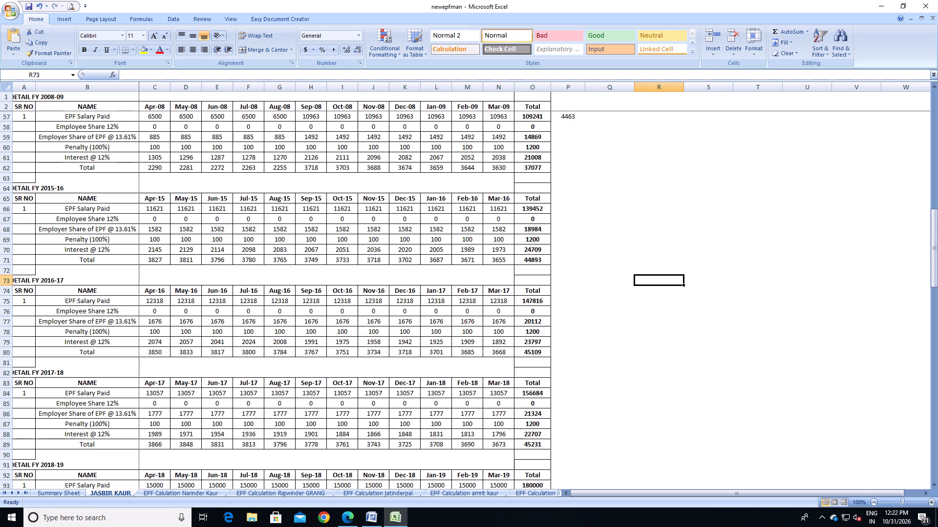
pyautogui.click(601, 311)
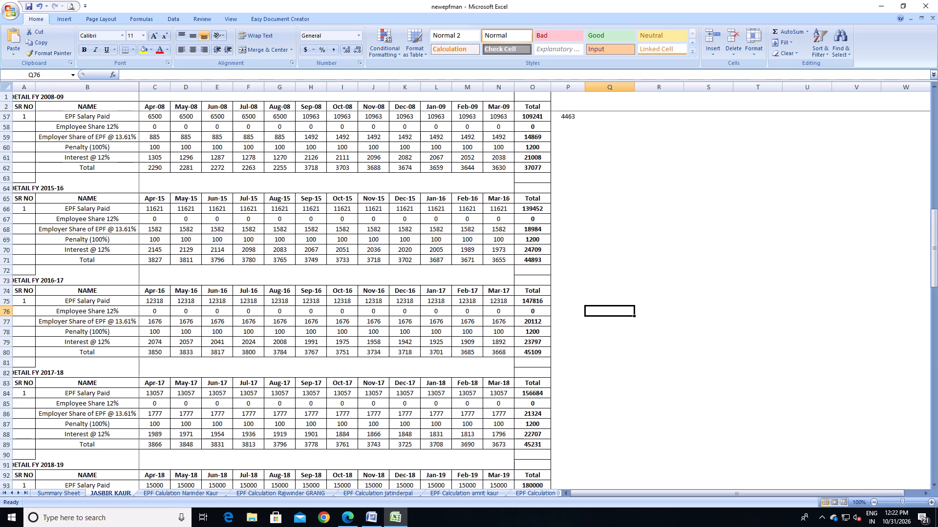
pyautogui.scroll(17, 599, 303)
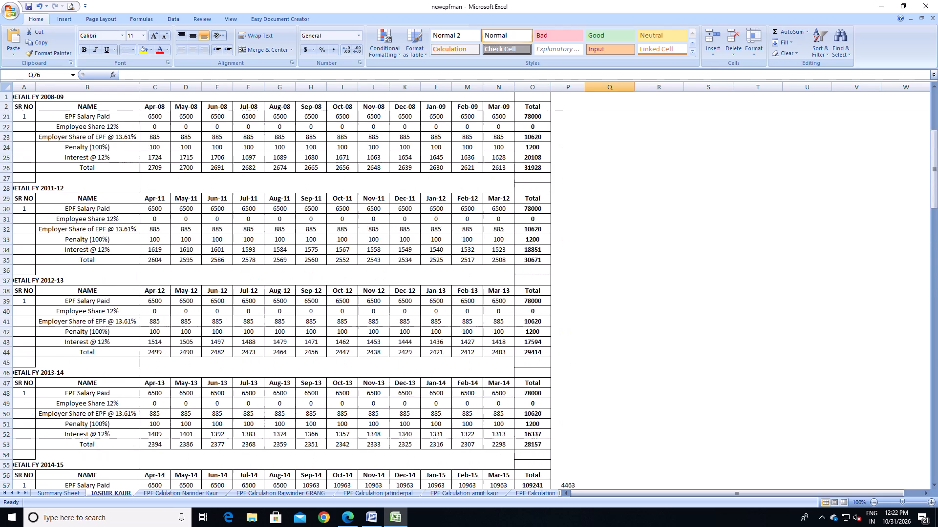
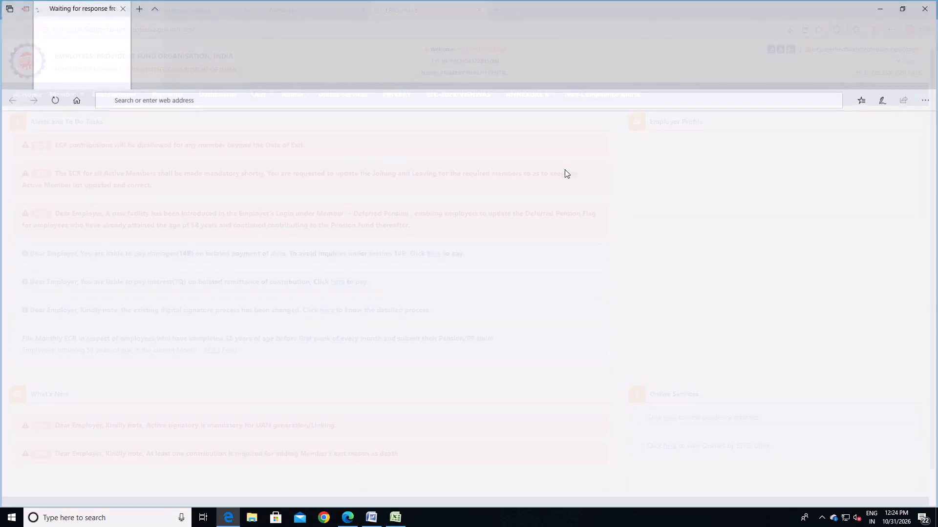
# Switch to the EPFO employer portal in the browser and open the Employee's Enrolment Campaign - 2026 returns page.
pyautogui.hotkey('alt', 'Tab')
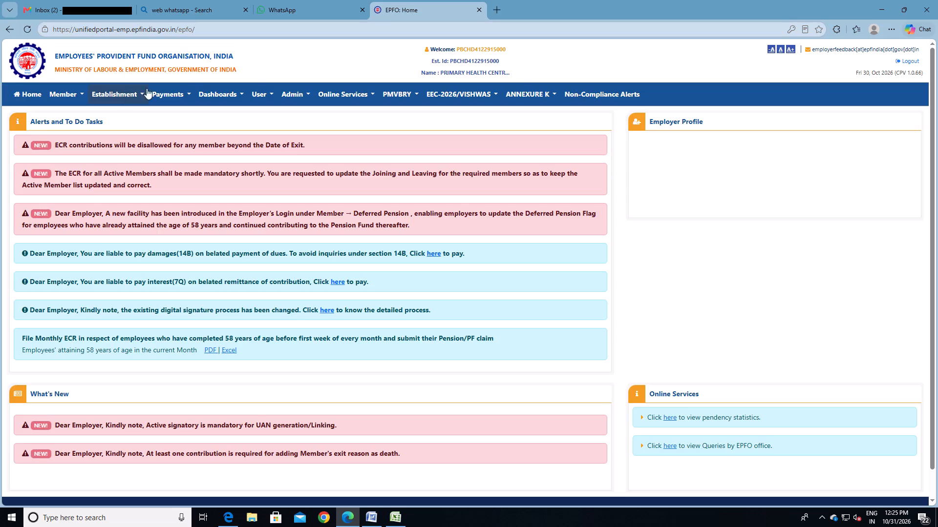
pyautogui.click(449, 93)
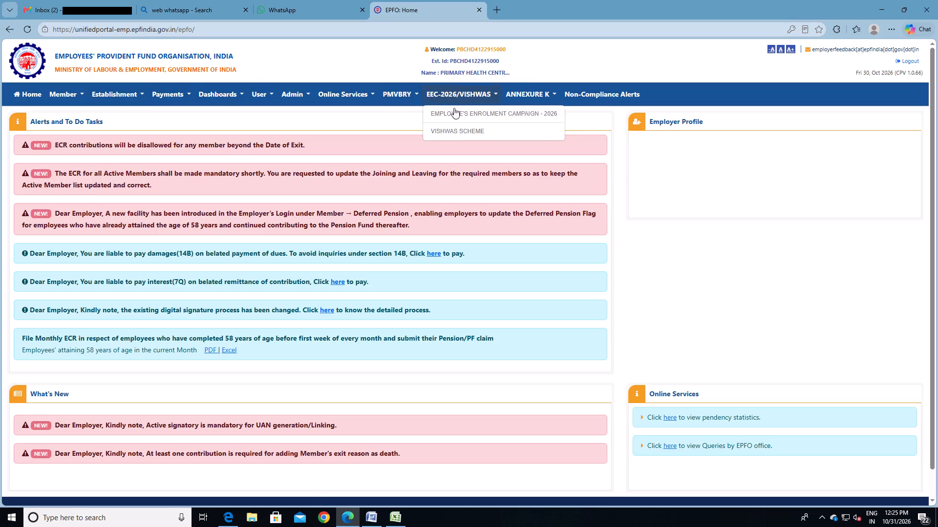
pyautogui.click(486, 111)
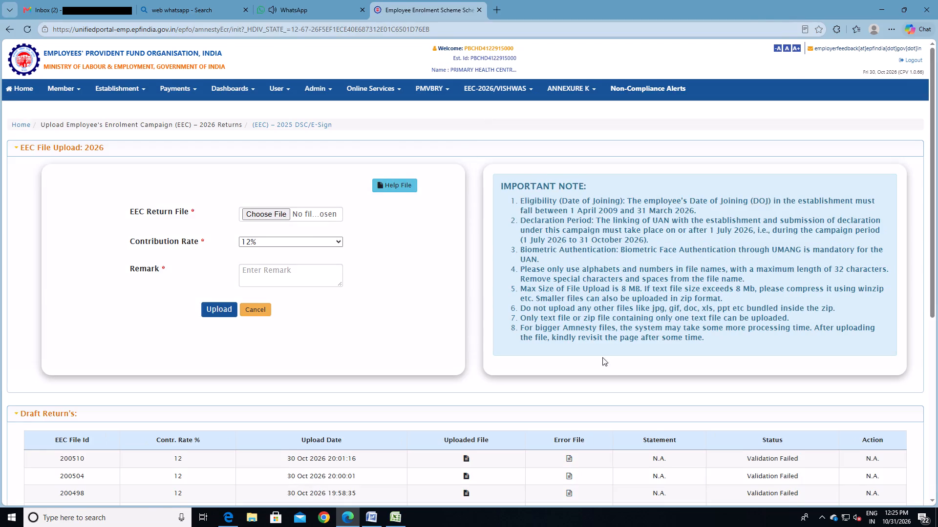
# Download the return file of in-process EEC return 200700 and open the downloaded text file.
pyautogui.scroll(-4, 611, 362)
pyautogui.scroll(-13, 576, 332)
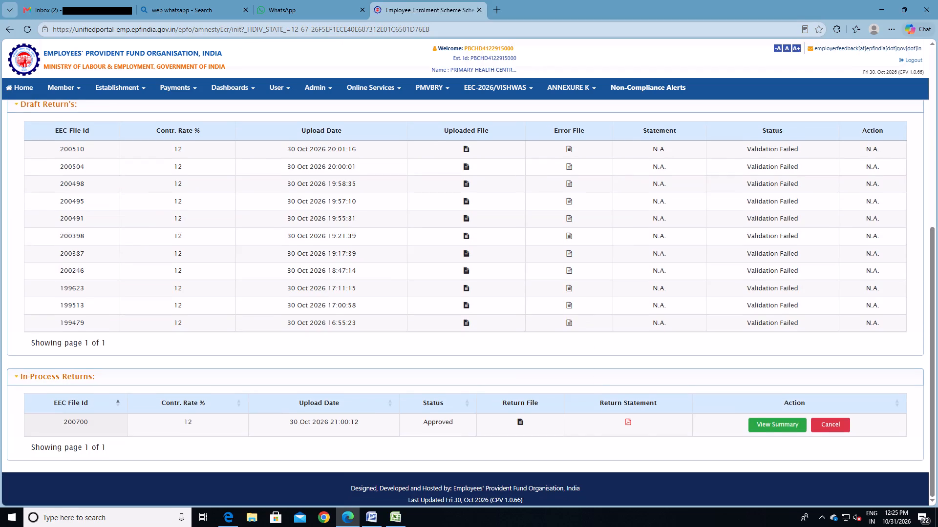
pyautogui.click(519, 420)
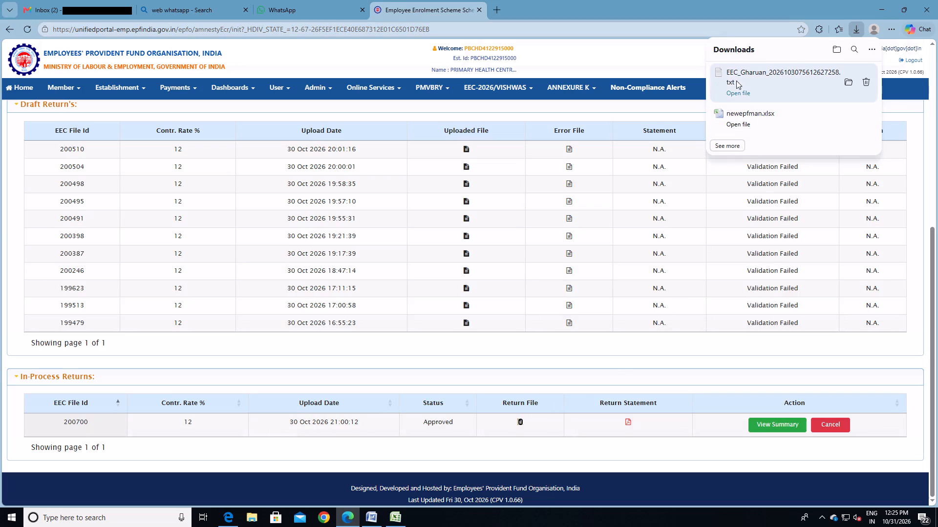
pyautogui.click(734, 94)
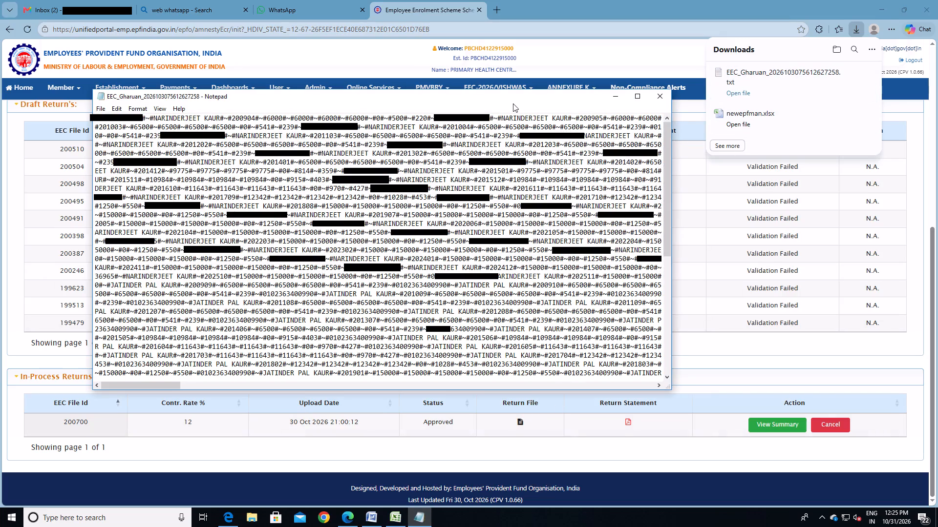
# Examine the opening wage records of the return text file, both maximized and in a smaller window, and close the file.
pyautogui.doubleClick(514, 103)
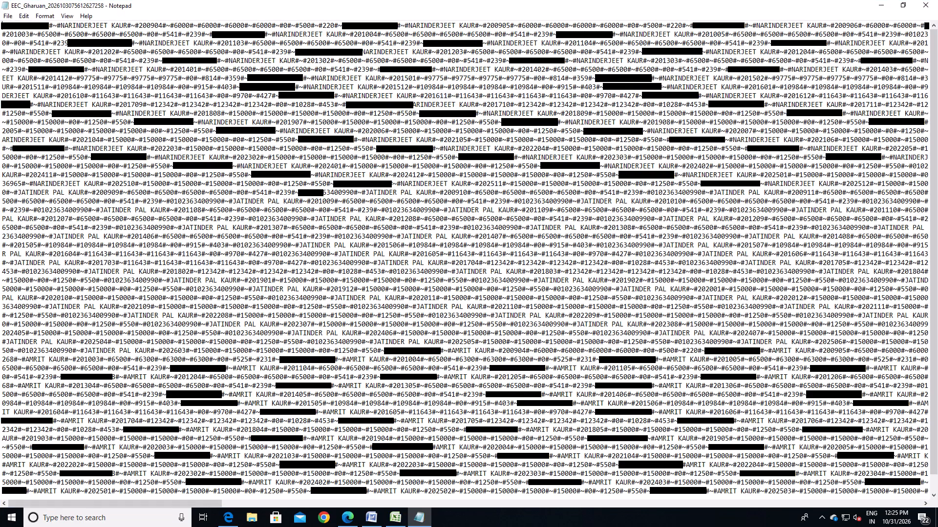
pyautogui.scroll(4, 411, 206)
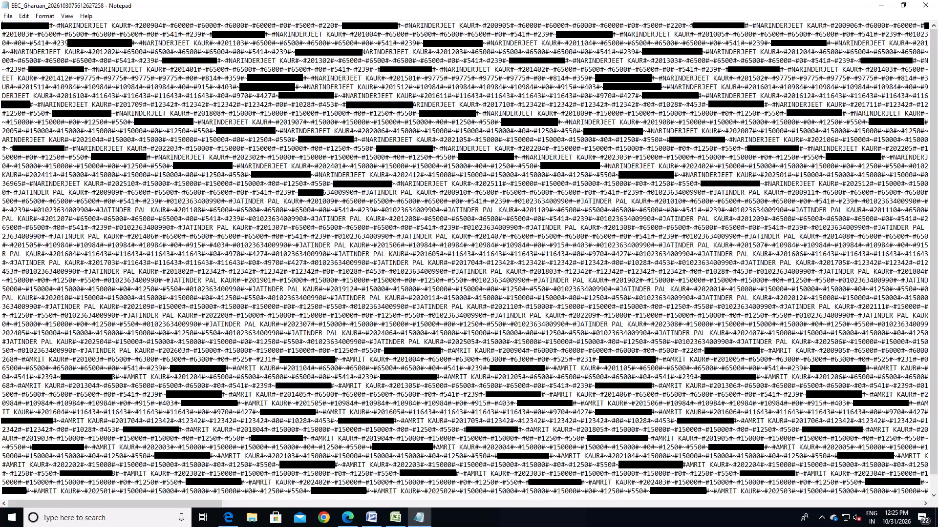
pyautogui.doubleClick(615, 12)
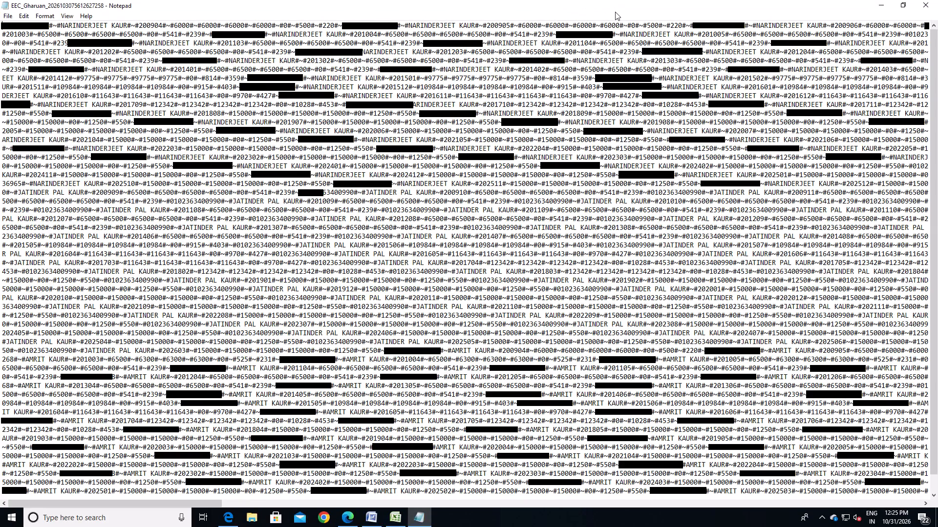
pyautogui.click(904, 3)
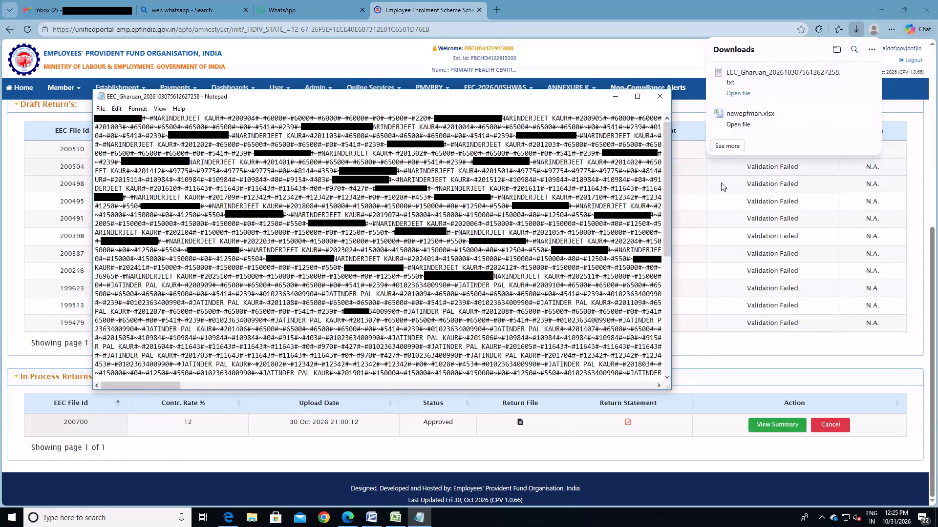
pyautogui.click(670, 194)
pyautogui.moveTo(672, 195); pyautogui.dragTo(578, 195)
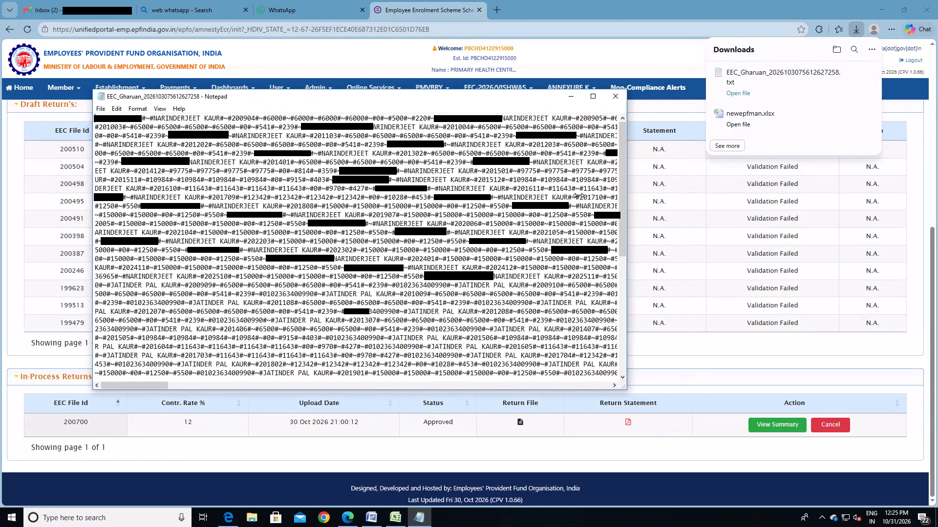
pyautogui.moveTo(578, 195); pyautogui.dragTo(578, 195)
pyautogui.moveTo(580, 92); pyautogui.dragTo(448, 117)
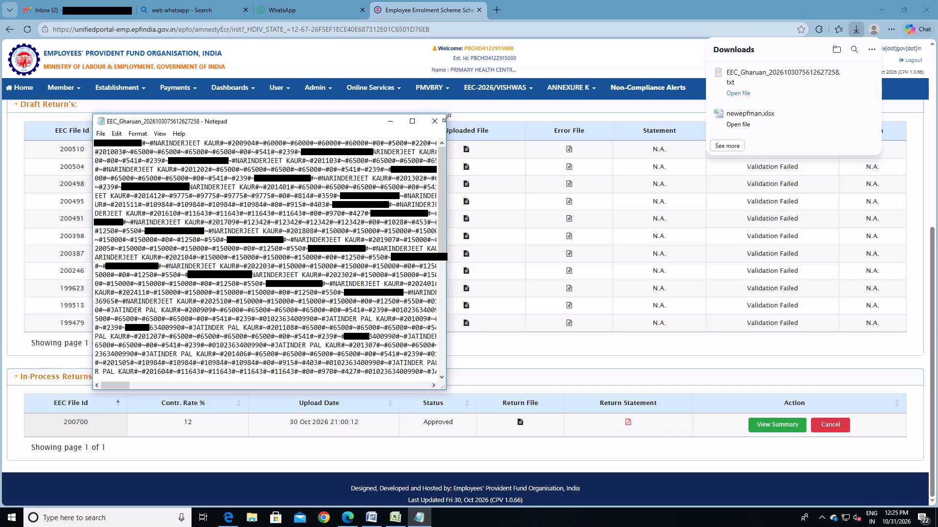
pyautogui.moveTo(447, 118); pyautogui.dragTo(313, 158)
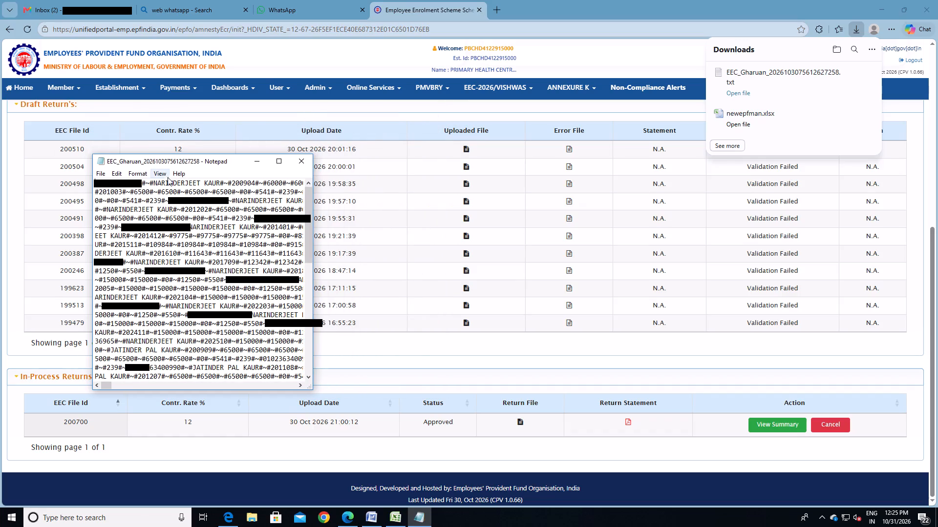
pyautogui.scroll(16, 245, 218)
pyautogui.click(237, 183)
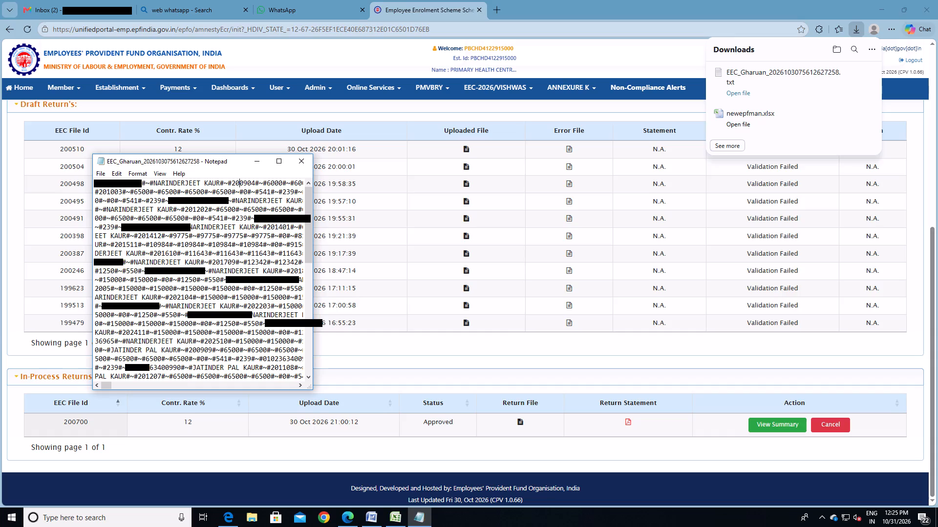
pyautogui.press('Right')
pyautogui.press('Right')
pyautogui.press('Right')
pyautogui.press('Right')
pyautogui.press('Right')
pyautogui.click(305, 163)
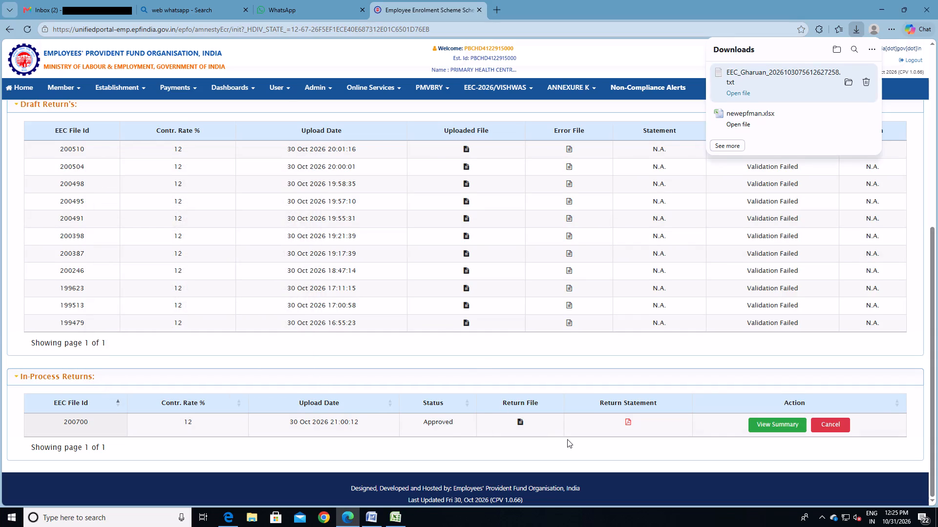
# Download the return statement PDF of in-process EEC return 200700 and open it.
pyautogui.scroll(2, 567, 439)
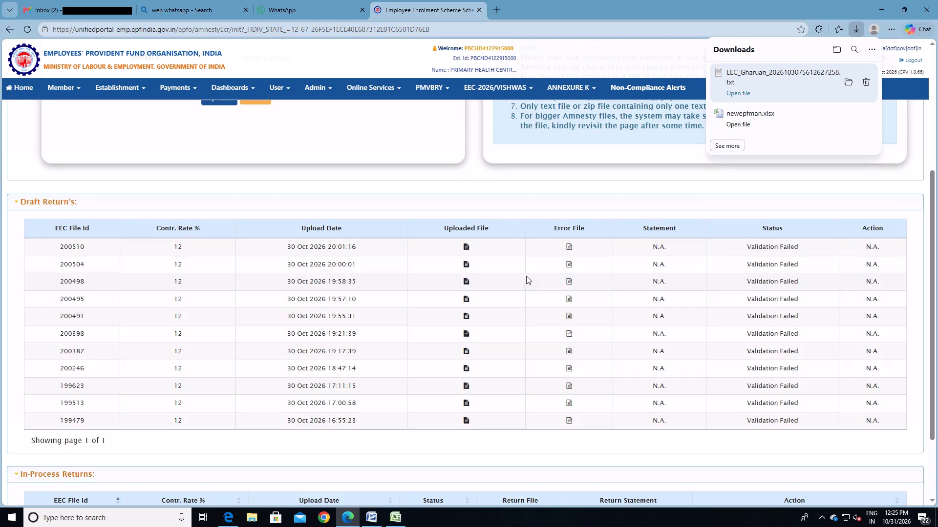
pyautogui.scroll(-3, 649, 298)
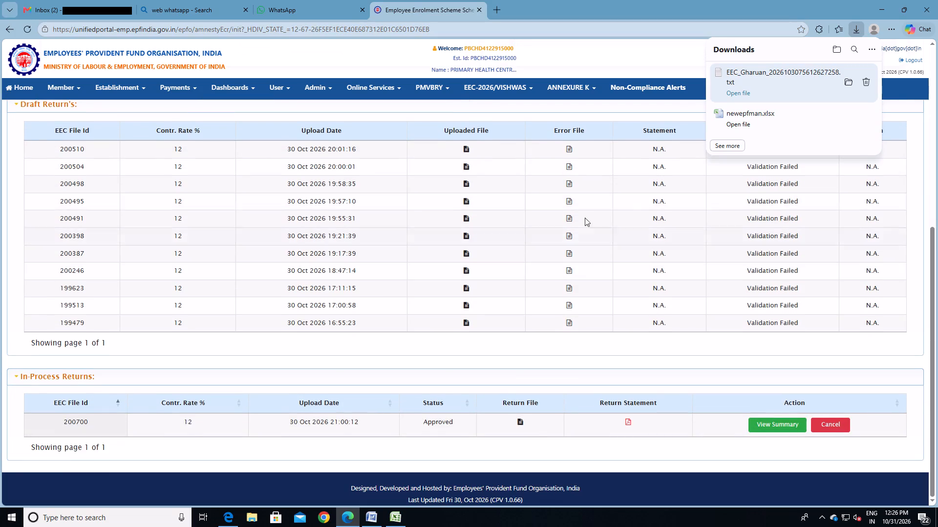
pyautogui.click(625, 422)
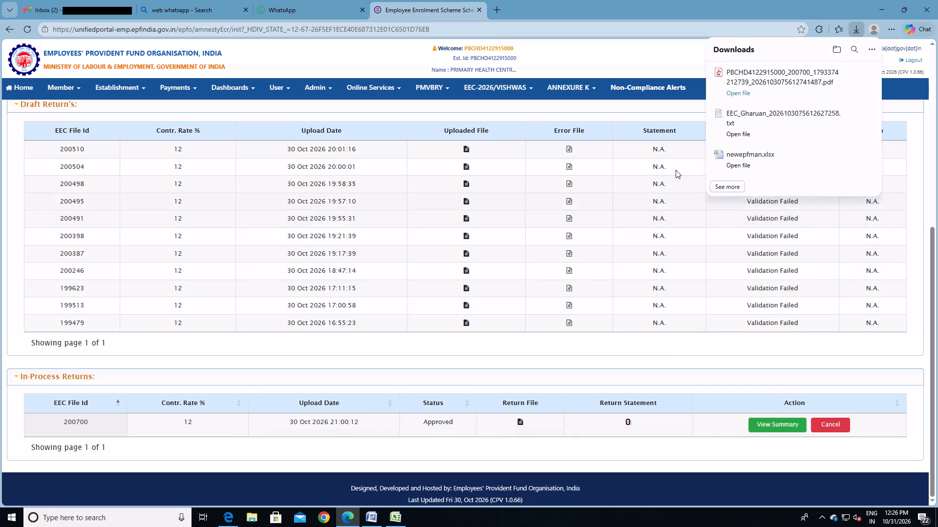
pyautogui.click(742, 94)
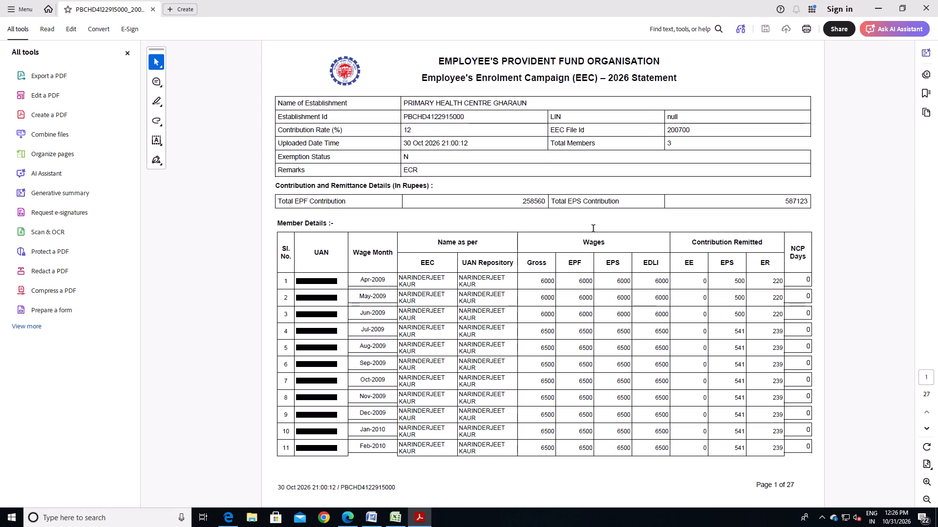
# Look through the monthly wages and remitted contributions in the EEC statement up to page 17, return to page 1, and close it.
pyautogui.scroll(-9, 600, 276)
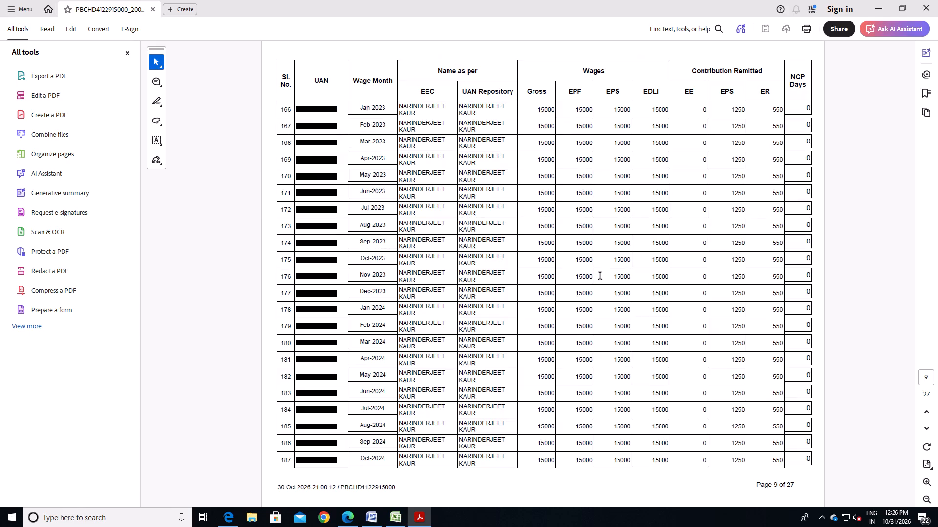
pyautogui.scroll(-5, 600, 276)
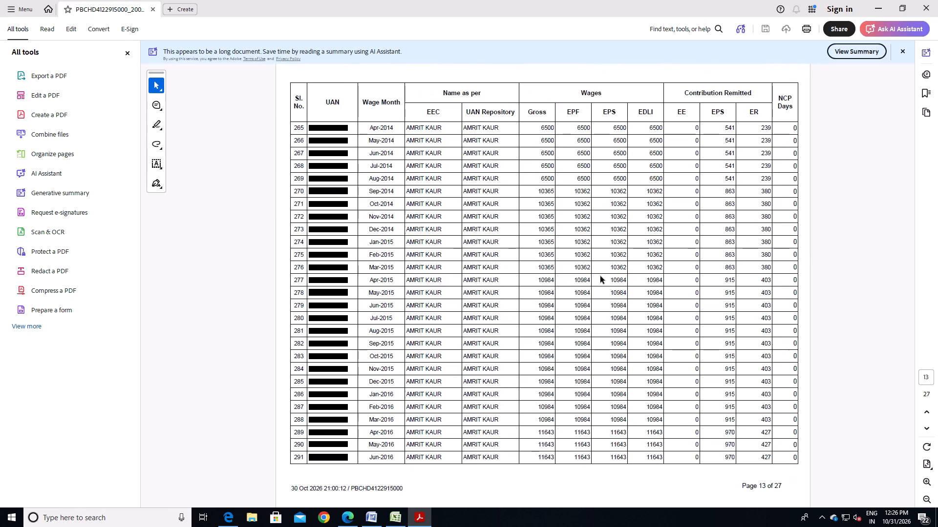
pyautogui.scroll(-4, 600, 276)
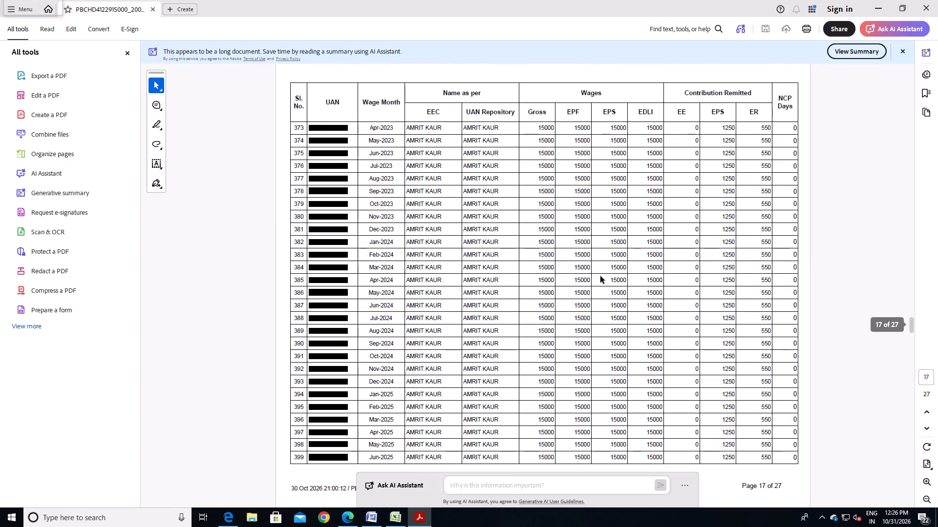
pyautogui.scroll(20, 600, 276)
pyautogui.scroll(12, 600, 276)
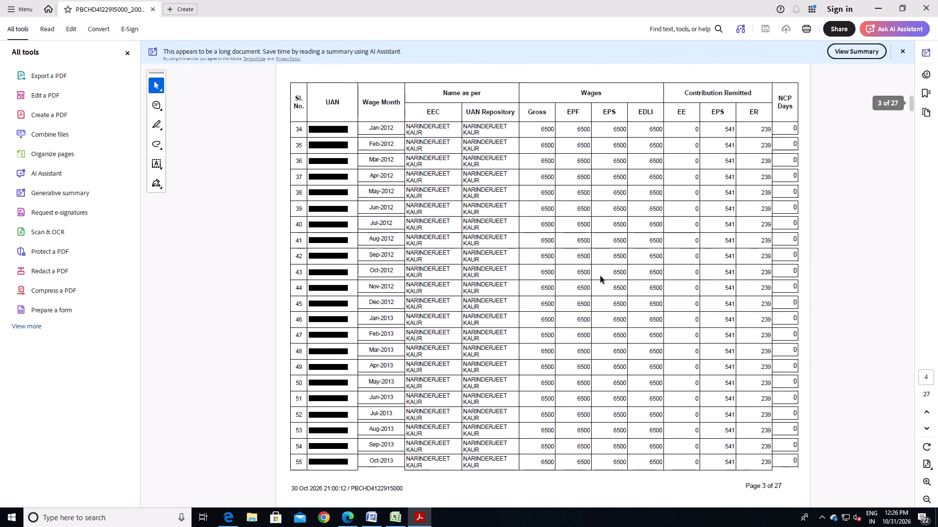
pyautogui.scroll(9, 600, 276)
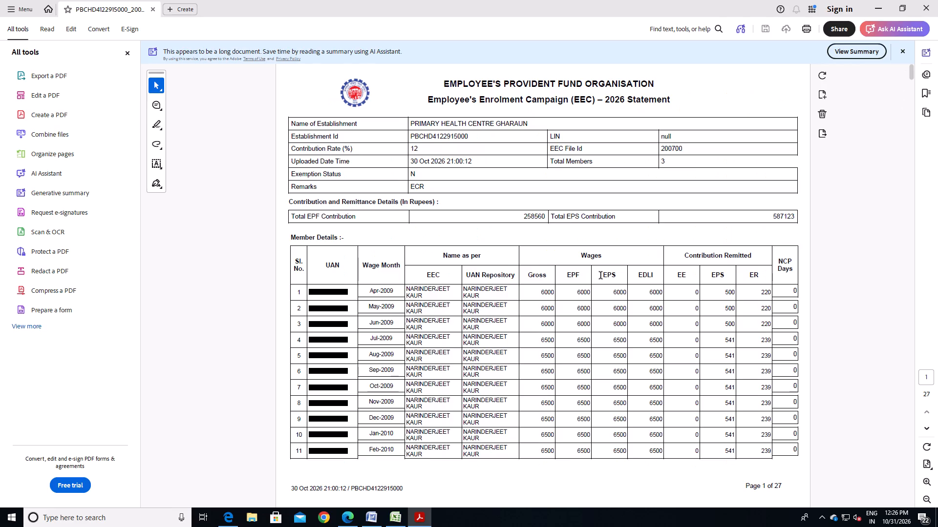
pyautogui.click(928, 5)
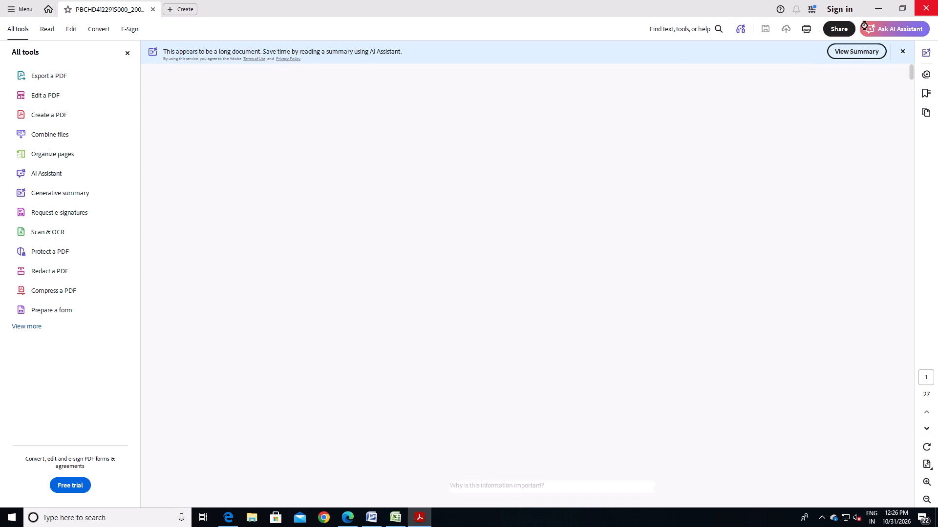
# Reopen the EEC_Gharuan return text file from the browser's downloads.
pyautogui.click(597, 9)
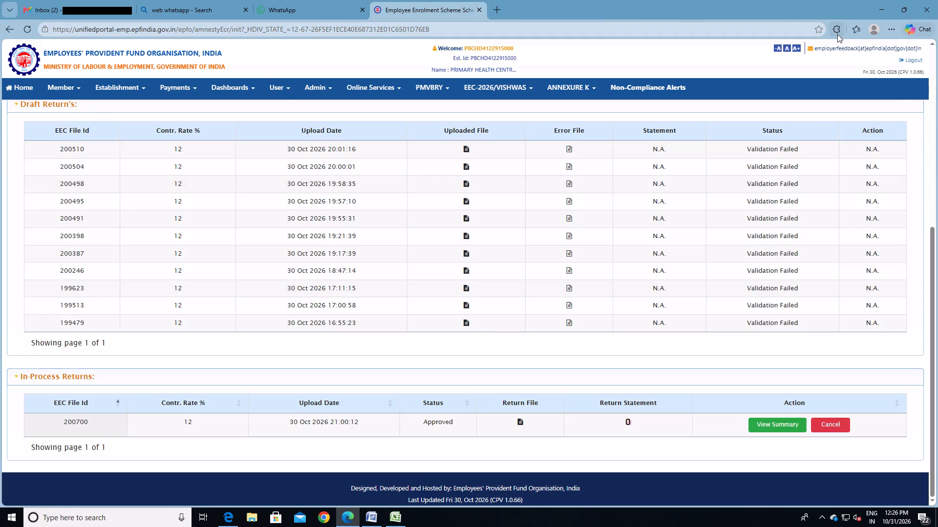
pyautogui.hotkey('ctrl', 'j')
pyautogui.click(715, 31)
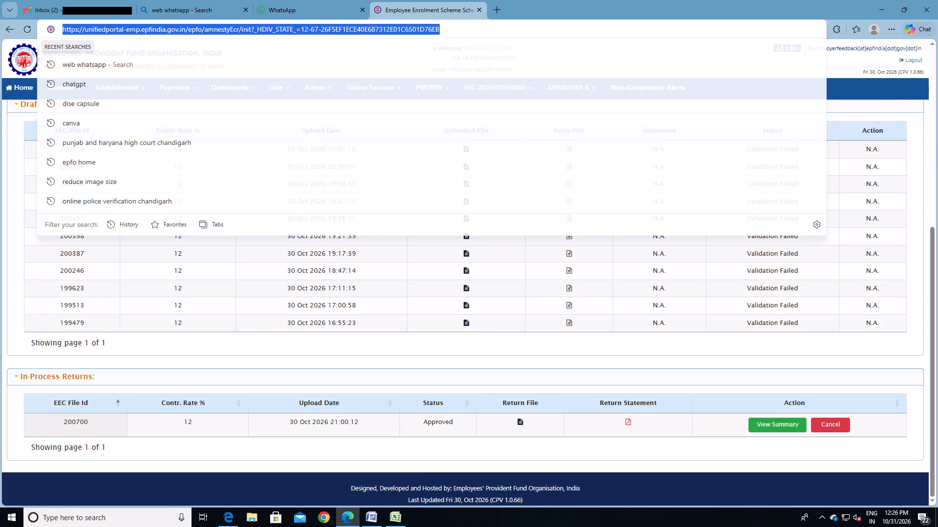
pyautogui.hotkey('ctrl', 'j')
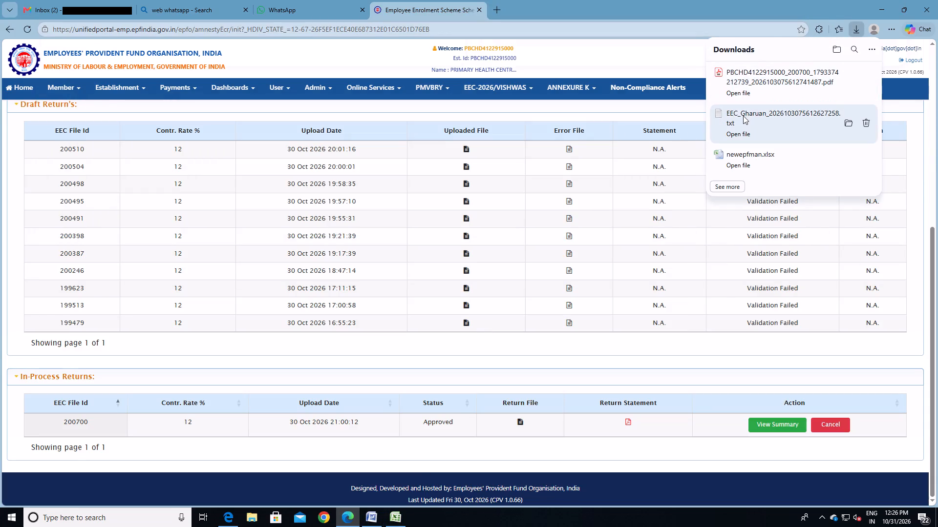
pyautogui.click(743, 116)
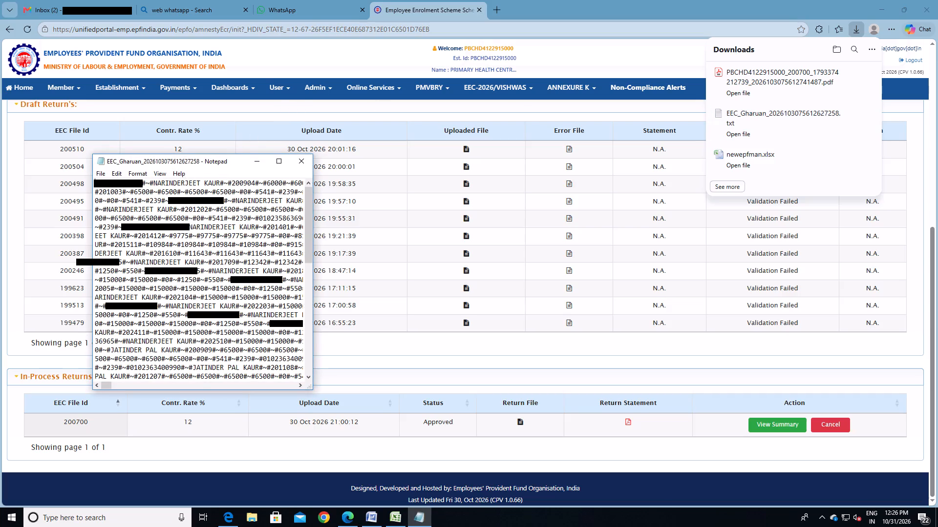
# Maximize the text file and insert a line break after the first member's 200904 record, so the 200905 record starts a new line.
pyautogui.doubleClick(278, 161)
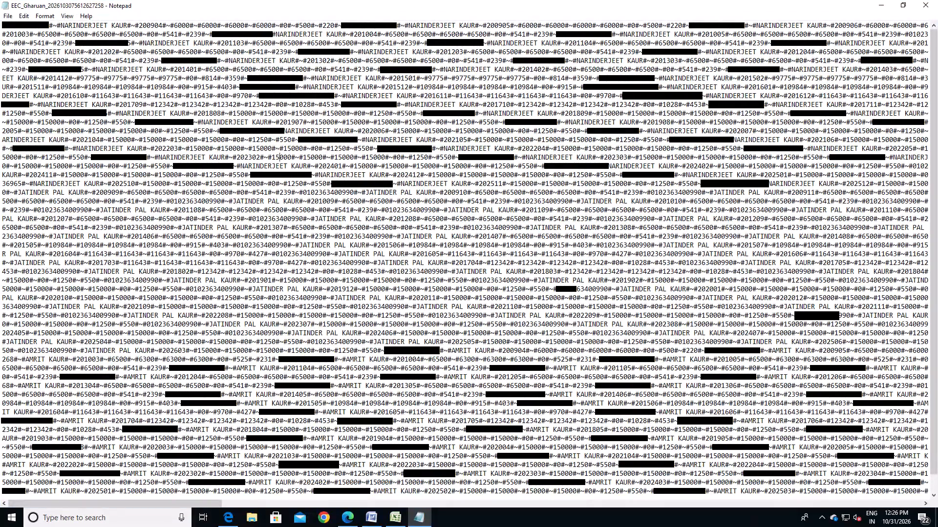
pyautogui.click(345, 24)
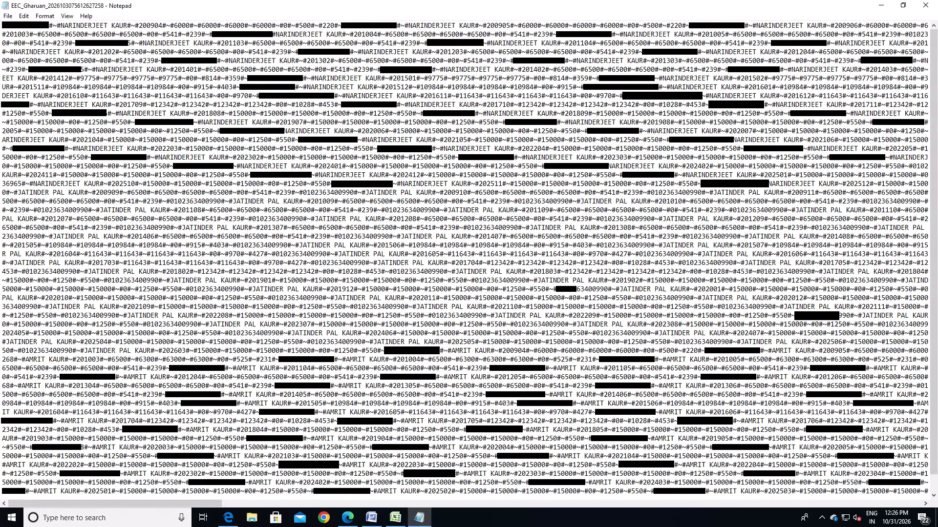
pyautogui.press('Right')
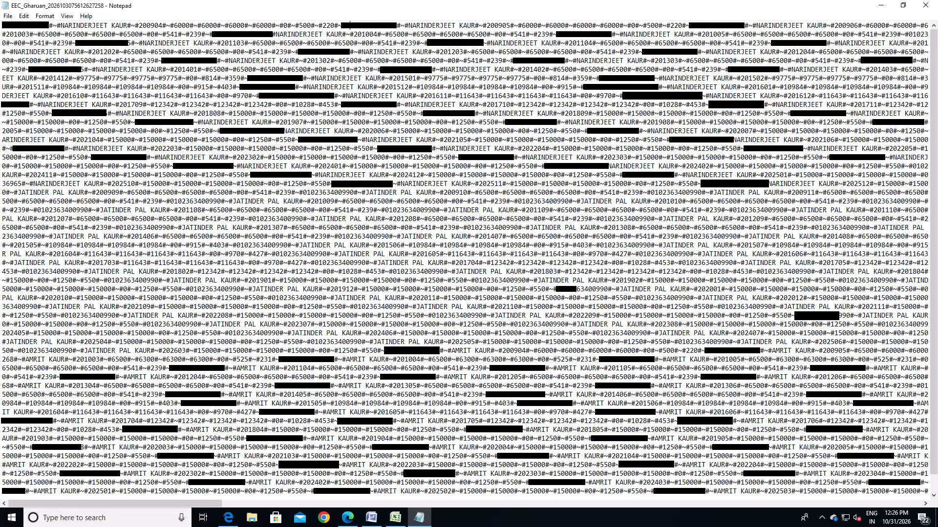
pyautogui.press('Return')
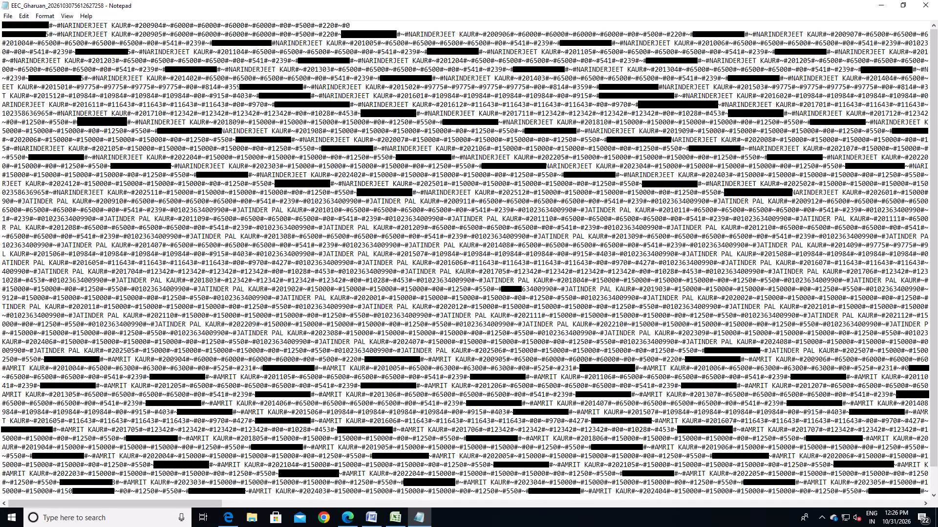
# Insert line breaks after the first member's 200905, 200906, 200907 and 200908 records, so records 200906 through 200909 each start a new line.
pyautogui.press('Down')
pyautogui.press('Return')
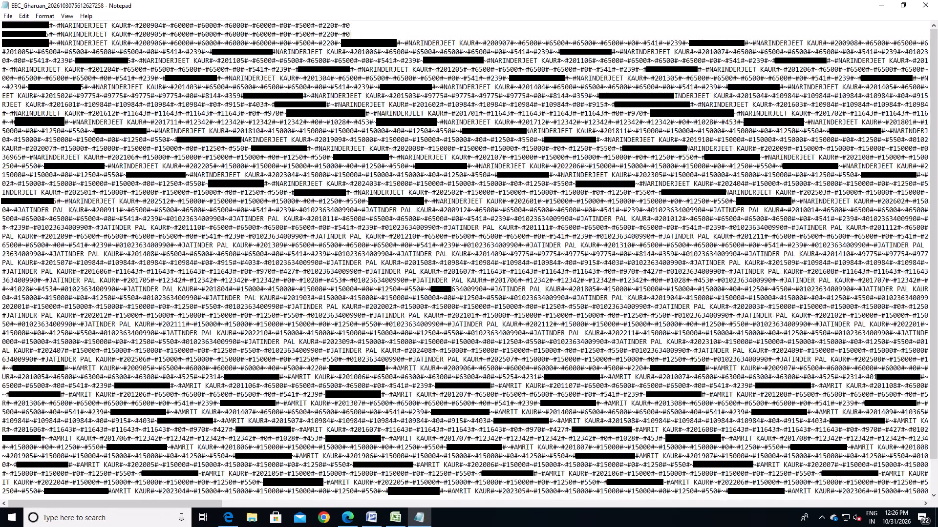
pyautogui.click(350, 42)
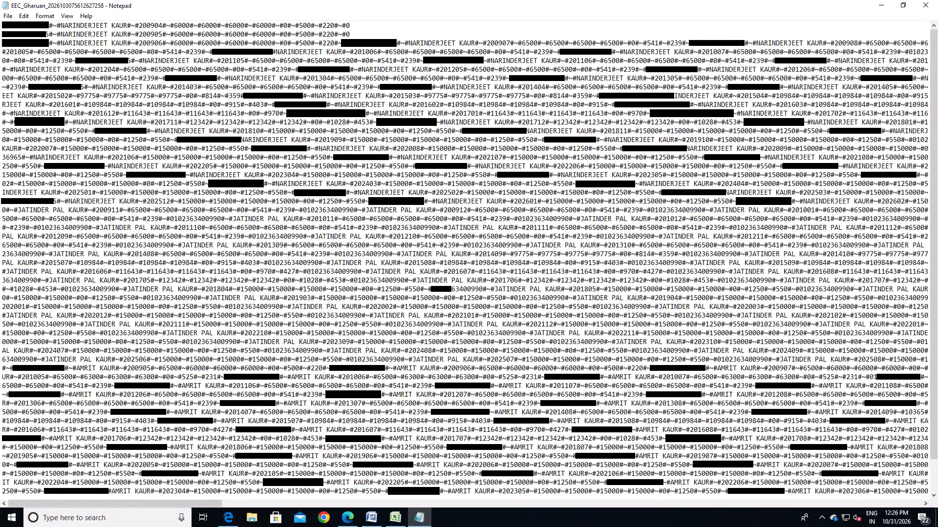
pyautogui.press('Return')
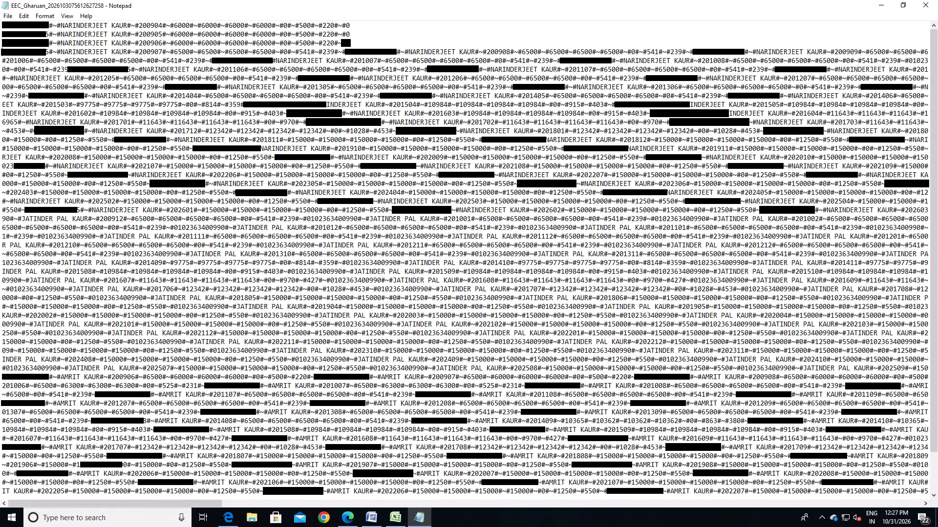
pyautogui.click(350, 53)
pyautogui.press('Return')
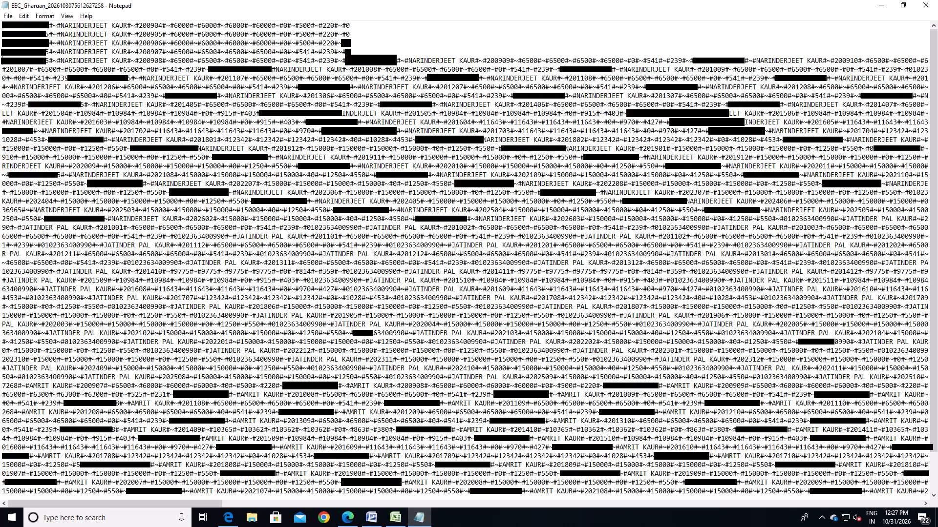
pyautogui.click(354, 62)
pyautogui.press('Left')
pyautogui.press('Return')
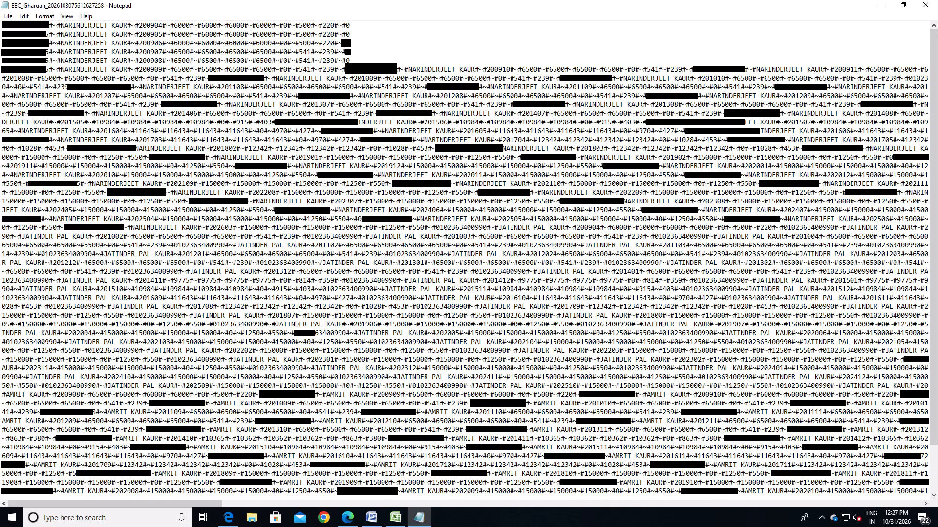
# Switch from the return text file to the newepfman workbook in Excel to view the yearly EPF calculation.
pyautogui.click(393, 522)
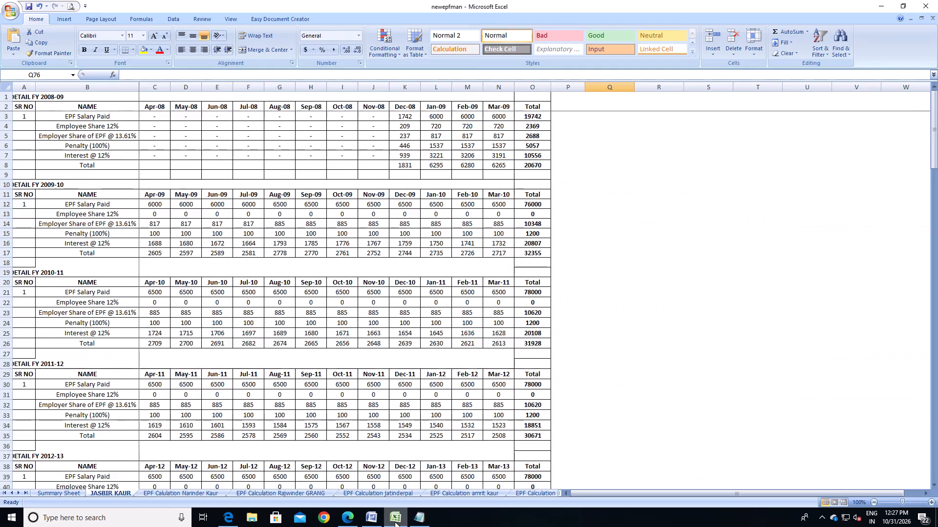
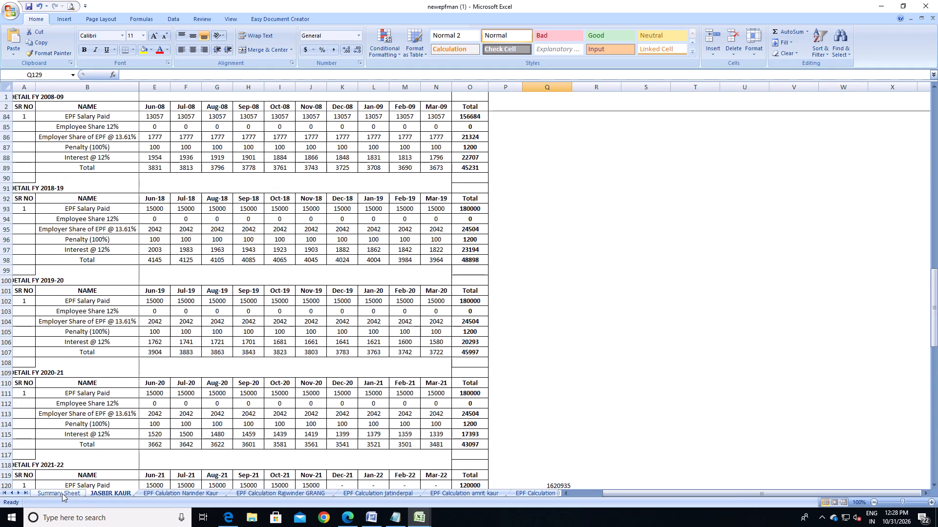
# Switch to the Summary Sheet of the newepfman workbook and review the EPF share, penalty and interest figures for each employee.
pyautogui.click(62, 493)
pyautogui.scroll(7, 263, 411)
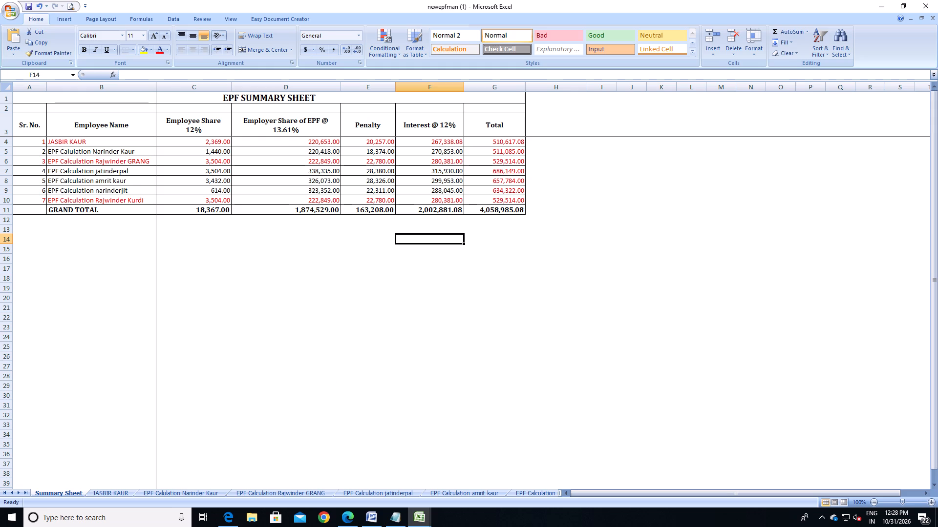
# Open the first employee's EPF sheet beside the Summary Sheet and examine its yearly tables from FY 2021-22 back to FY 2008-09.
pyautogui.click(106, 492)
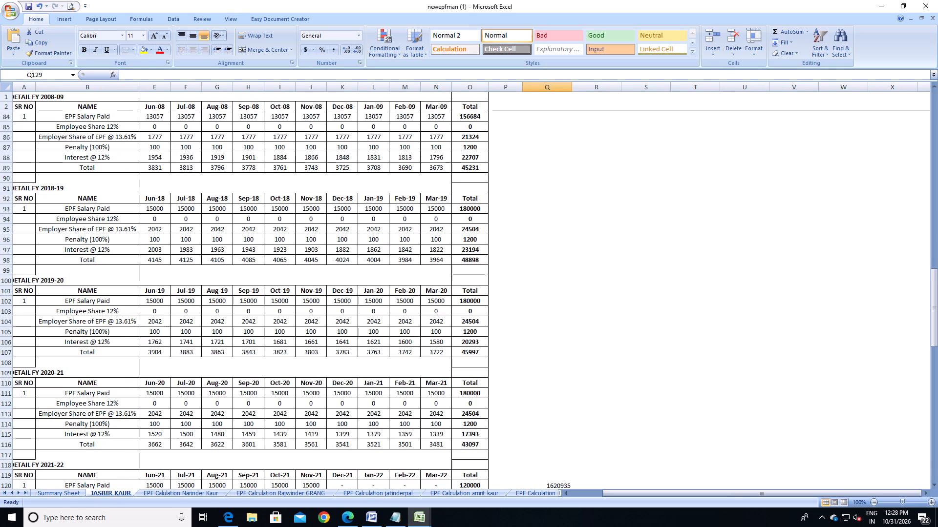
pyautogui.scroll(-12, 481, 289)
pyautogui.scroll(1, 481, 289)
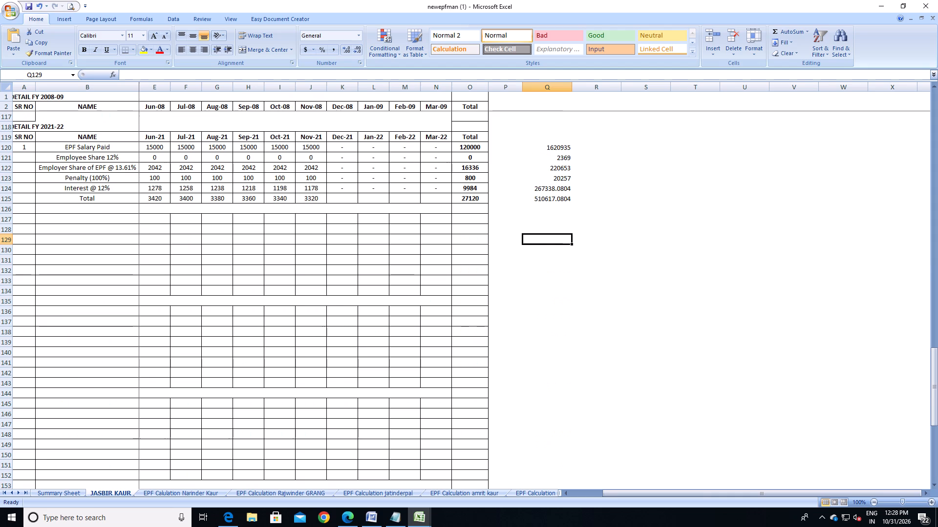
pyautogui.scroll(19, 479, 291)
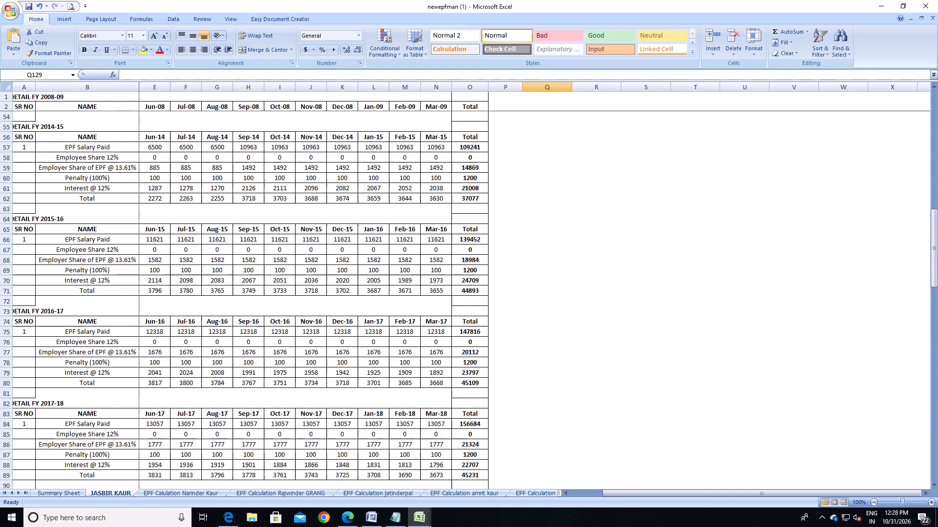
pyautogui.scroll(13, 465, 284)
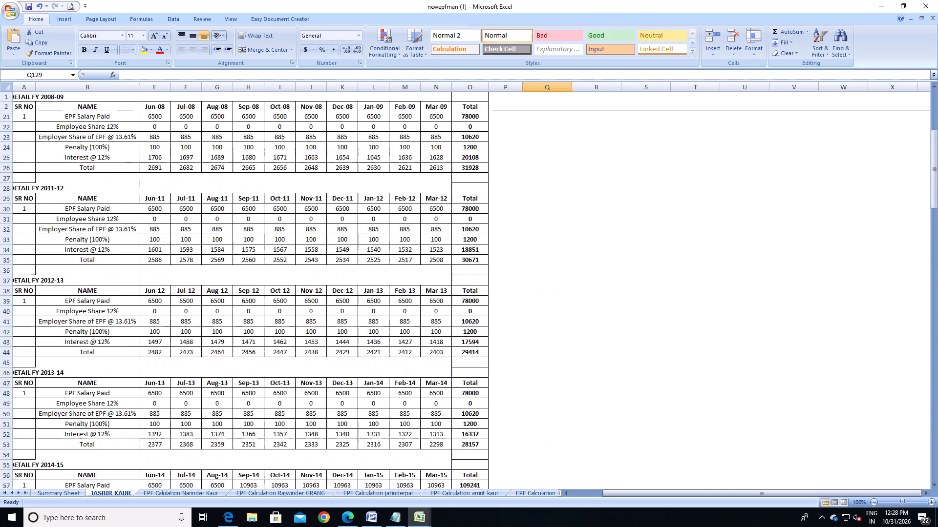
pyautogui.scroll(4, 465, 284)
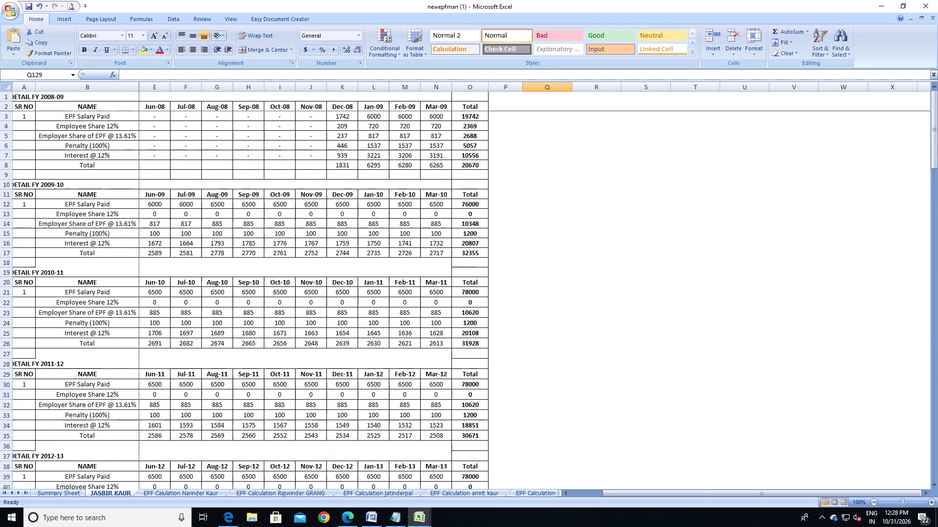
pyautogui.scroll(12, 465, 284)
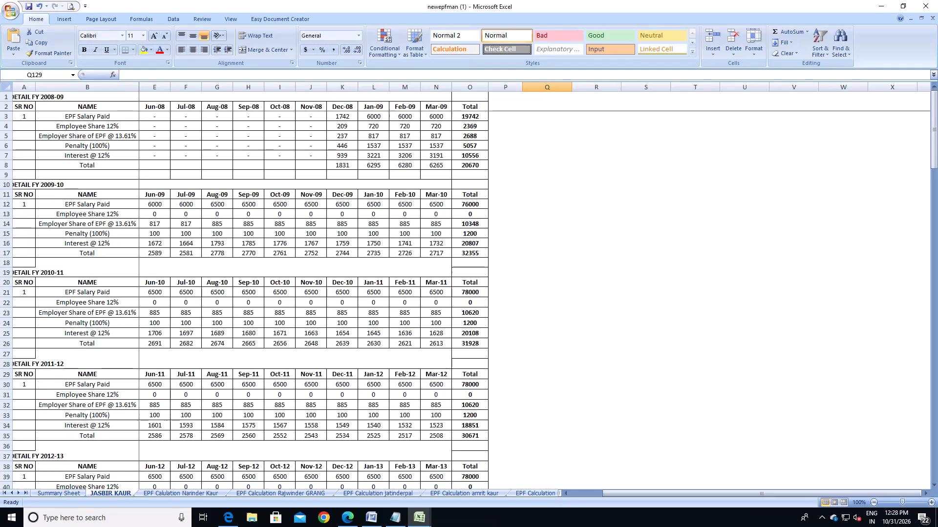
# Examine the same employee's monthly EPF salary, share, penalty and interest rows through FY 2021-22, and return to the sheet's first data cell.
pyautogui.scroll(-4, 465, 284)
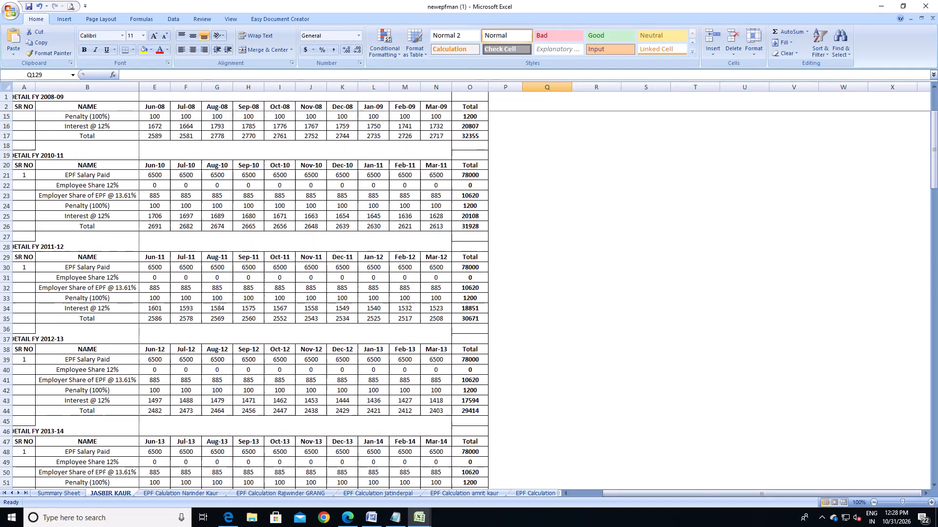
pyautogui.scroll(-15, 465, 284)
pyautogui.scroll(-13, 465, 284)
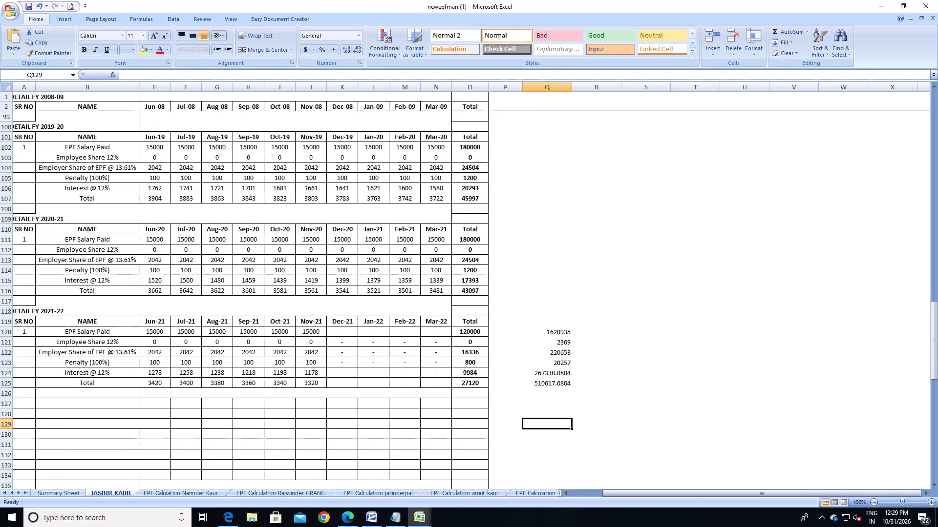
pyautogui.click(5, 14)
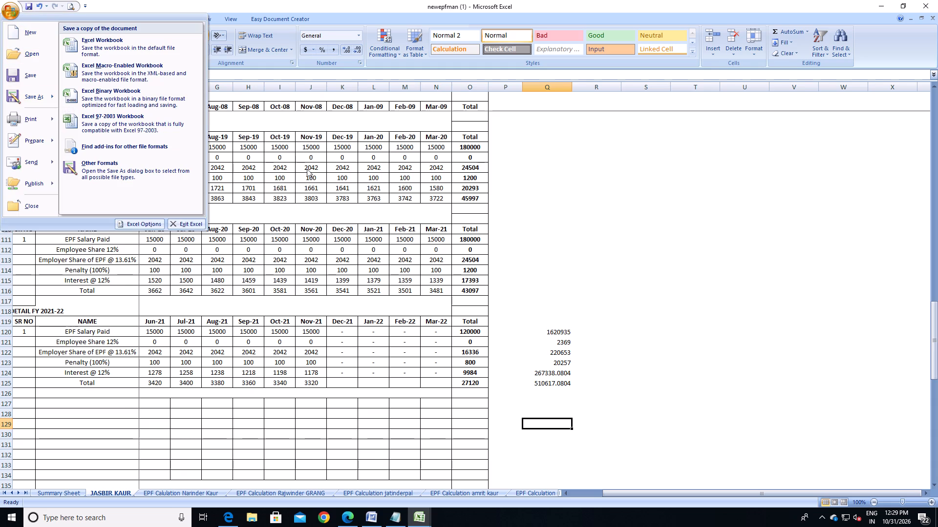
pyautogui.click(315, 182)
pyautogui.scroll(18, 632, 225)
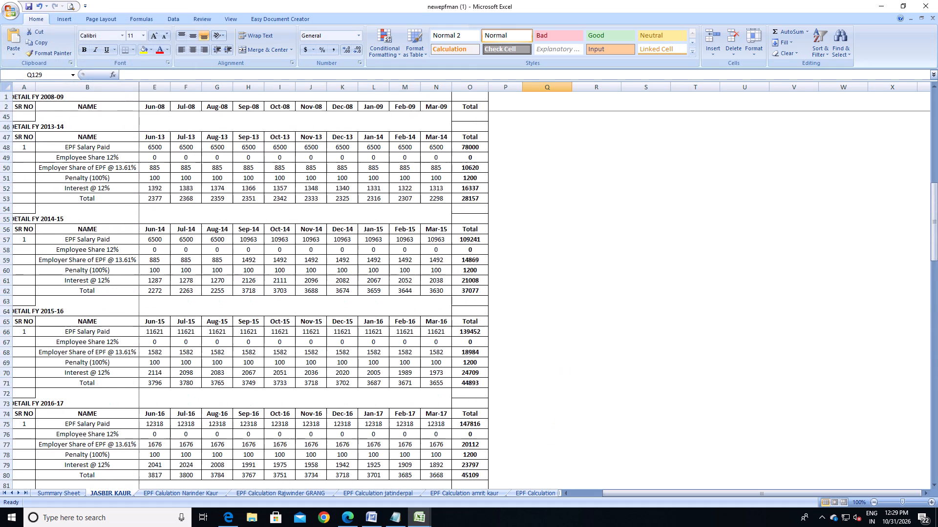
pyautogui.scroll(1, 670, 229)
pyautogui.hotkey('ctrl', 'Home')
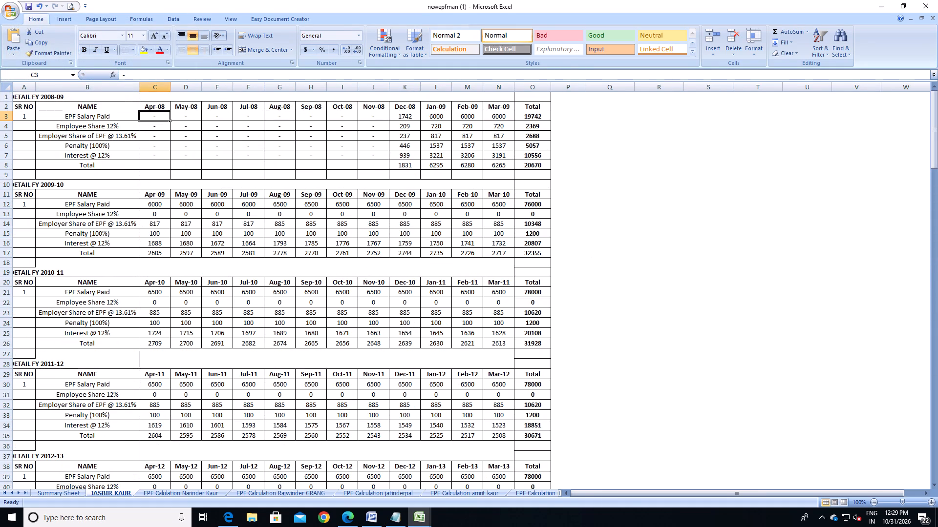
pyautogui.hotkey('alt', 'Tab')
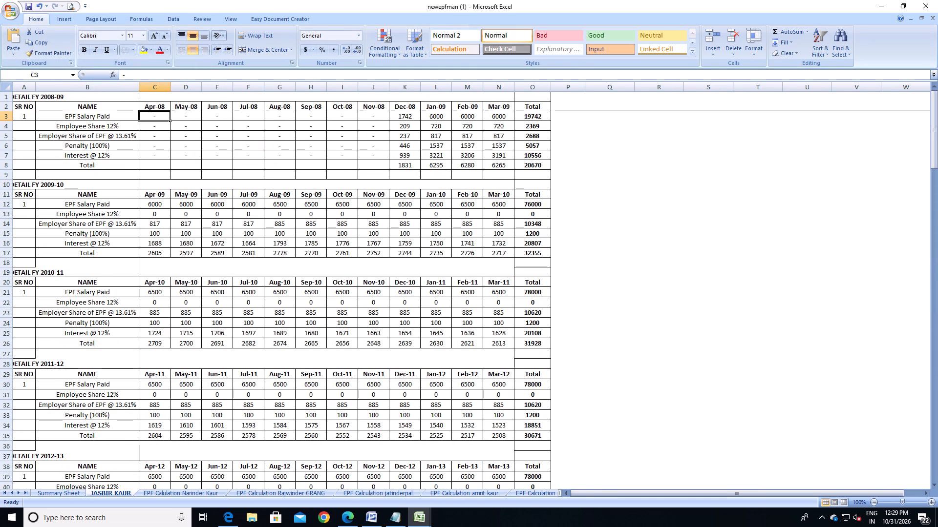
pyautogui.click(396, 523)
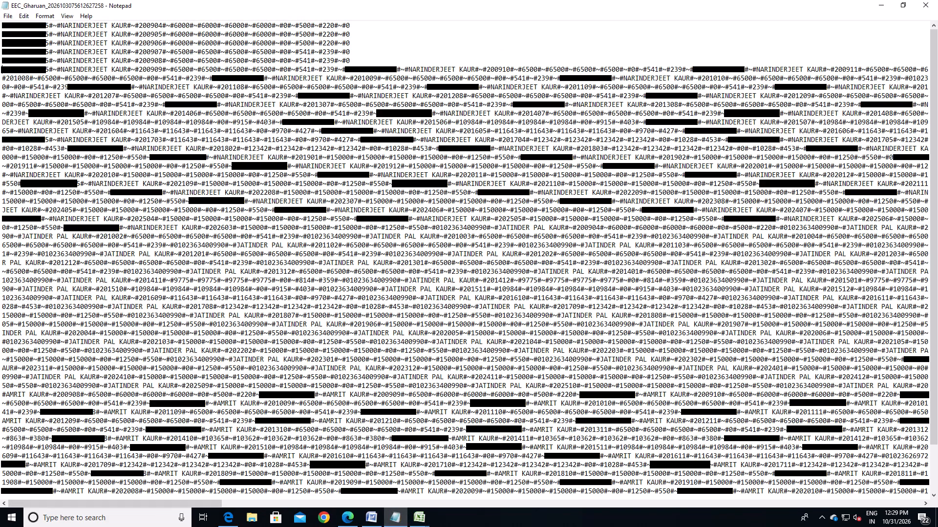
pyautogui.keyDown('ctrl'); pyautogui.scroll(4, 355, 214); pyautogui.keyUp('ctrl')
pyautogui.click(904, 4)
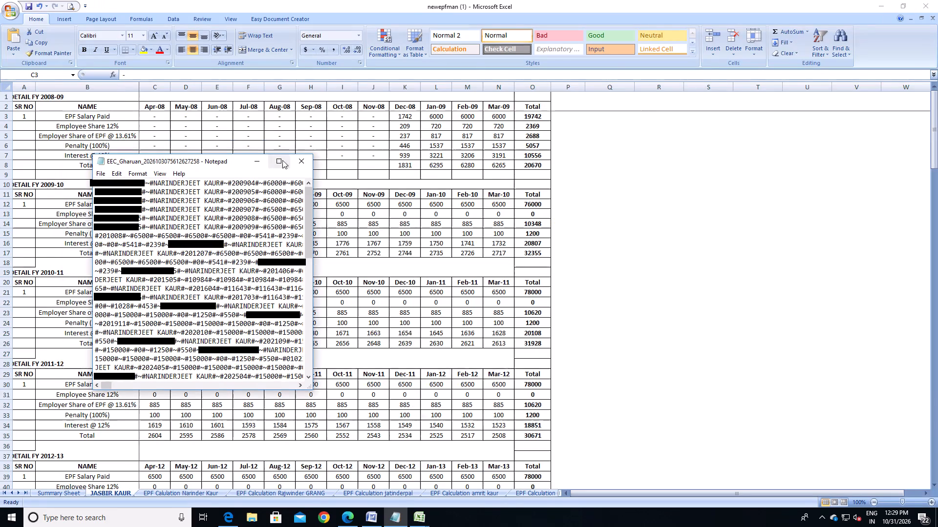
pyautogui.click(278, 162)
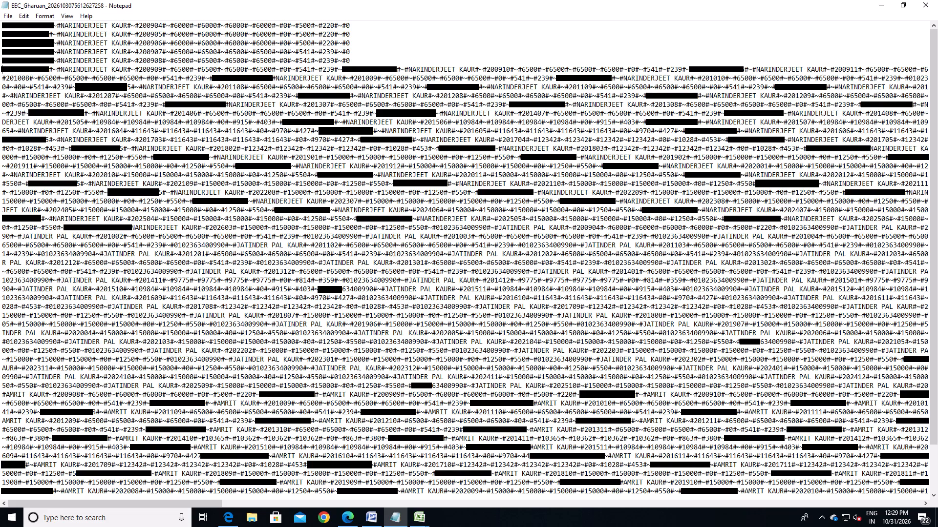
pyautogui.click(109, 27)
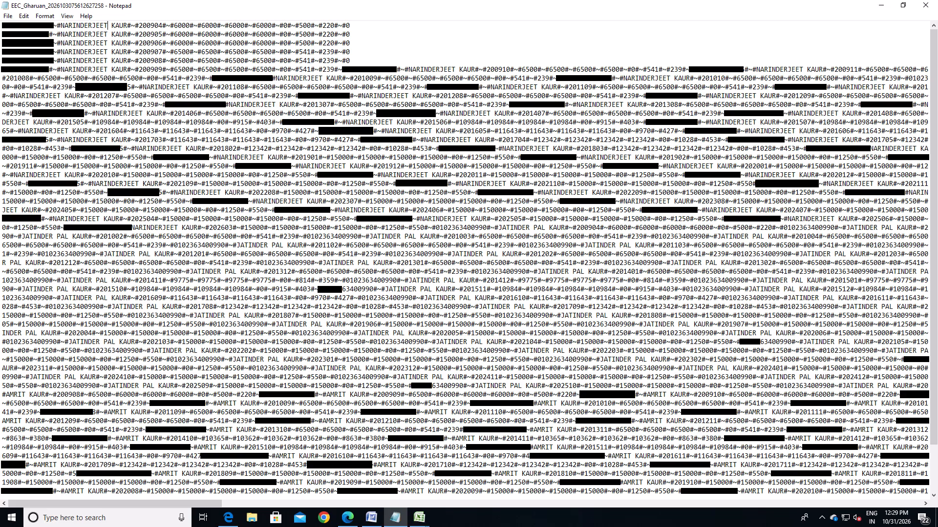
pyautogui.click(367, 30)
pyautogui.click(368, 30)
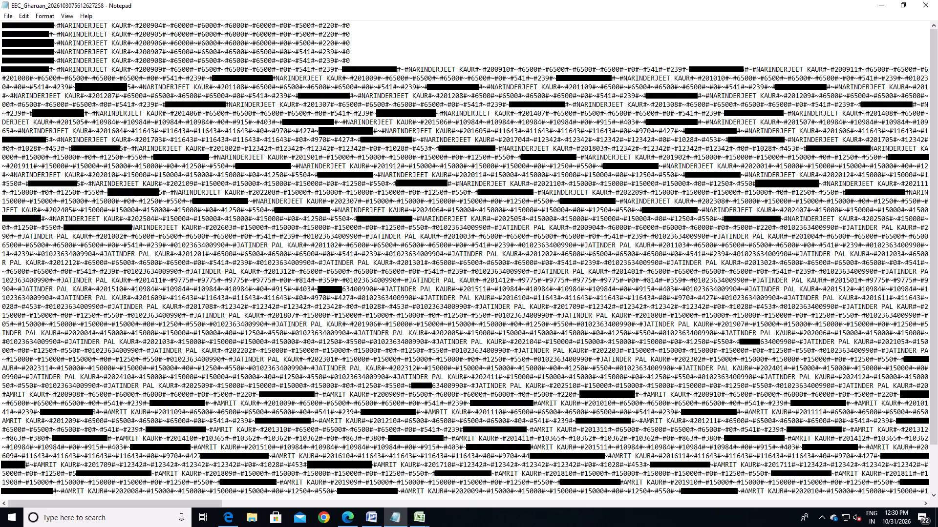
pyautogui.click(361, 23)
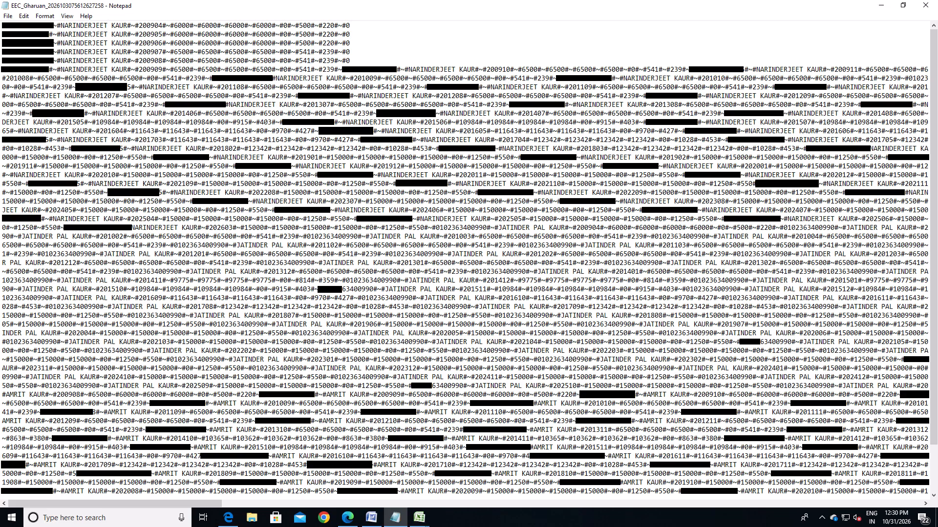
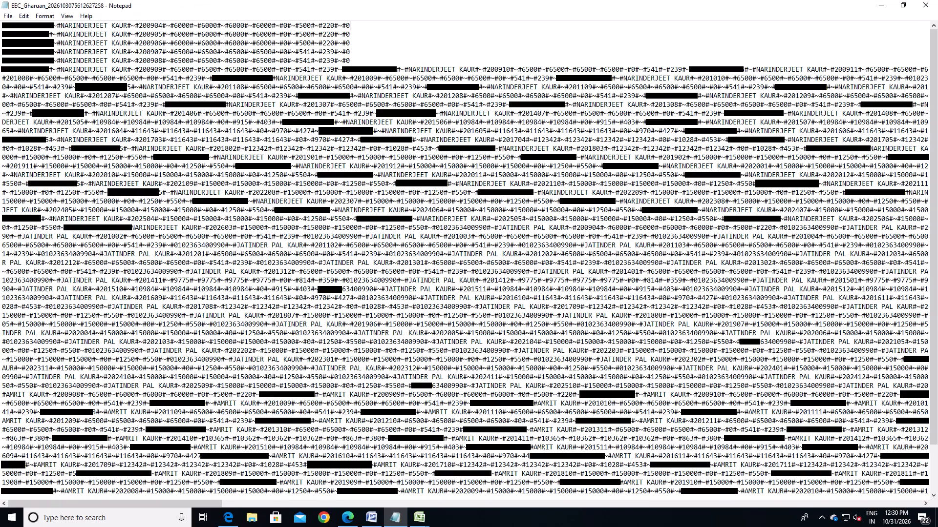
# Examine the wage-month field 200904 in the first member's record, then the matching field in the record below.
pyautogui.moveTo(138, 27); pyautogui.dragTo(145, 28)
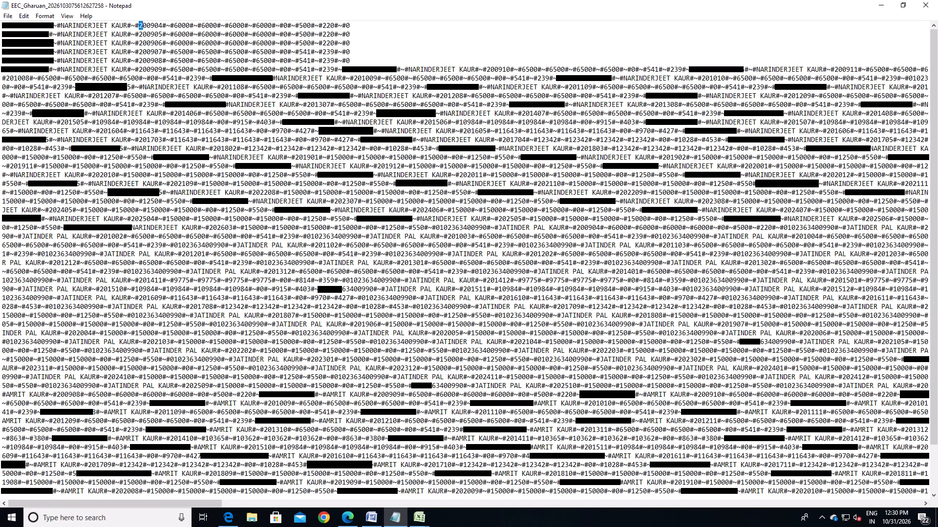
pyautogui.moveTo(145, 28); pyautogui.dragTo(162, 27)
pyautogui.click(171, 34)
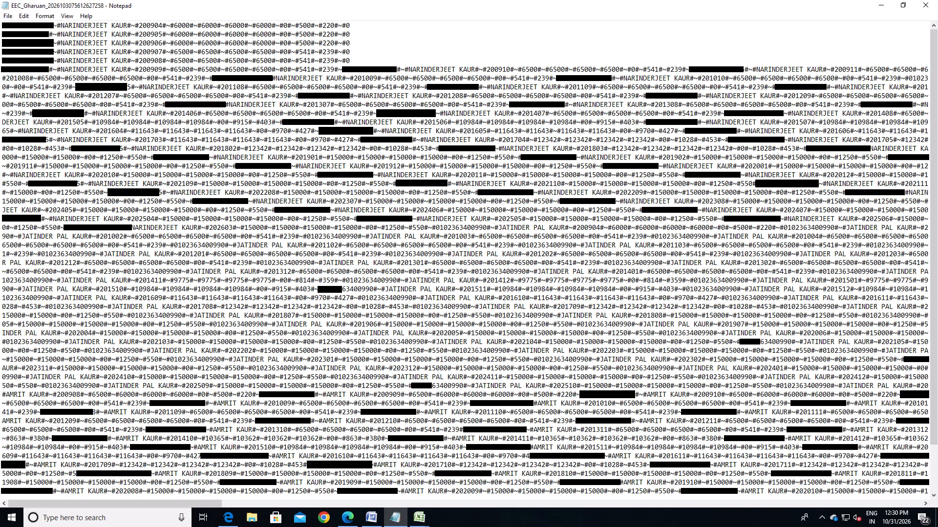
# Switch to Excel and create a new blank workbook, keeping it active among the open workbooks.
pyautogui.hotkey('alt', 'Tab')
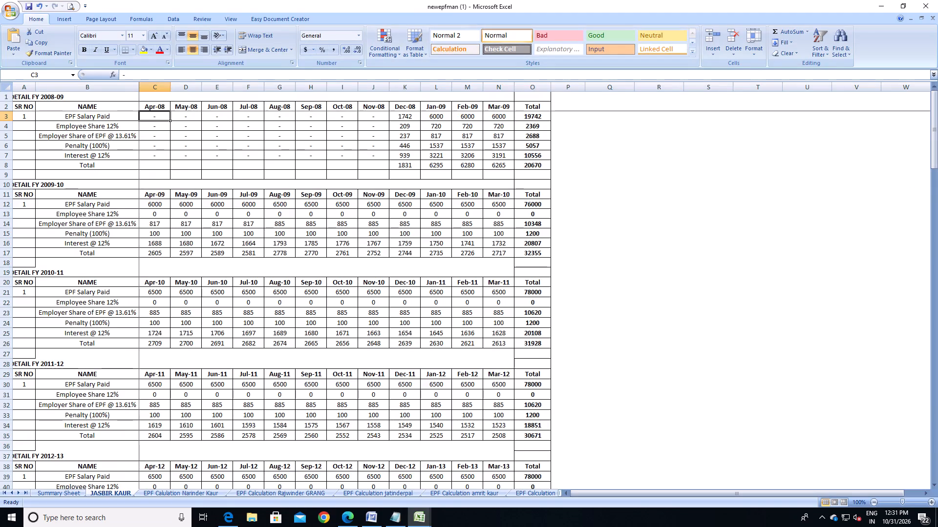
pyautogui.hotkey('ctrl', 'n')
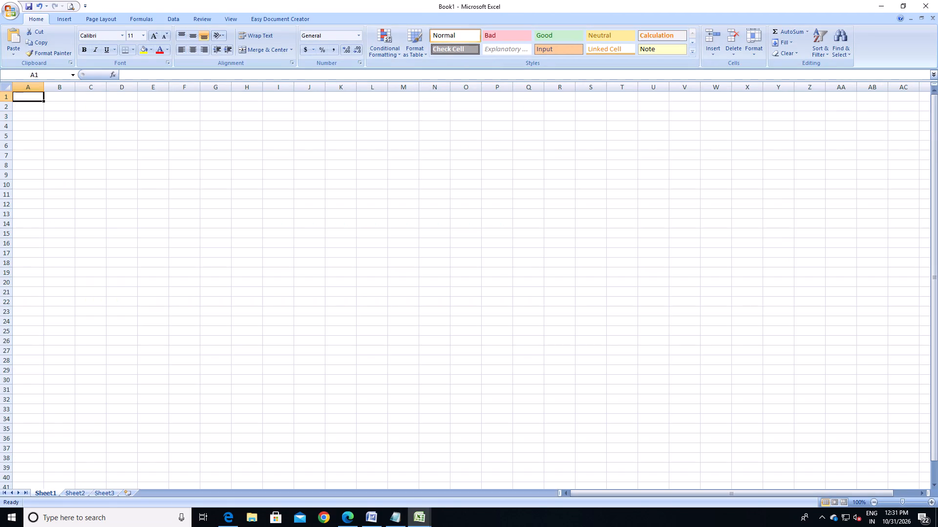
pyautogui.hotkey('alt', 'Tab')
pyautogui.hotkey('alt', 'Tab')
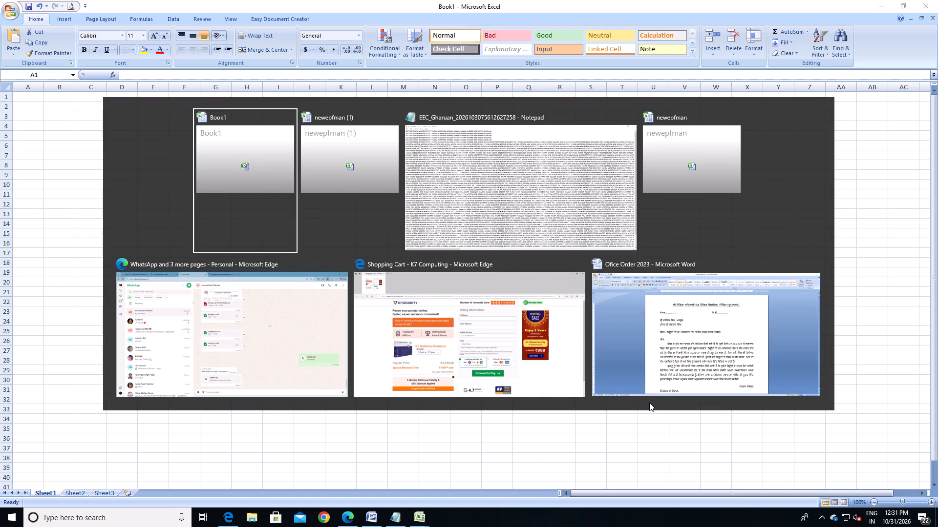
pyautogui.hotkey('alt', 'Tab')
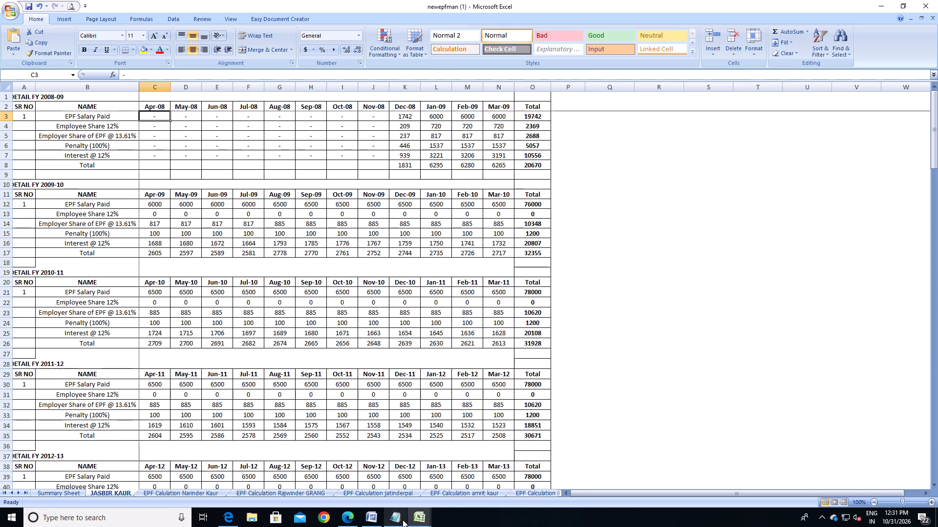
pyautogui.click(411, 522)
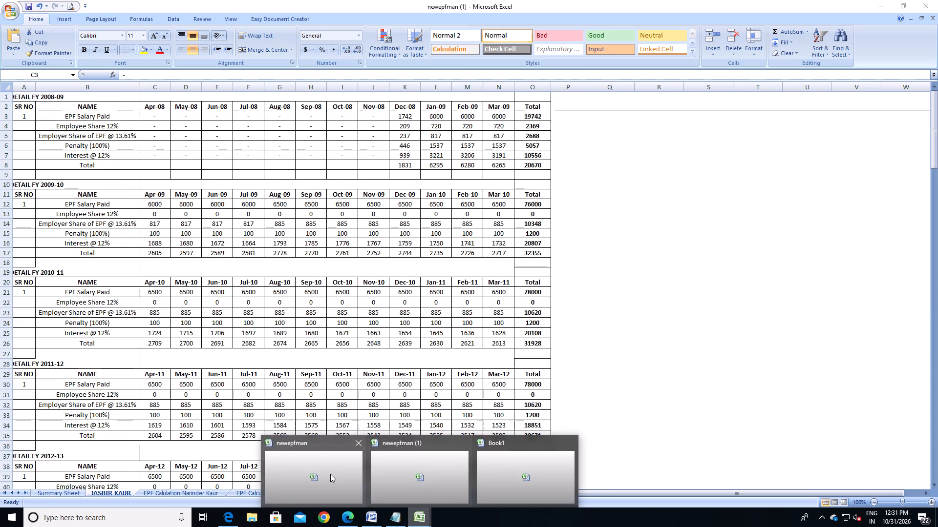
pyautogui.click(330, 474)
pyautogui.click(416, 519)
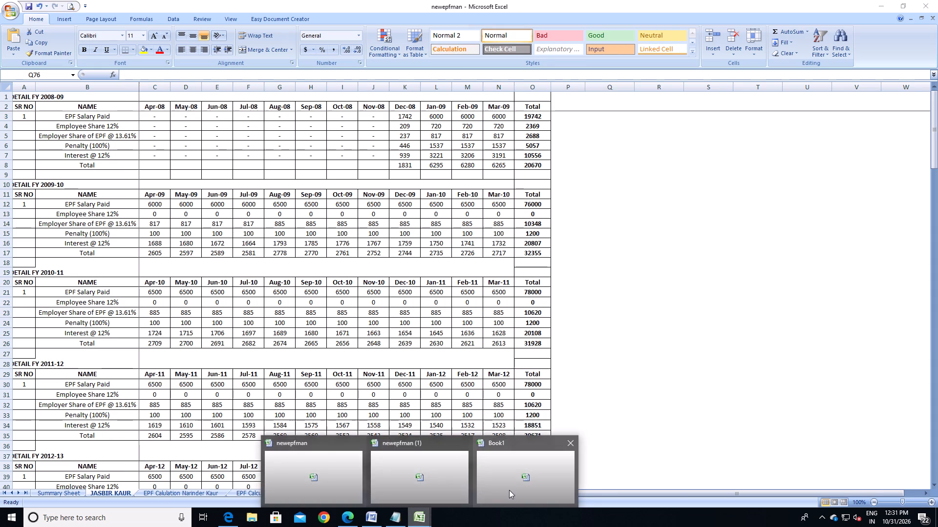
pyautogui.click(509, 490)
# Switch to Word and close the Ofice Order 2023 document, saving its changes.
pyautogui.click(372, 518)
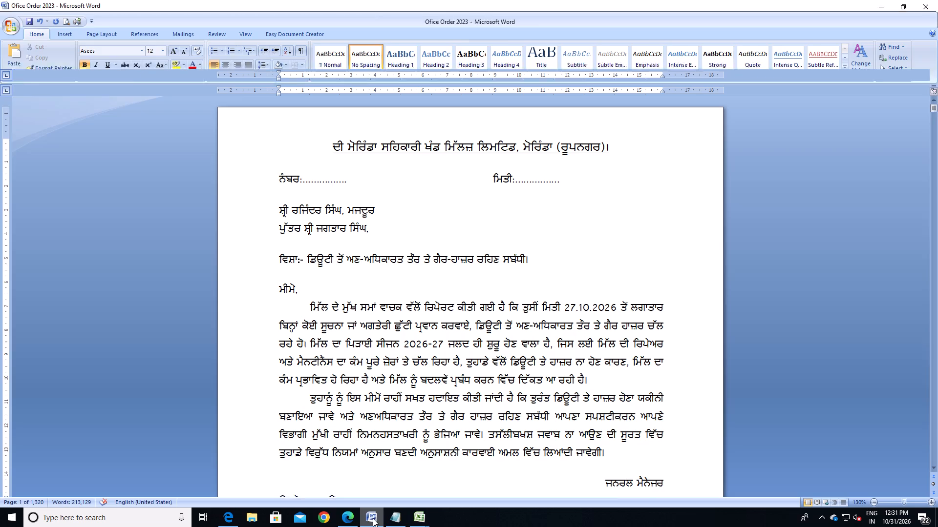
pyautogui.click(933, 2)
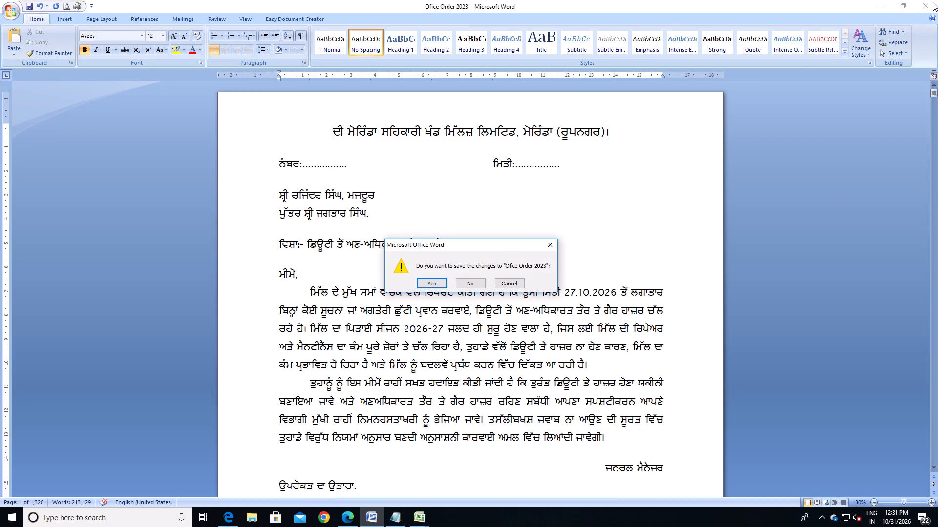
pyautogui.click(430, 285)
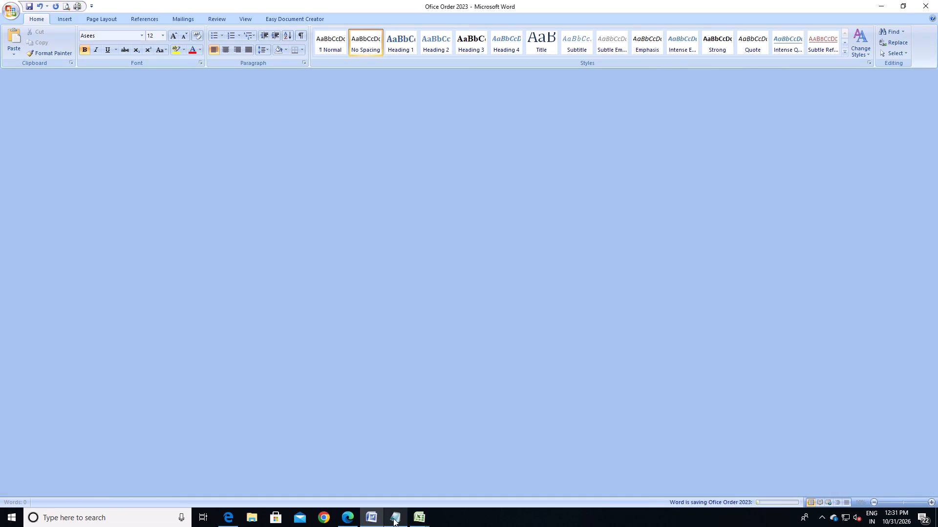
# Switch back to the blank Excel workbook and enter the headings UAN, Name and Wages Month in cells A1 to C1.
pyautogui.click(415, 518)
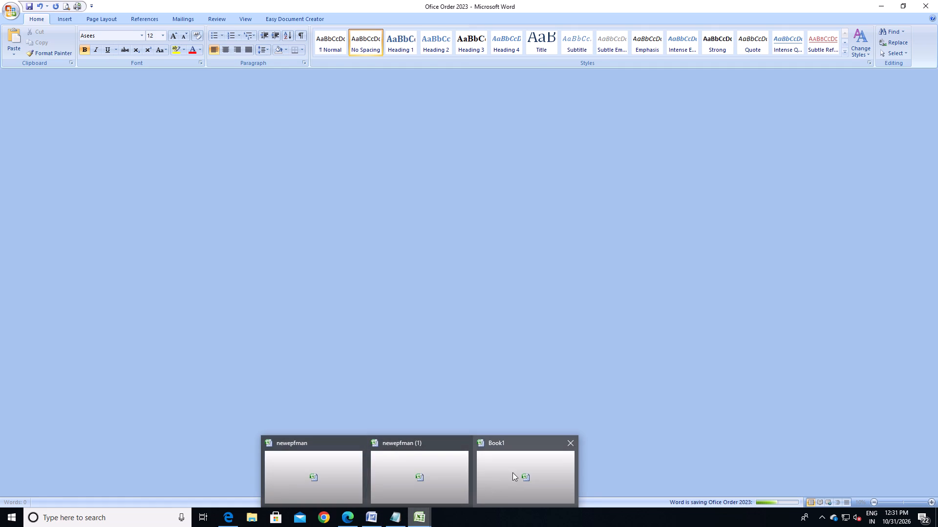
pyautogui.click(513, 472)
pyautogui.click(395, 514)
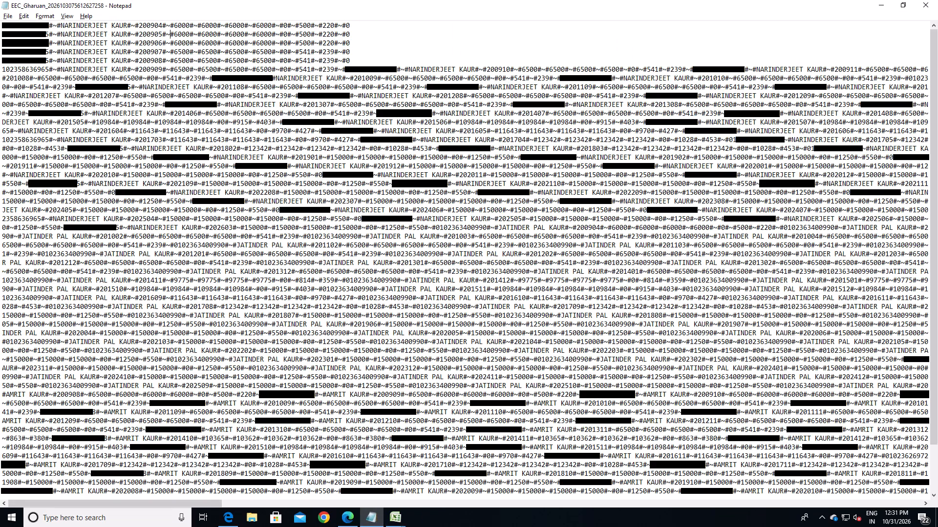
pyautogui.hotkey('alt', 'Tab')
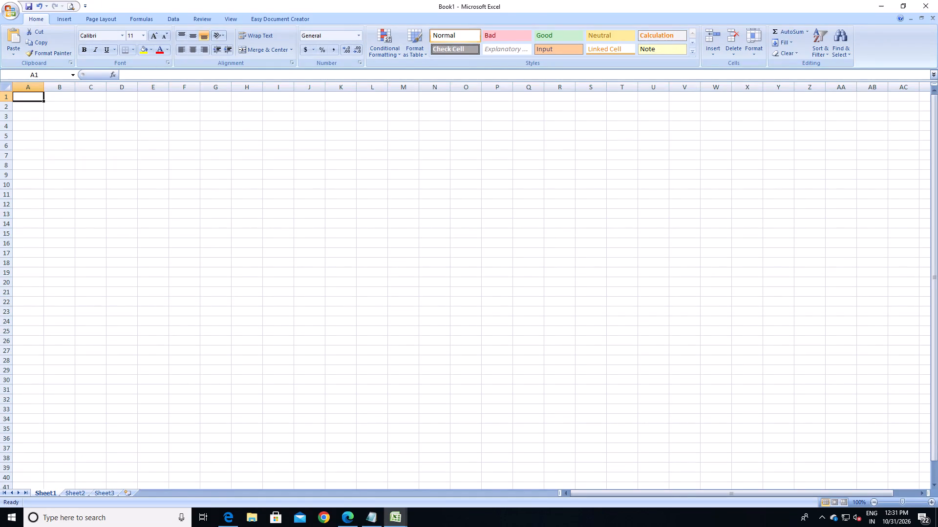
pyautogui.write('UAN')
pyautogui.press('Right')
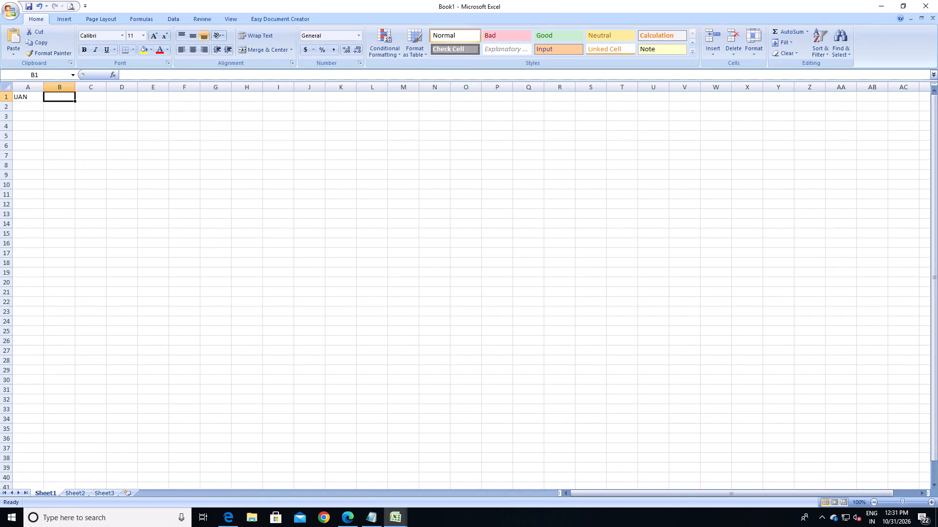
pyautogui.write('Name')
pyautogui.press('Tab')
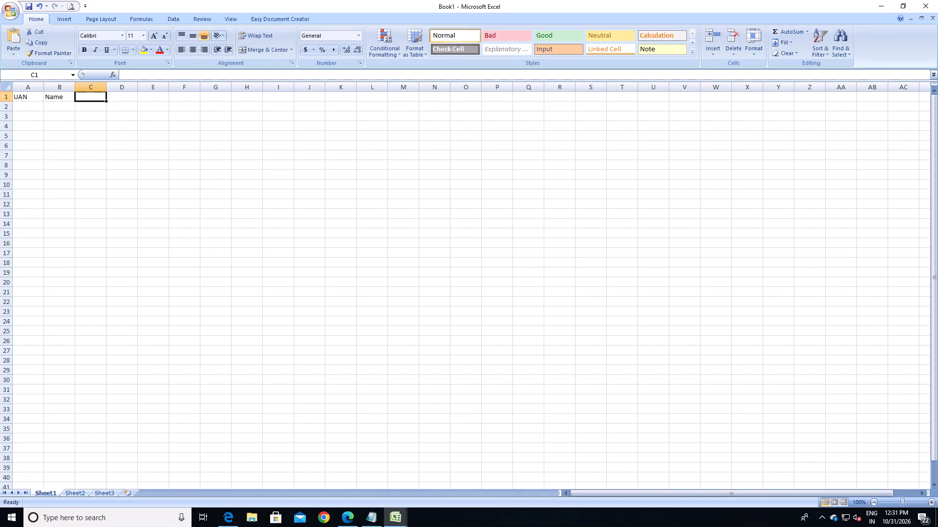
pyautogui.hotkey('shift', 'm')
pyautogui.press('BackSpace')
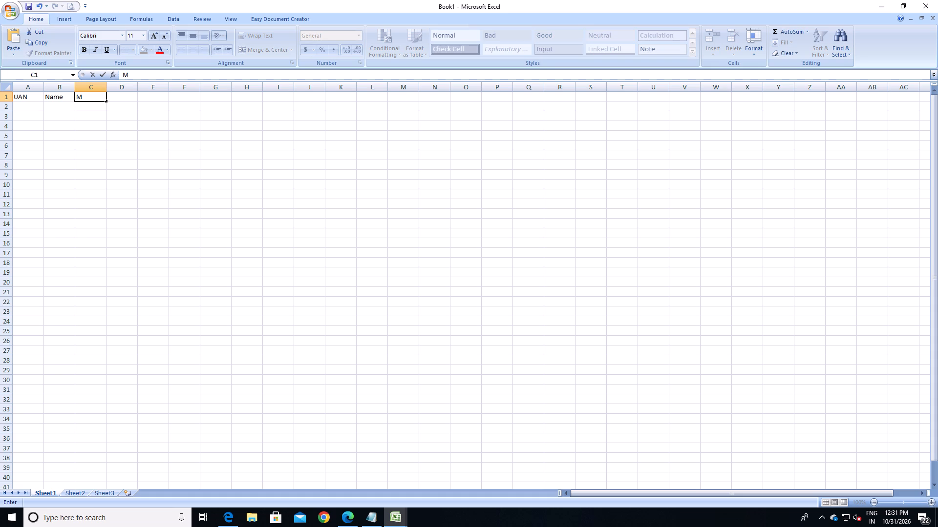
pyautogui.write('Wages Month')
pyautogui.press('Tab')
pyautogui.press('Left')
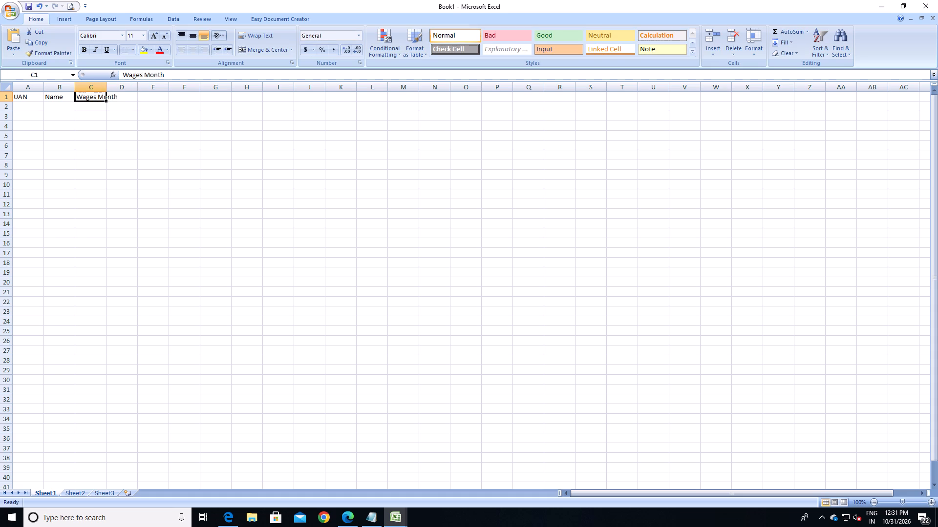
# Check the EEC_Gharuan text file in Notepad, then enter 200904 and 200905 in the first two cells under Wages Month in Excel.
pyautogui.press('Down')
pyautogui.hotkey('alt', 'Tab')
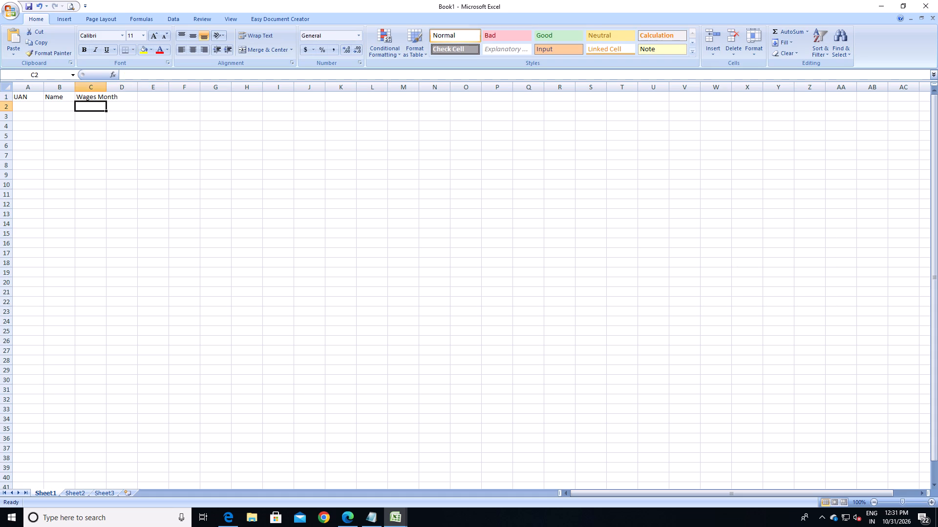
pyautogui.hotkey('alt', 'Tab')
pyautogui.click(884, 0)
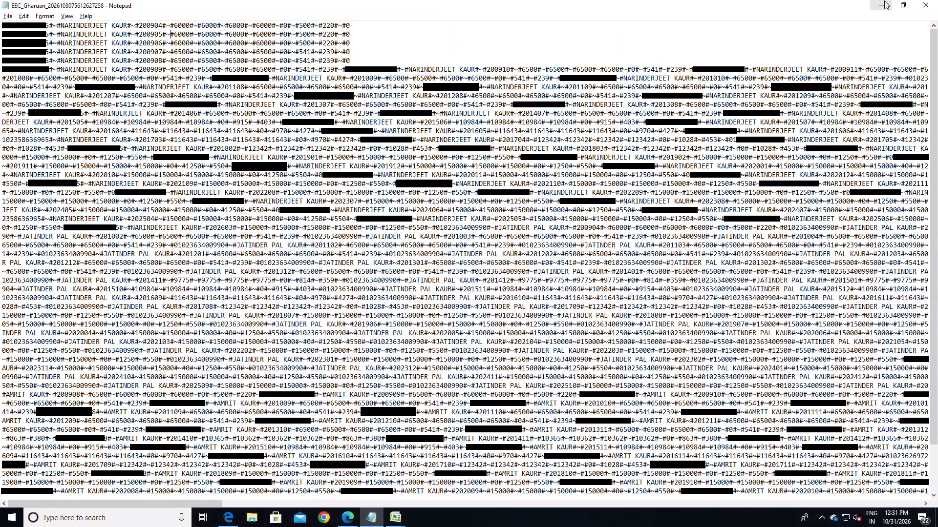
pyautogui.hotkey('alt', 'Tab')
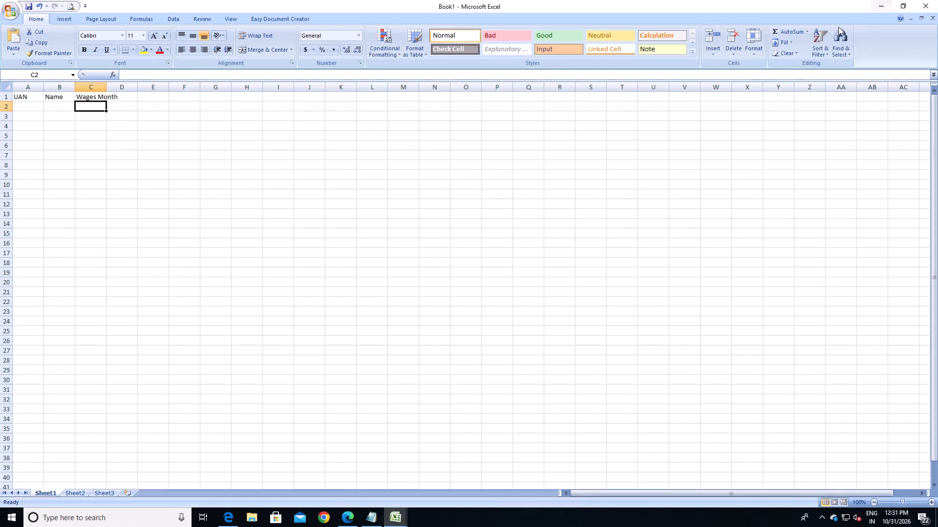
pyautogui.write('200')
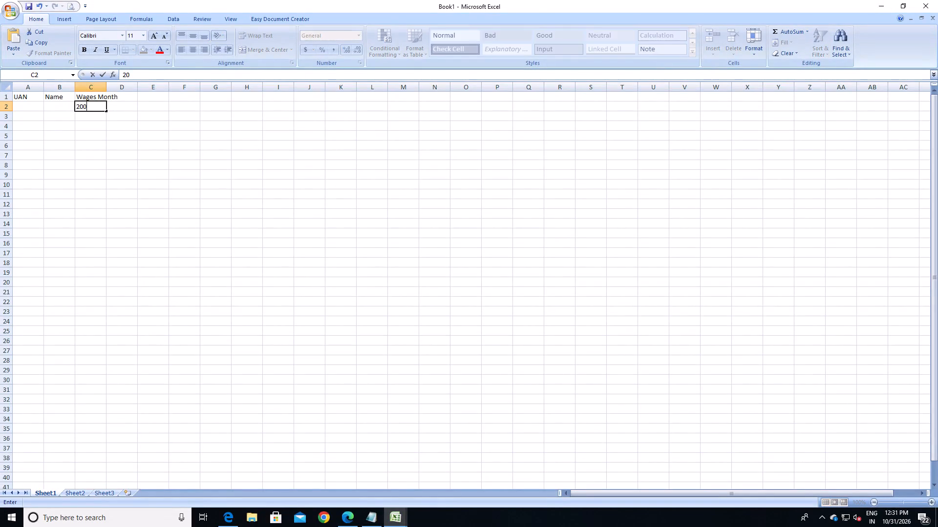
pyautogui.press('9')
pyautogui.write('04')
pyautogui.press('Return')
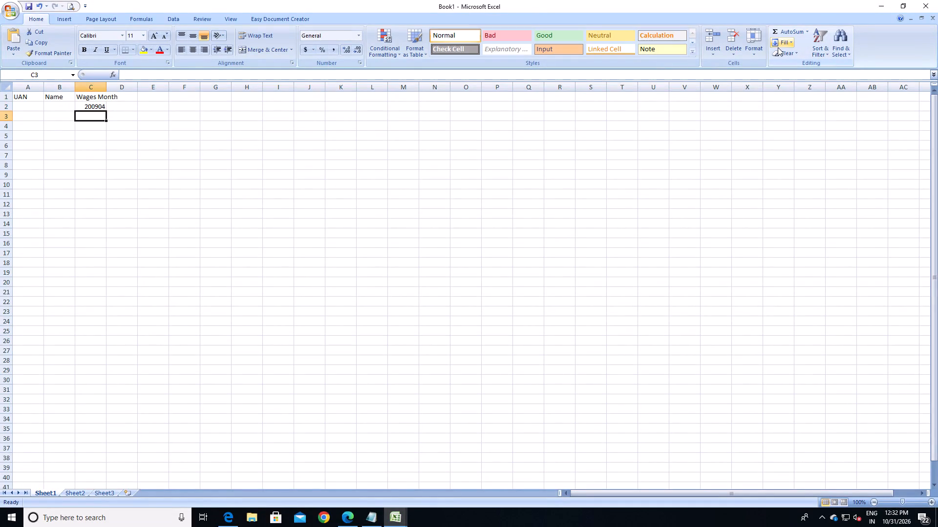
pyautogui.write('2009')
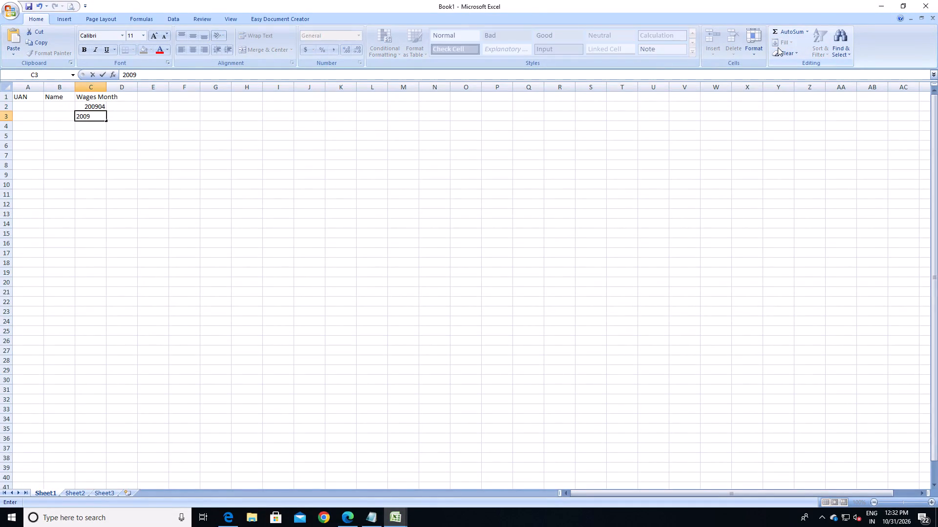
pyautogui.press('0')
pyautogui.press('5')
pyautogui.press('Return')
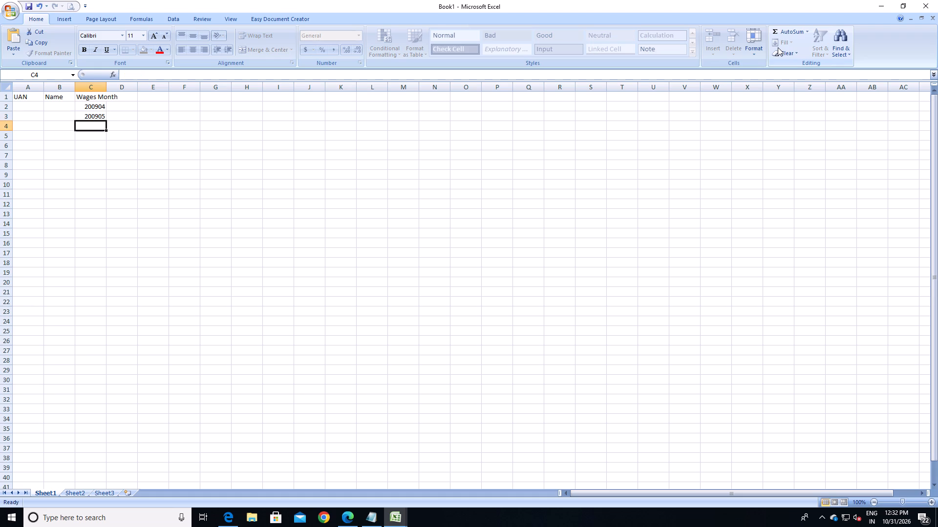
# Continue the Wages Month column with 200906 in C4 and 200907 in C5, enlarging the sheet for readability.
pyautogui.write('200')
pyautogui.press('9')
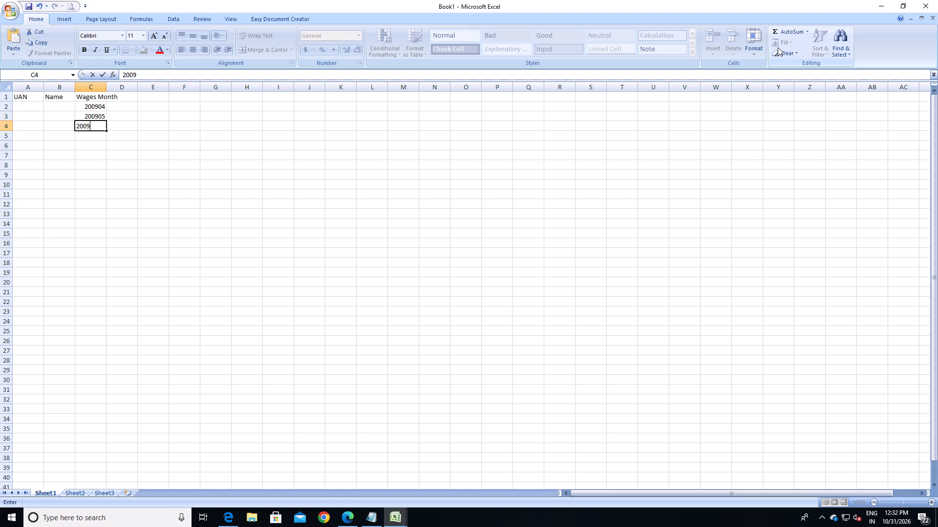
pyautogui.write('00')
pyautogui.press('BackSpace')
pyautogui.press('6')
pyautogui.keyDown('ctrl'); pyautogui.scroll(5, 810, 337); pyautogui.keyUp('ctrl')
pyautogui.click(526, 288)
pyautogui.scroll(3, 534, 286)
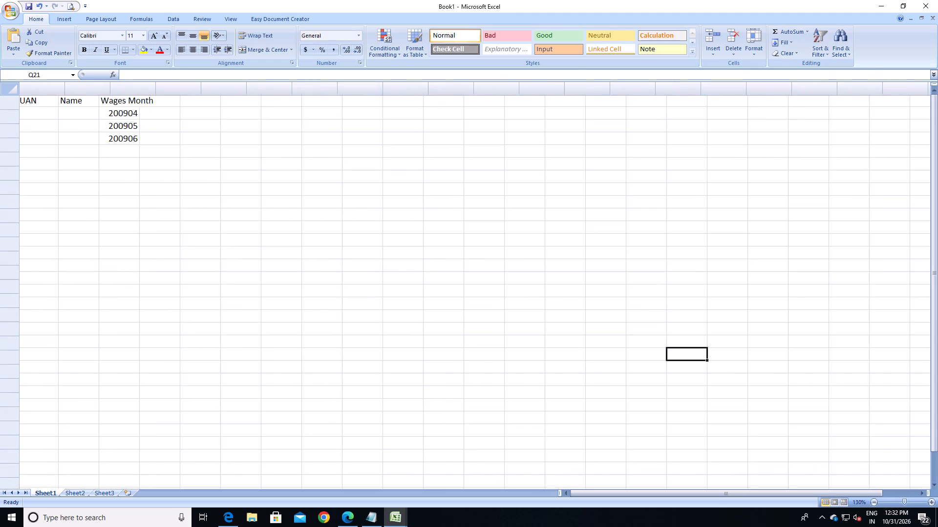
pyautogui.scroll(4, 534, 286)
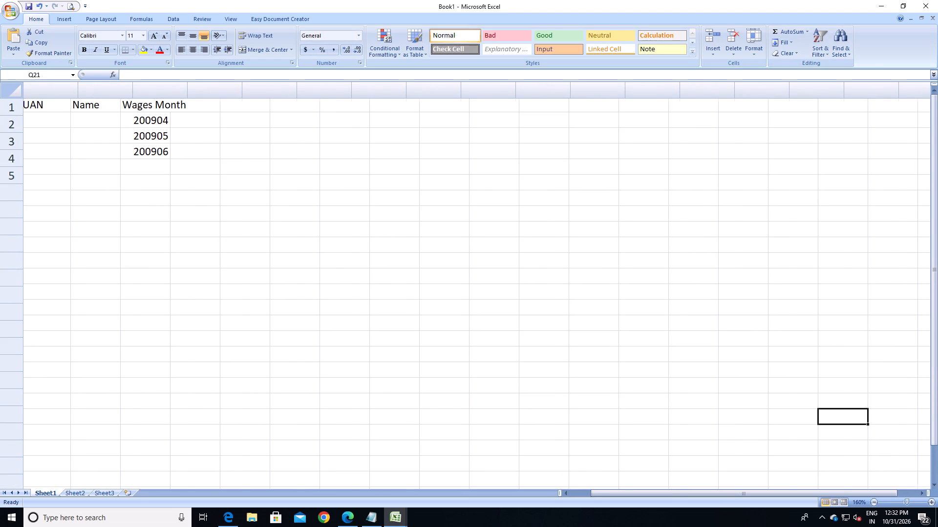
pyautogui.click(116, 175)
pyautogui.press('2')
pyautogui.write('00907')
pyautogui.click(333, 160)
# Extend the Wages Month series from C2:C5 down to C13 as consecutive numbers.
pyautogui.moveTo(119, 122); pyautogui.dragTo(118, 124)
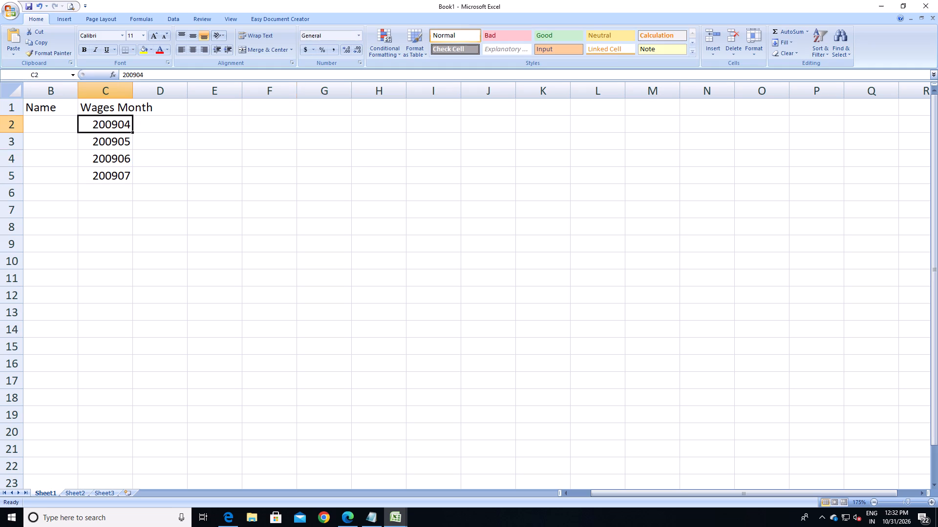
pyautogui.moveTo(118, 124); pyautogui.dragTo(113, 176)
pyautogui.moveTo(133, 182); pyautogui.dragTo(129, 220)
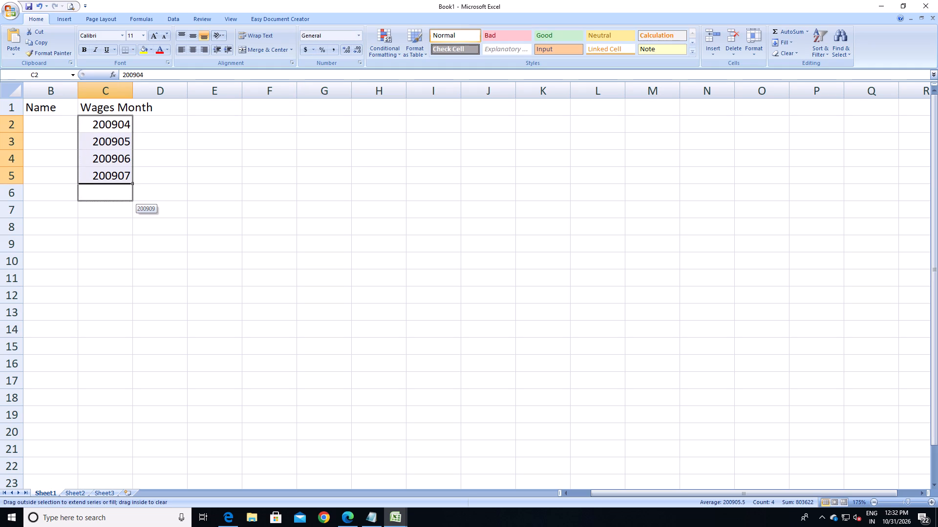
pyautogui.moveTo(129, 220); pyautogui.dragTo(116, 322)
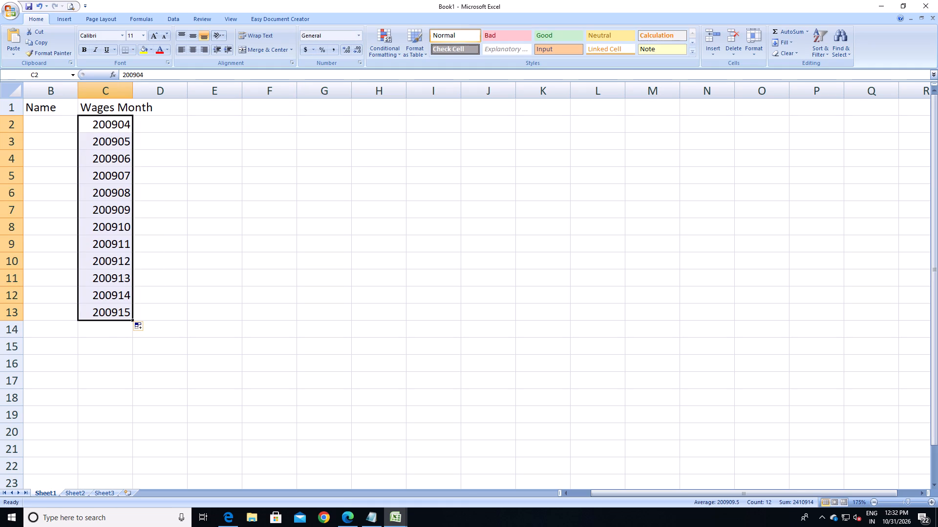
# Change the wages month in C11 to 201001 to begin the year 2010.
pyautogui.doubleClick(108, 279)
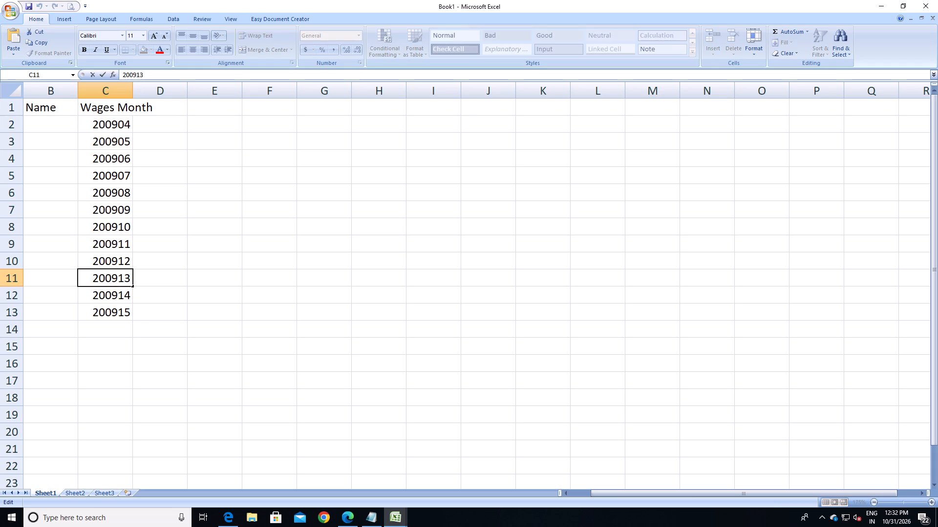
pyautogui.press('Left')
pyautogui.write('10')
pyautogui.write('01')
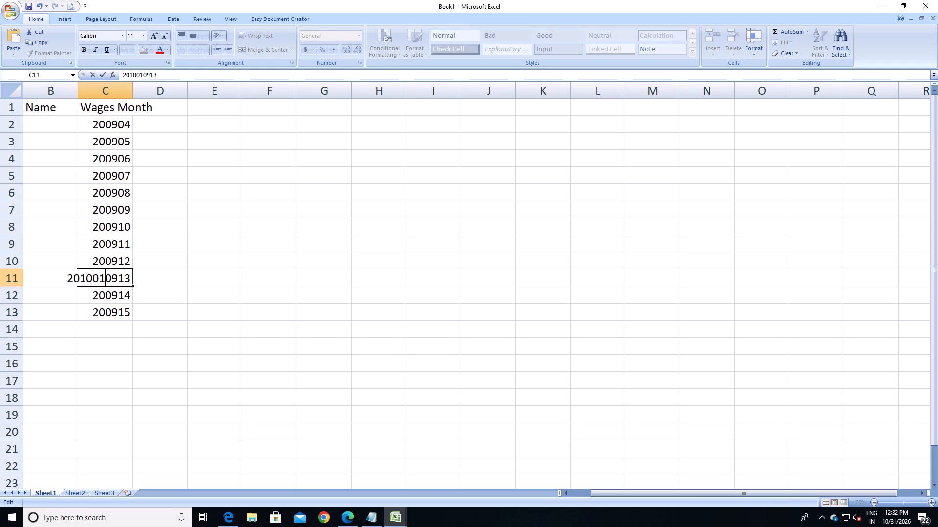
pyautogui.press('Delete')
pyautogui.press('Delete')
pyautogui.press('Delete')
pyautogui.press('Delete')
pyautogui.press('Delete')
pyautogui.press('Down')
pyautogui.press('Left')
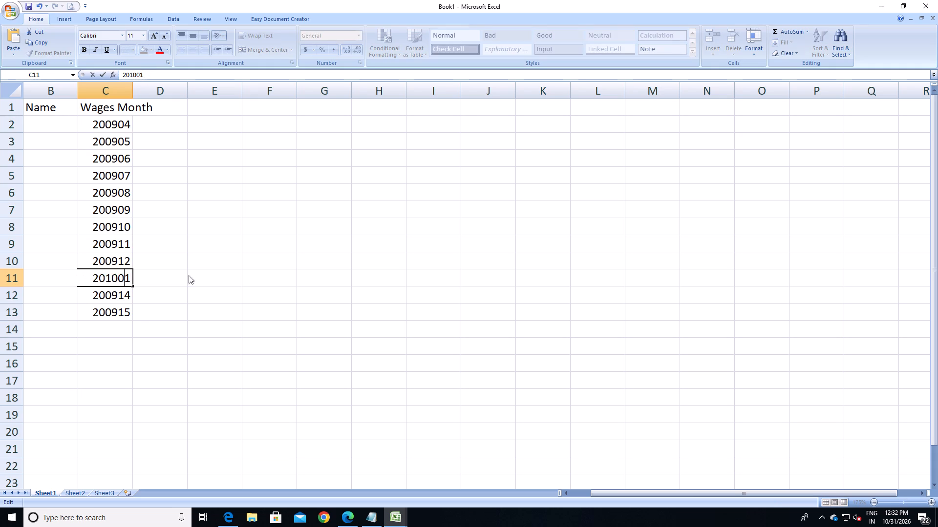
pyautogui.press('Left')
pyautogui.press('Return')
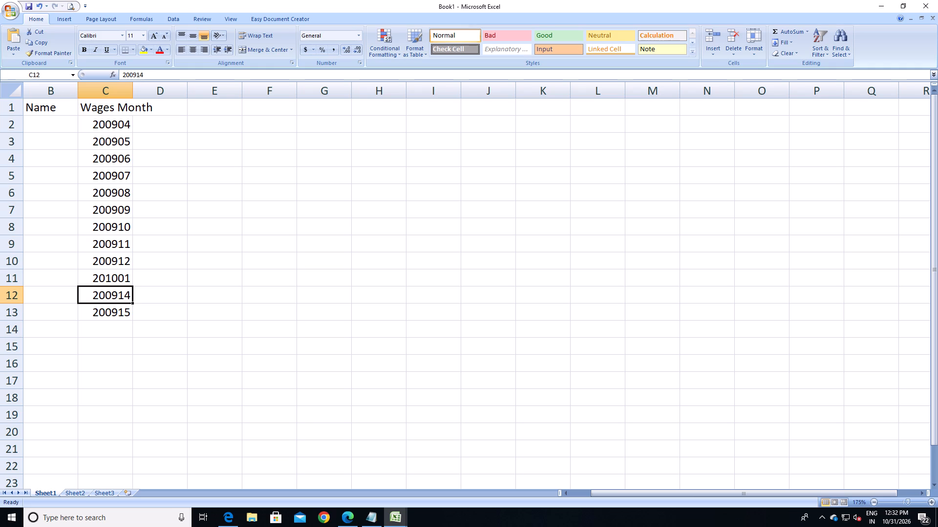
# Set the wages months in C12 and C13 to 201002 and 201003 by copying the cell above and changing its last digit.
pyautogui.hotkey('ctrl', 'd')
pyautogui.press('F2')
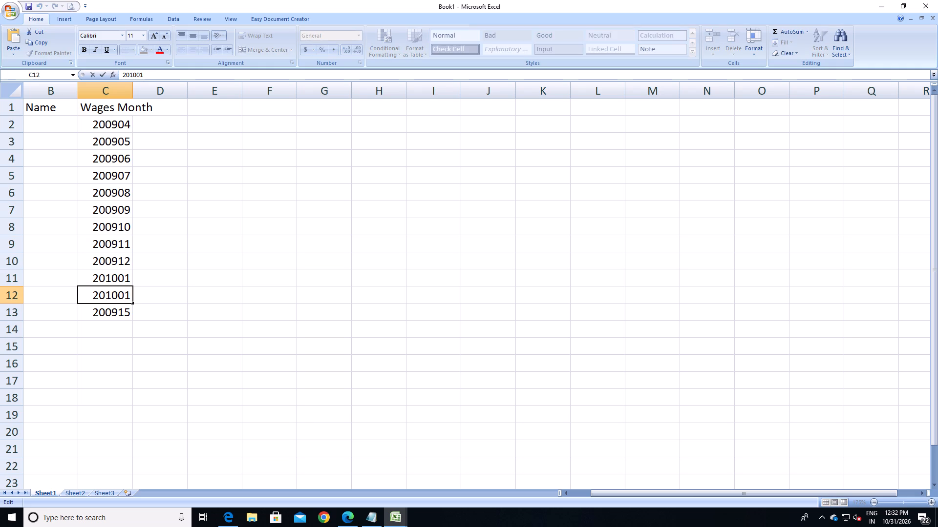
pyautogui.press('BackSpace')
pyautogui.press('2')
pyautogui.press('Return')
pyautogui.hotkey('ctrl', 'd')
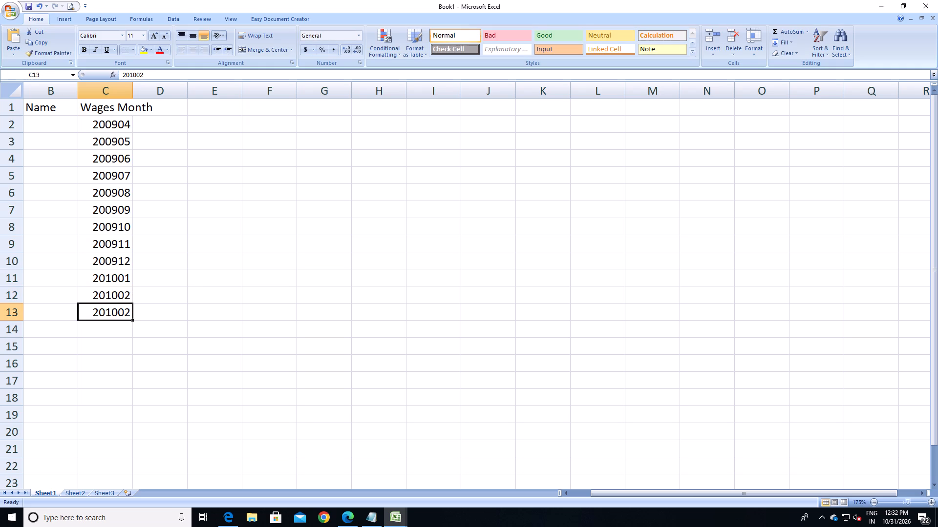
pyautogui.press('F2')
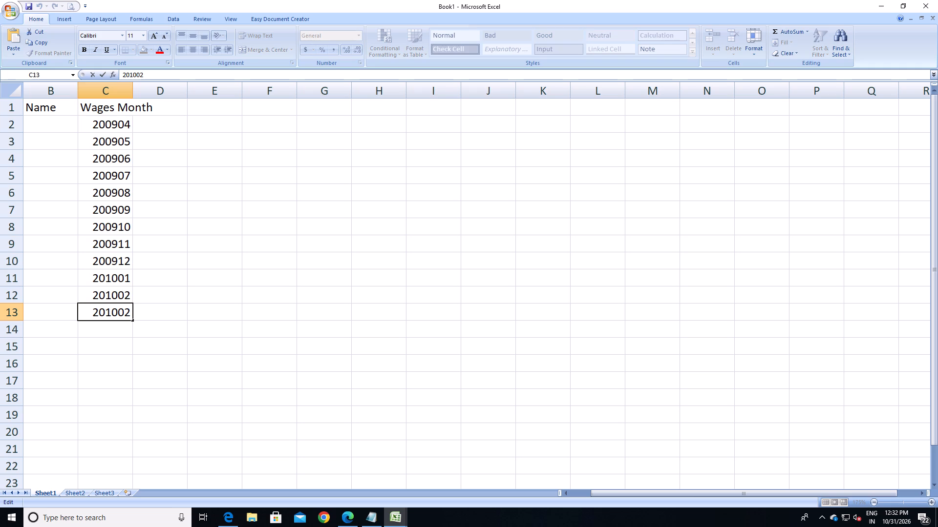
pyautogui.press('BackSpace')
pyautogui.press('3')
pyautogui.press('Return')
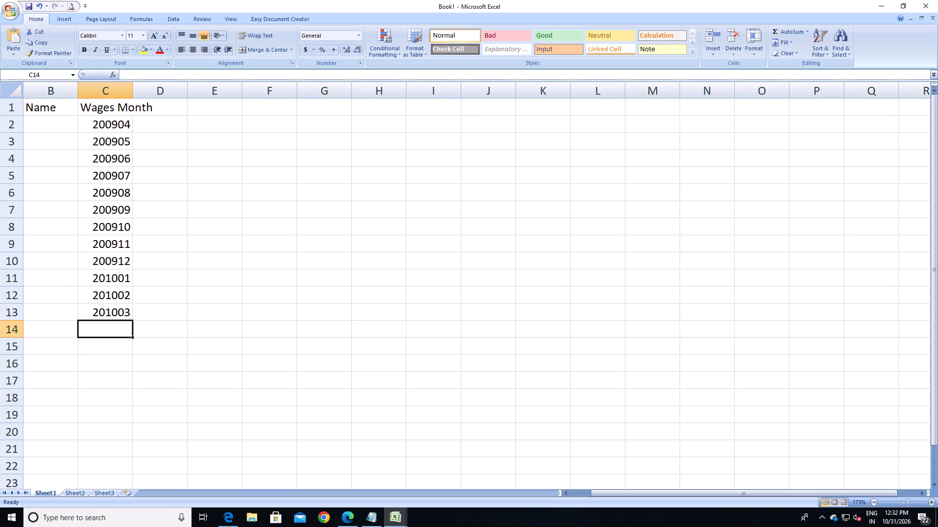
# Extend the 2010 series from C11:C13 down to 201009 in C19.
pyautogui.moveTo(121, 281); pyautogui.dragTo(125, 311)
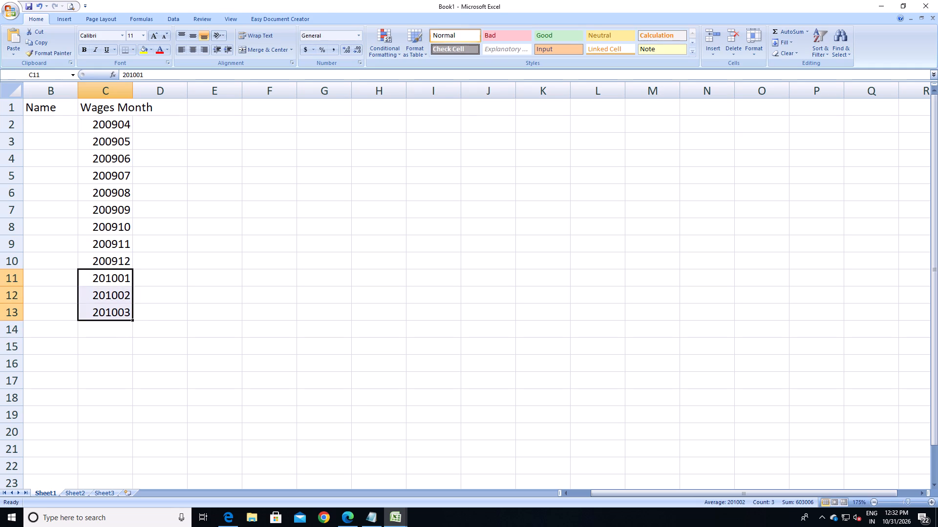
pyautogui.moveTo(132, 319); pyautogui.dragTo(130, 419)
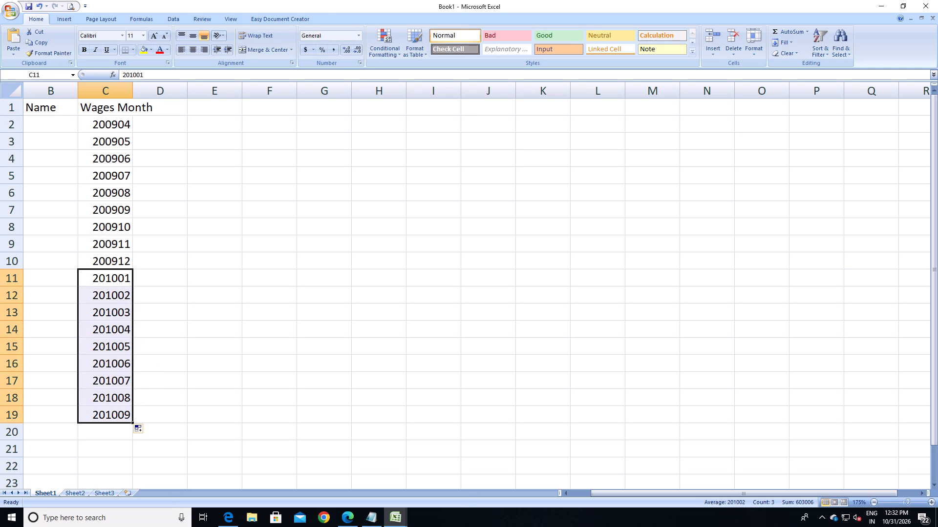
pyautogui.scroll(-3, 191, 412)
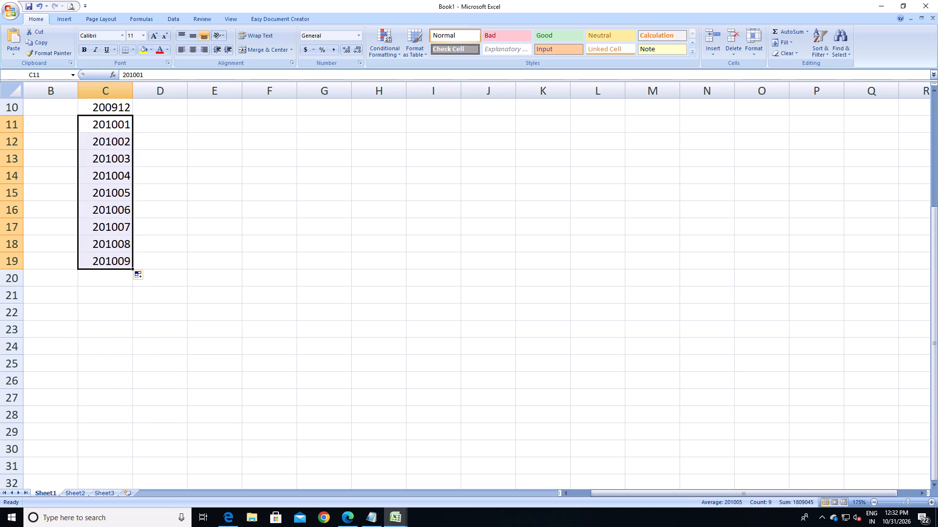
pyautogui.scroll(3, 198, 250)
pyautogui.click(198, 250)
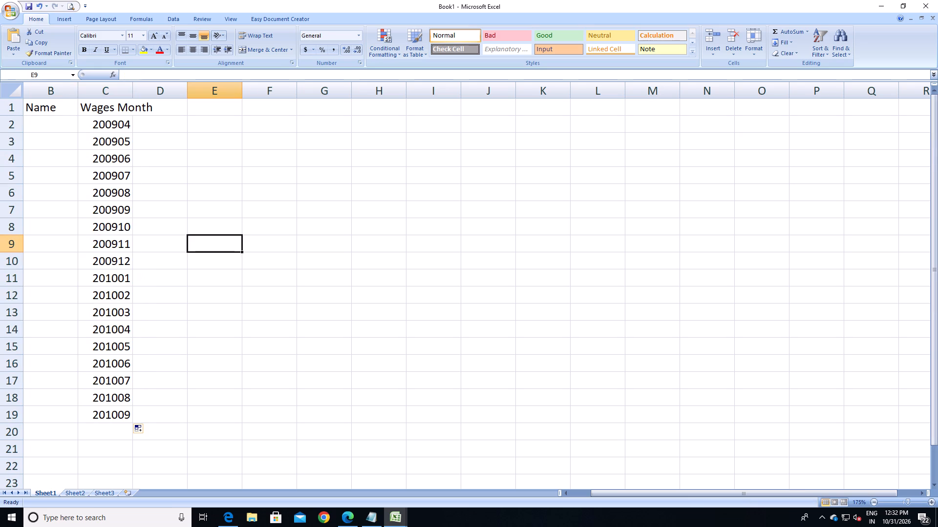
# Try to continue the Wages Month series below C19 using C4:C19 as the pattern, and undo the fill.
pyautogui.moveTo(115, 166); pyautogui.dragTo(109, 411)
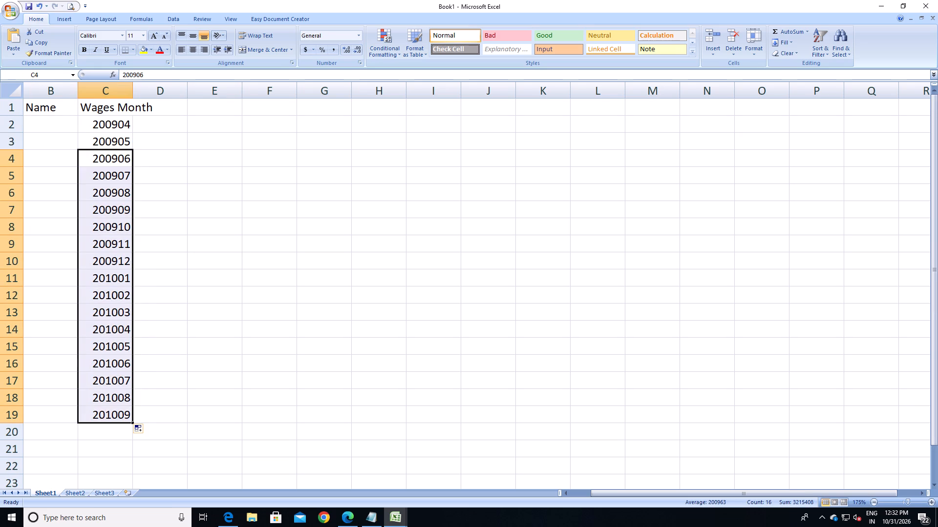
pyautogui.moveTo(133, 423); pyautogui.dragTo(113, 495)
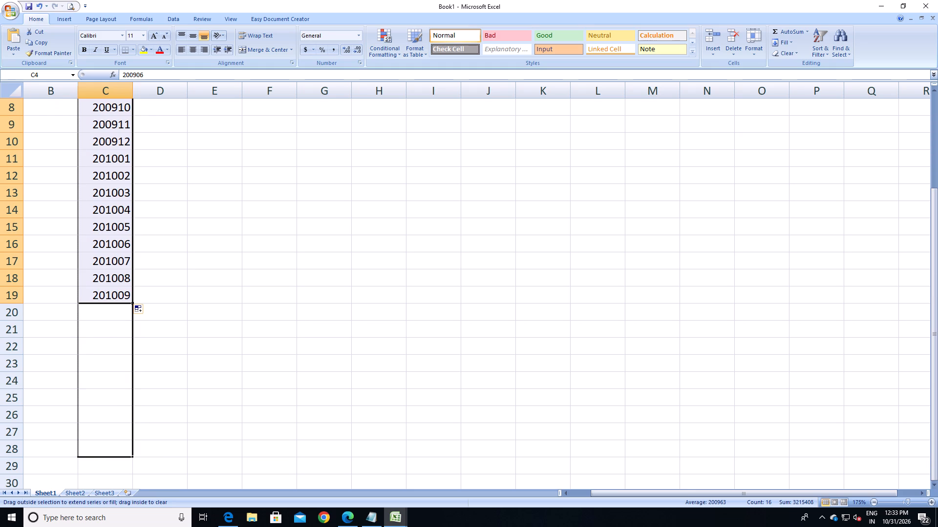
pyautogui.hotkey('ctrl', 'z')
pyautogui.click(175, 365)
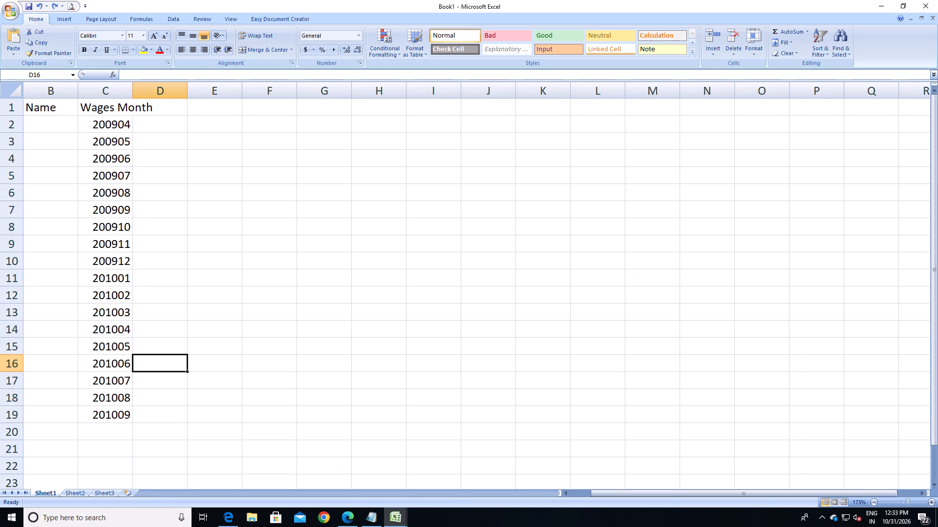
# Extend the wages months from C17:C19 down to 201012 in C22.
pyautogui.click(124, 416)
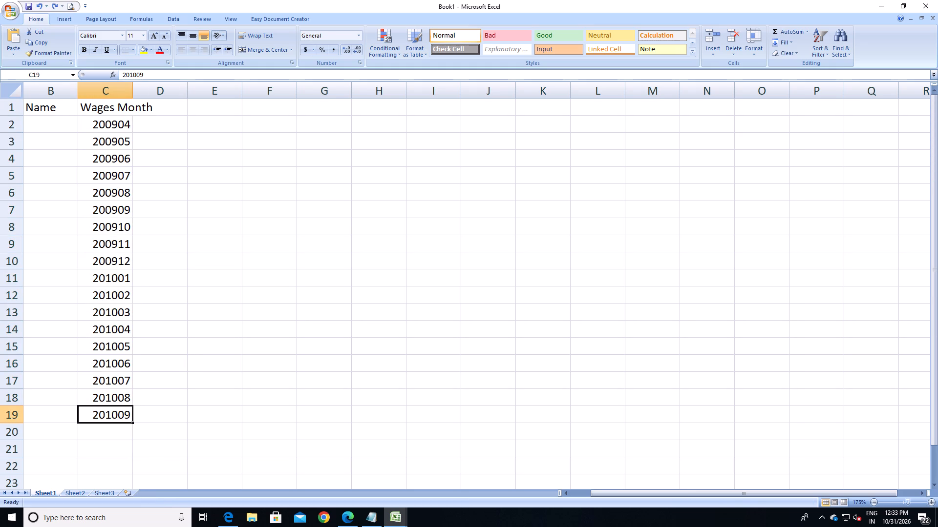
pyautogui.moveTo(120, 372); pyautogui.dragTo(113, 413)
pyautogui.moveTo(133, 423); pyautogui.dragTo(131, 475)
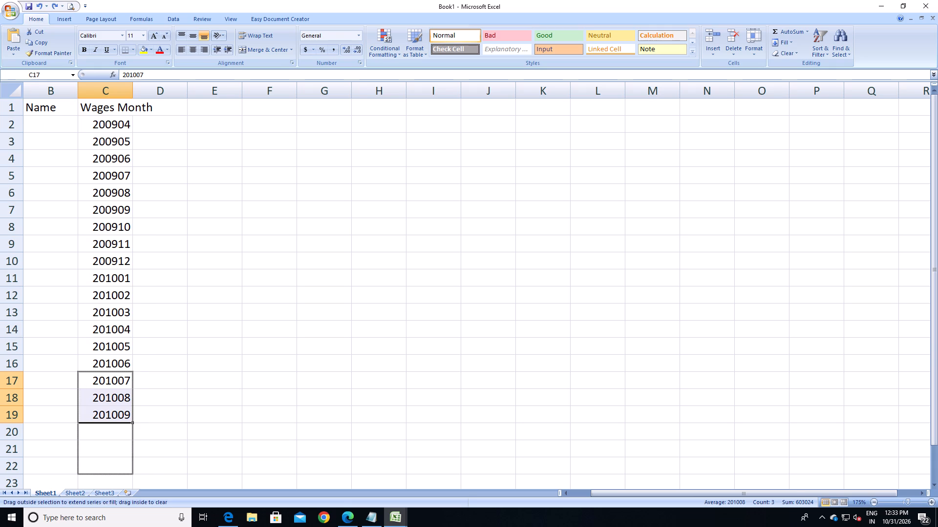
# Enter the wages months 201101, 201102 and 201103 in C23 to C25.
pyautogui.scroll(-5, 203, 313)
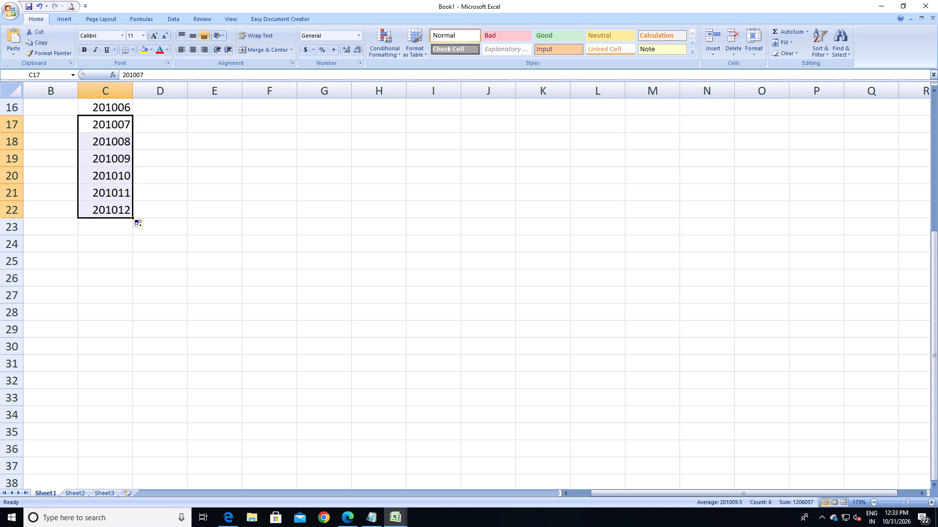
pyautogui.click(118, 226)
pyautogui.click(127, 214)
pyautogui.click(121, 229)
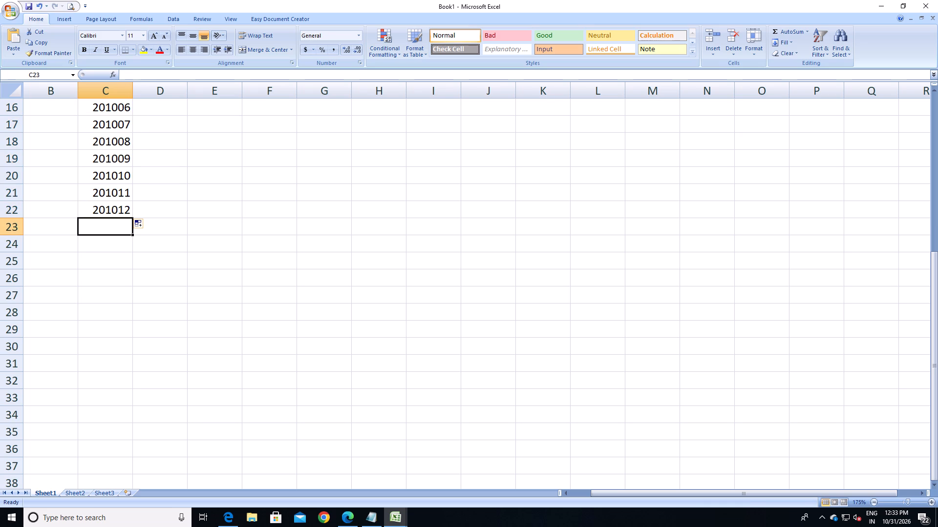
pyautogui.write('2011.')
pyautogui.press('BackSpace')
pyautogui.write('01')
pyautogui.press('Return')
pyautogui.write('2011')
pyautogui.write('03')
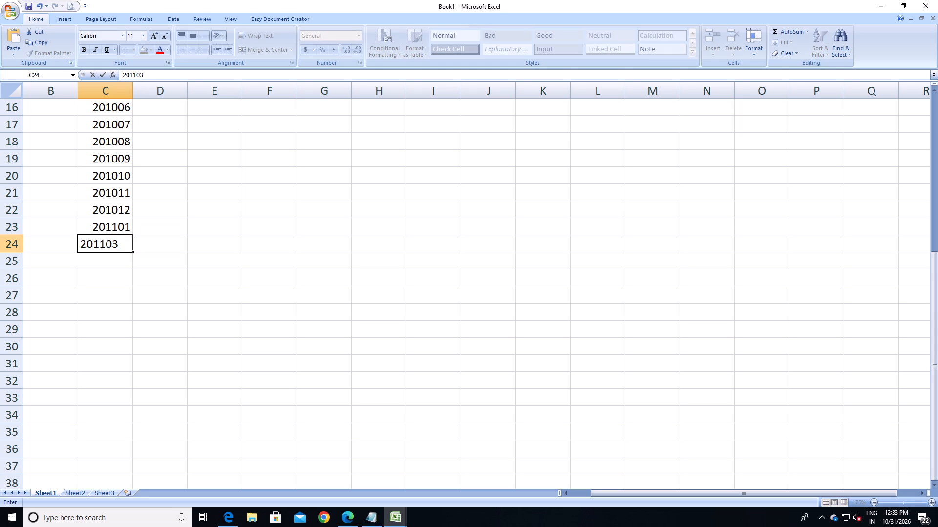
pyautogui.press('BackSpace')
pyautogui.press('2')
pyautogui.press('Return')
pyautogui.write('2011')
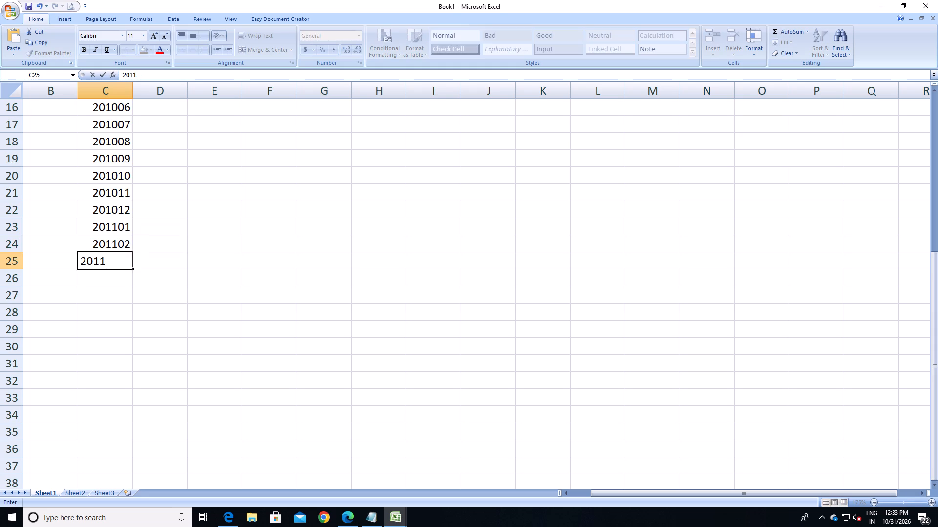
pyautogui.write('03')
pyautogui.click(243, 233)
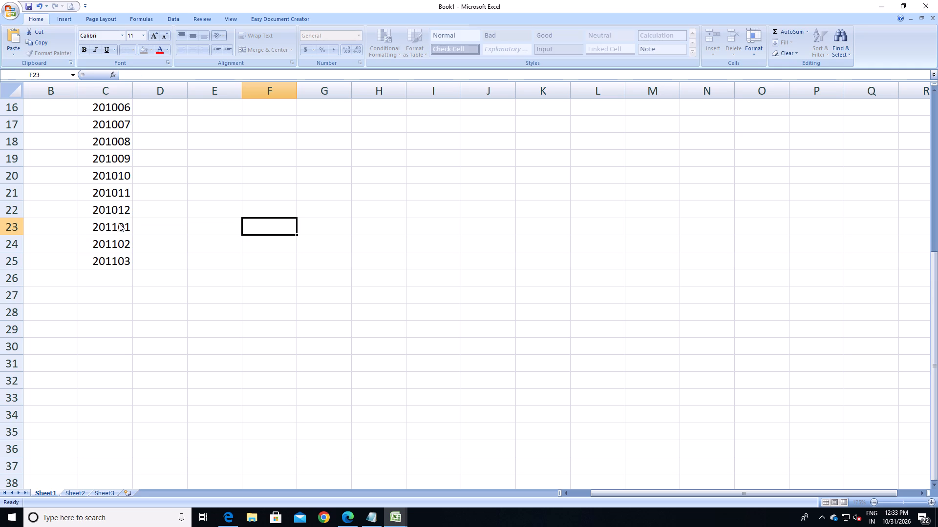
# Extend the 2011 series from C23:C25 down to 201112 in C34.
pyautogui.moveTo(119, 223); pyautogui.dragTo(124, 260)
pyautogui.moveTo(132, 269); pyautogui.dragTo(133, 281)
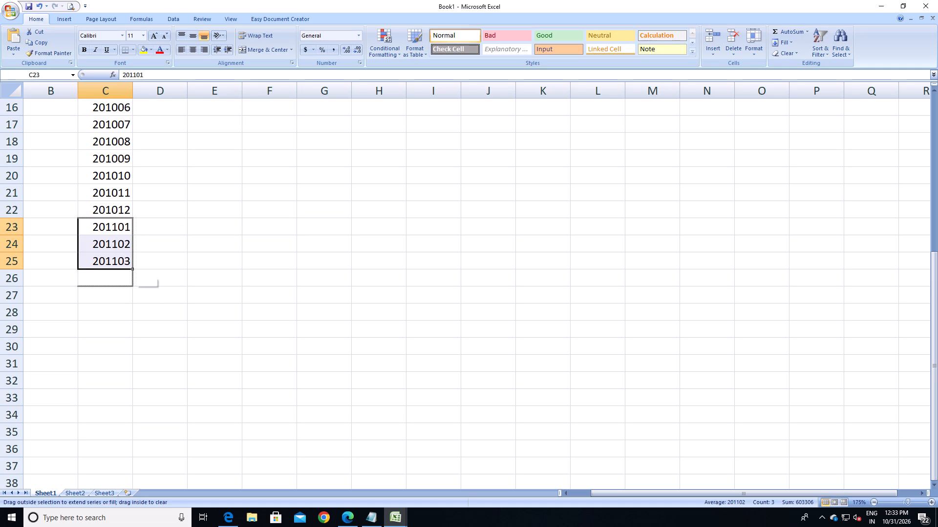
pyautogui.moveTo(133, 281); pyautogui.dragTo(138, 428)
# Enter the wages months 201201, 201202 and 201203 in C35 to C37.
pyautogui.scroll(-5, 216, 397)
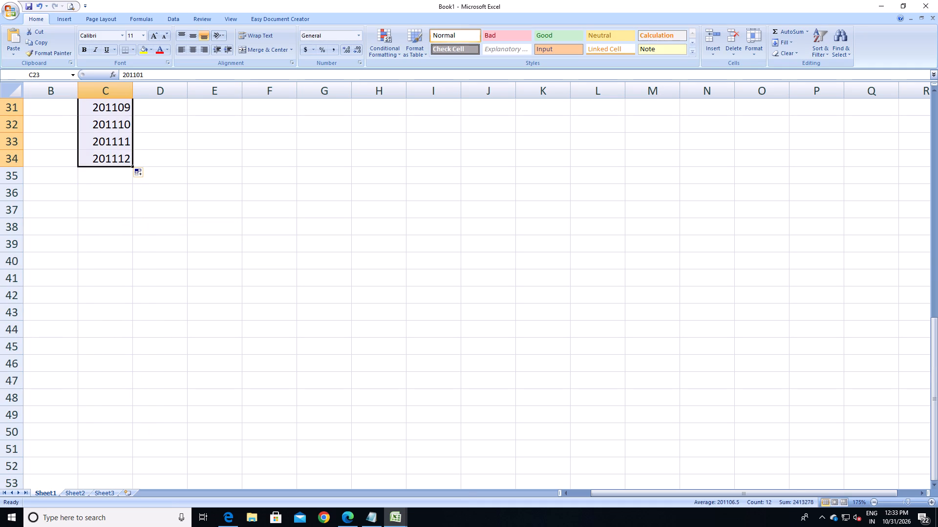
pyautogui.click(121, 171)
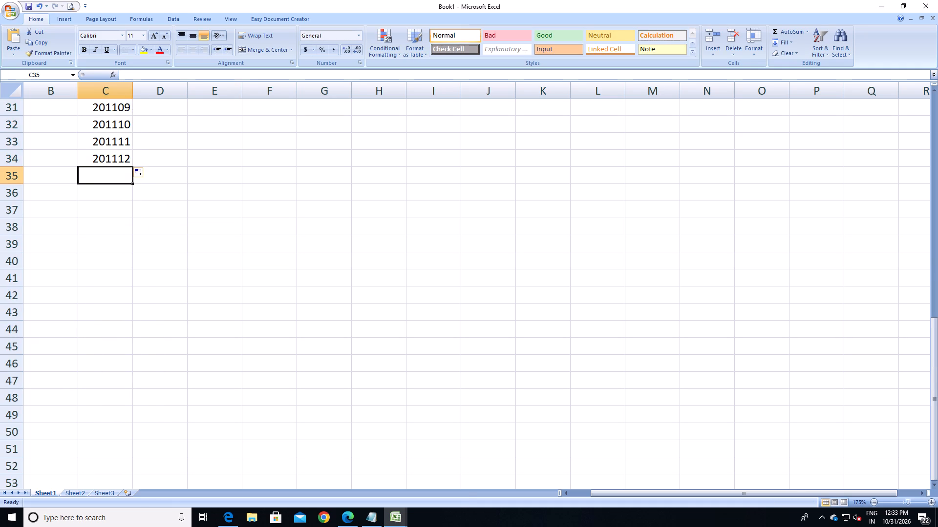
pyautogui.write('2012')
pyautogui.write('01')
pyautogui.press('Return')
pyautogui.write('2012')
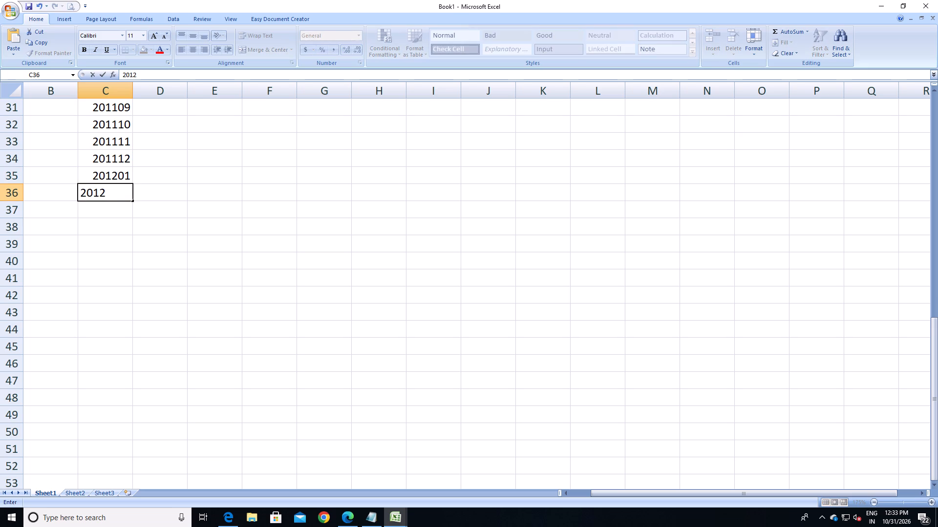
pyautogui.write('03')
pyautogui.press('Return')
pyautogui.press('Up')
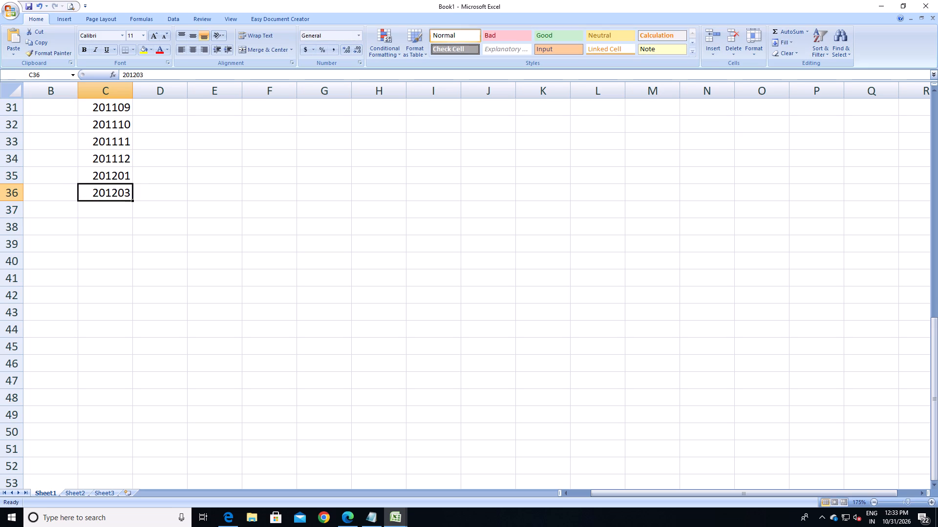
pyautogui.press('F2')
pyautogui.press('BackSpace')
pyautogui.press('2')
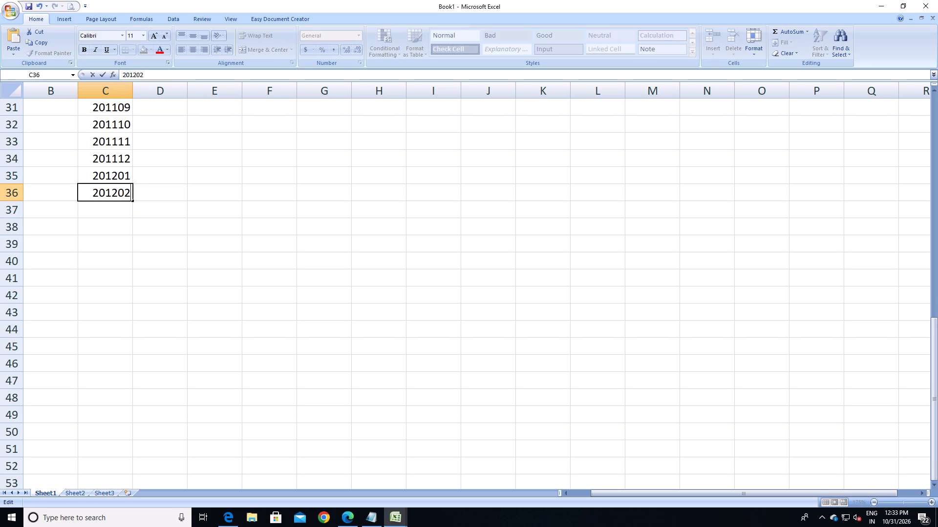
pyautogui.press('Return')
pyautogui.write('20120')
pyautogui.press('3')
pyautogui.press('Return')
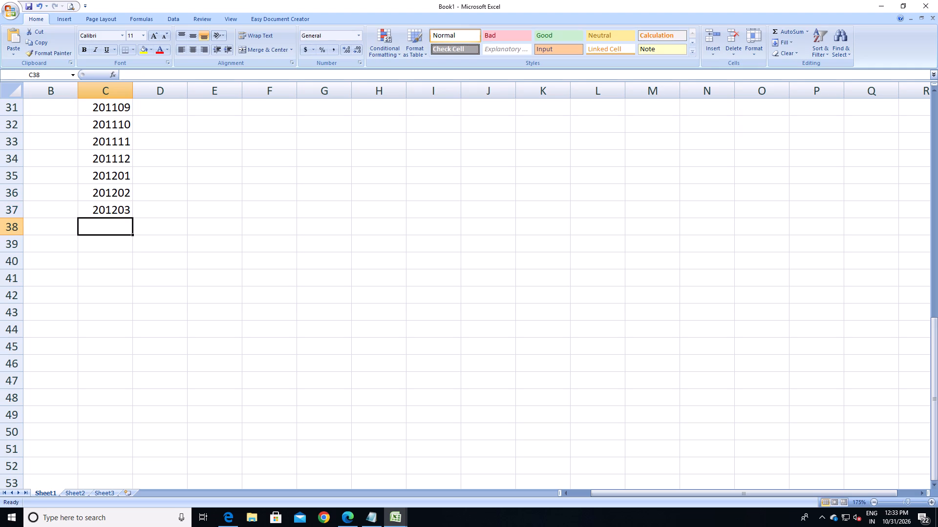
# Extend the 2012 wages months from C35:C37 down to C47, one row past 201212.
pyautogui.moveTo(124, 173); pyautogui.dragTo(118, 207)
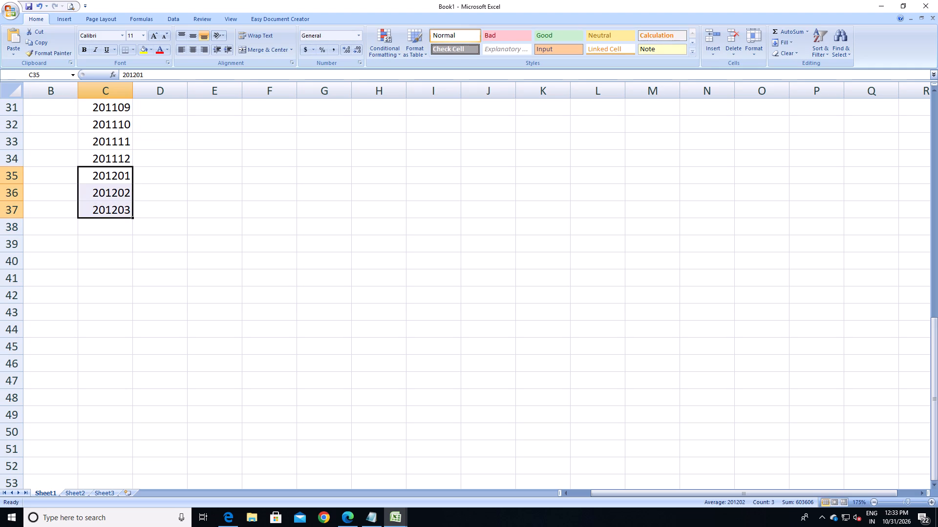
pyautogui.moveTo(132, 218); pyautogui.dragTo(132, 306)
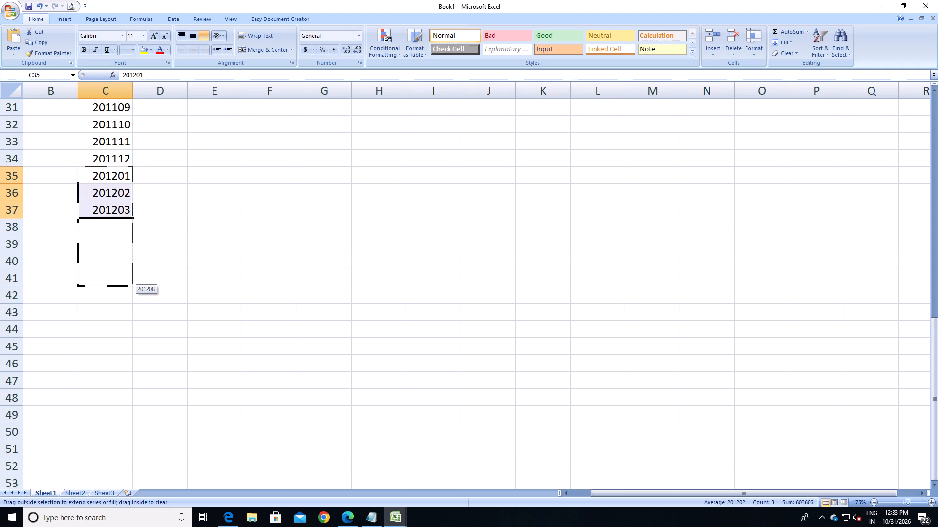
pyautogui.moveTo(132, 306); pyautogui.dragTo(128, 333)
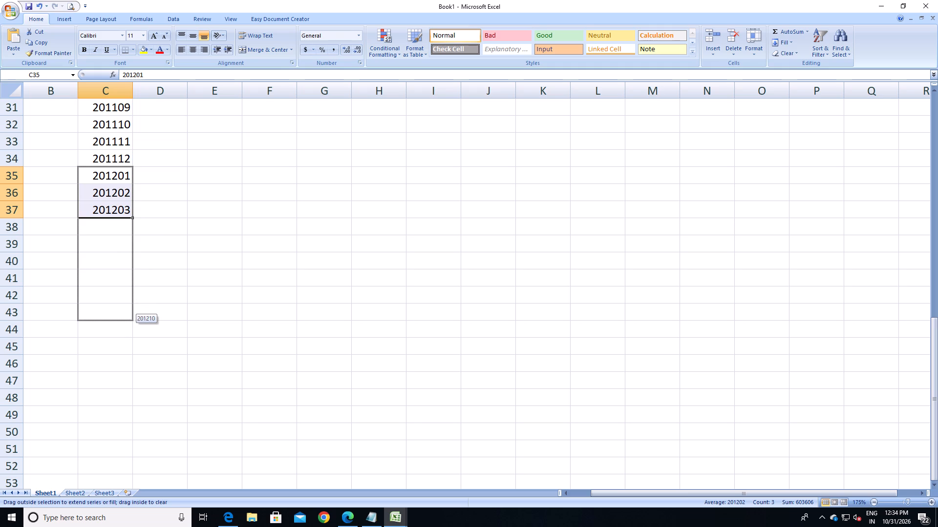
pyautogui.moveTo(128, 333); pyautogui.dragTo(121, 365)
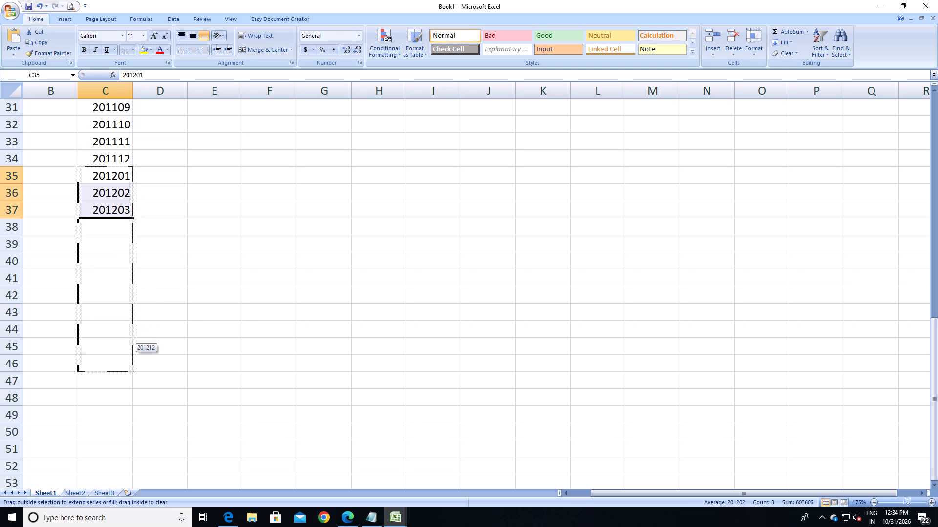
pyautogui.moveTo(121, 365); pyautogui.dragTo(121, 374)
pyautogui.moveTo(121, 374); pyautogui.dragTo(119, 380)
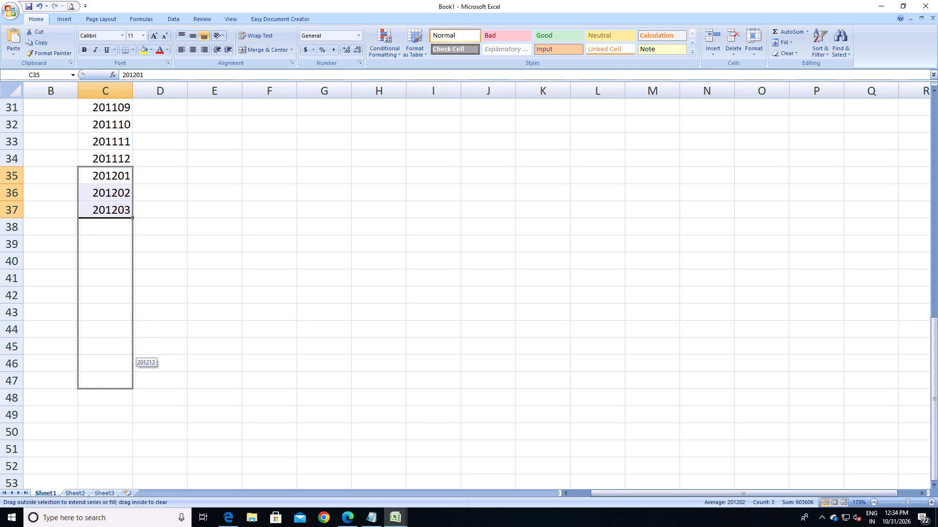
pyautogui.moveTo(119, 380); pyautogui.dragTo(120, 380)
# Replace the value in C47 with wages month 201301 and enter 201302 in C48.
pyautogui.scroll(-5, 272, 348)
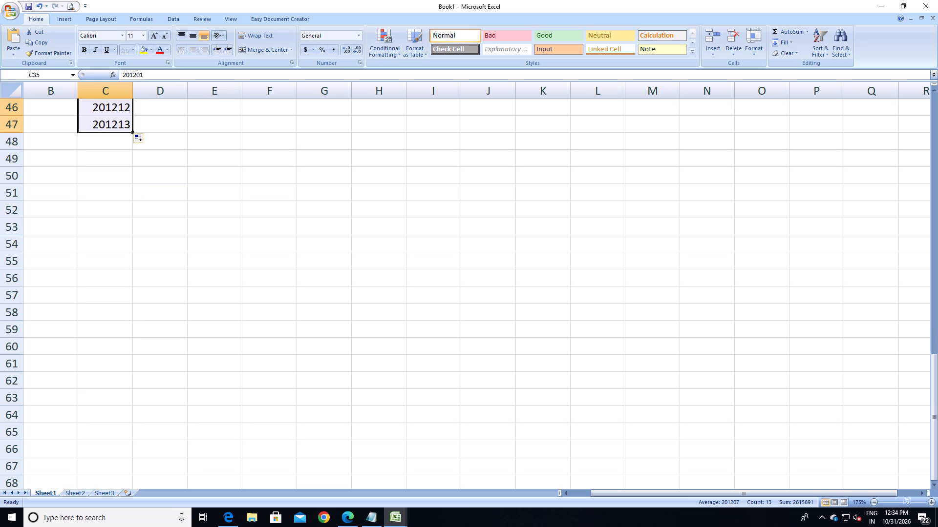
pyautogui.doubleClick(113, 124)
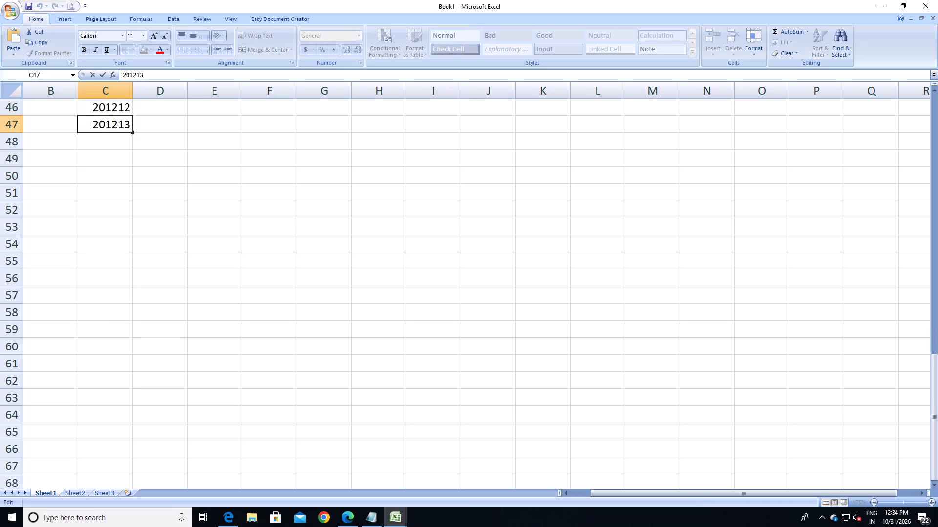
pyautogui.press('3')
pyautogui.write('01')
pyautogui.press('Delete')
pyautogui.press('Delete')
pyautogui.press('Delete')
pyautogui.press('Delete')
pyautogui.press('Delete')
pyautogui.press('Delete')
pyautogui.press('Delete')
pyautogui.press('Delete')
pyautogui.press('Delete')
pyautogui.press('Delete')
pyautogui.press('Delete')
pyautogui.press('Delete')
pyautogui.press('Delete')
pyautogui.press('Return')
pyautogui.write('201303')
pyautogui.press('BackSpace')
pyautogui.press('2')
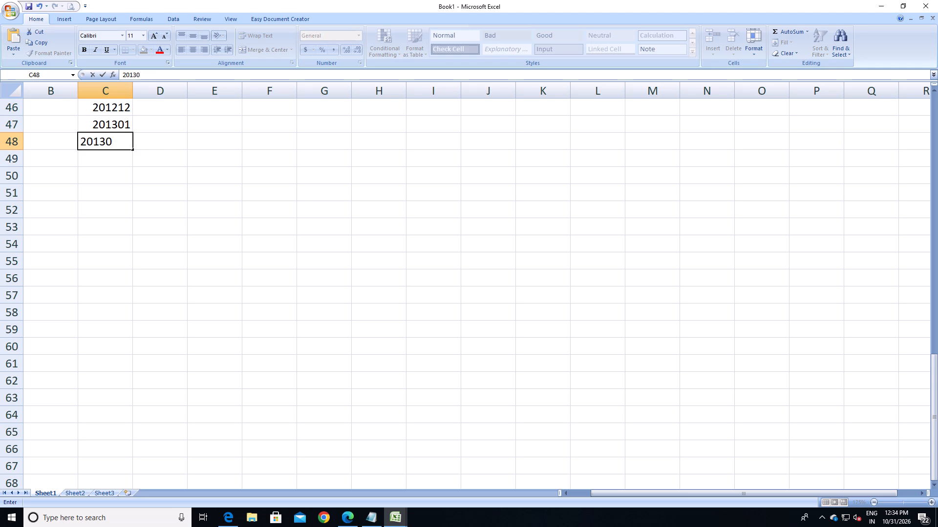
pyautogui.click(262, 167)
# Extend the 2013 wages months from C47:C48 down to C59, one row past 201312.
pyautogui.moveTo(122, 126); pyautogui.dragTo(117, 141)
pyautogui.click(131, 148)
pyautogui.click(131, 148)
pyautogui.moveTo(131, 148); pyautogui.dragTo(131, 150)
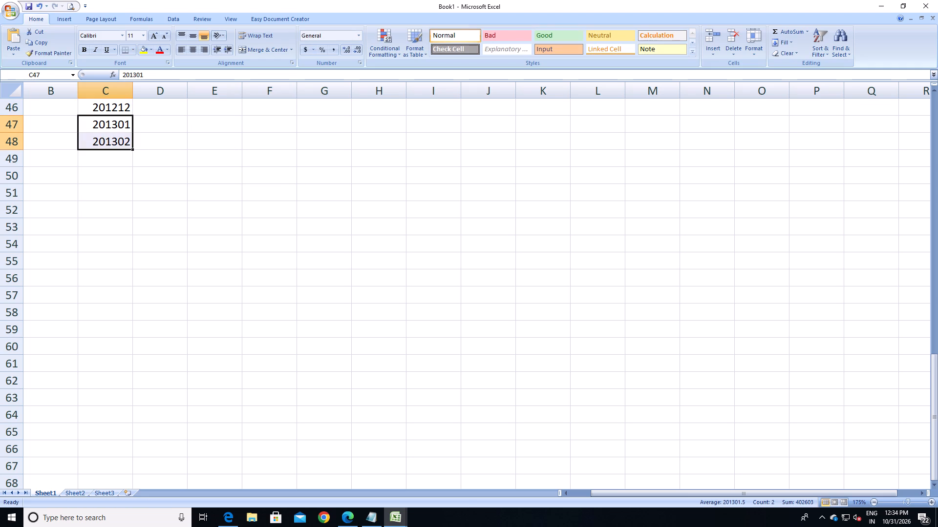
pyautogui.moveTo(131, 150); pyautogui.dragTo(126, 194)
pyautogui.moveTo(134, 151); pyautogui.dragTo(130, 216)
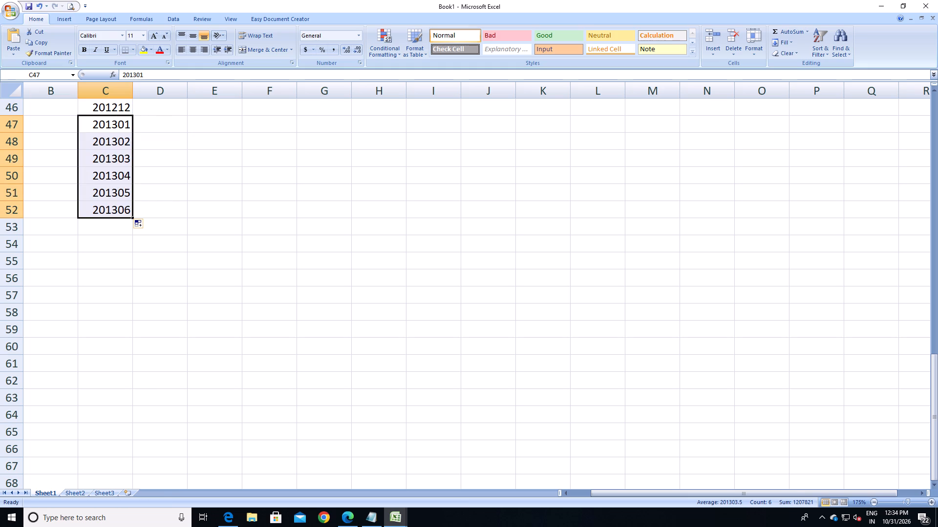
pyautogui.moveTo(130, 217); pyautogui.dragTo(135, 353)
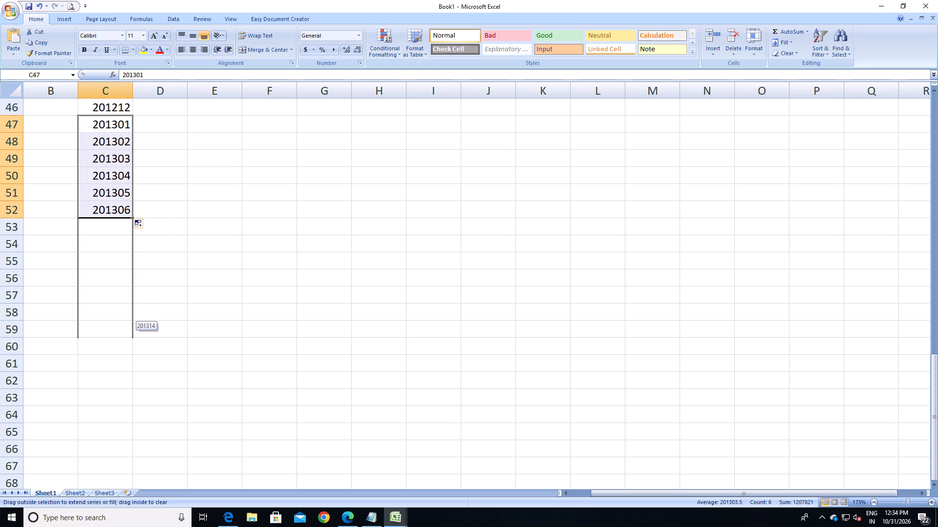
pyautogui.moveTo(135, 353); pyautogui.dragTo(141, 339)
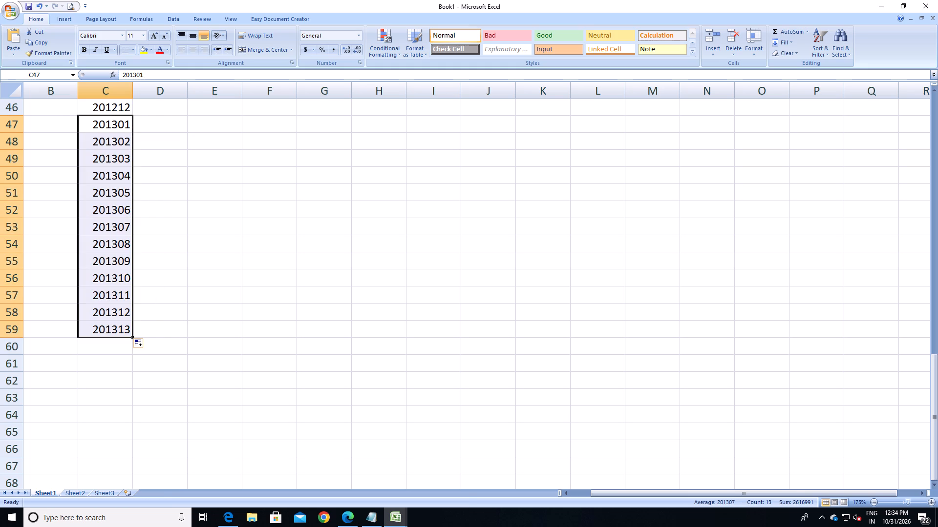
# Replace the value in C59 with wages month 201401, and enter 201402 and 201403 in C60 and C61.
pyautogui.doubleClick(112, 330)
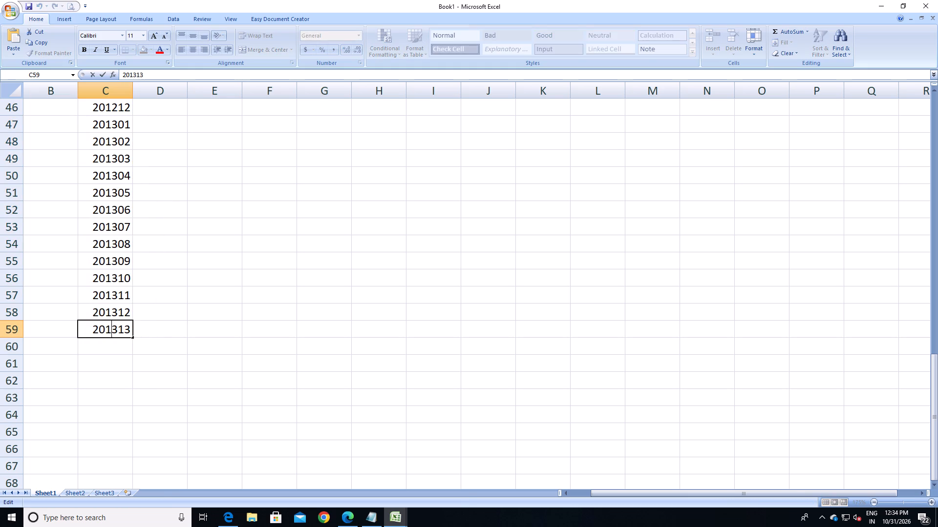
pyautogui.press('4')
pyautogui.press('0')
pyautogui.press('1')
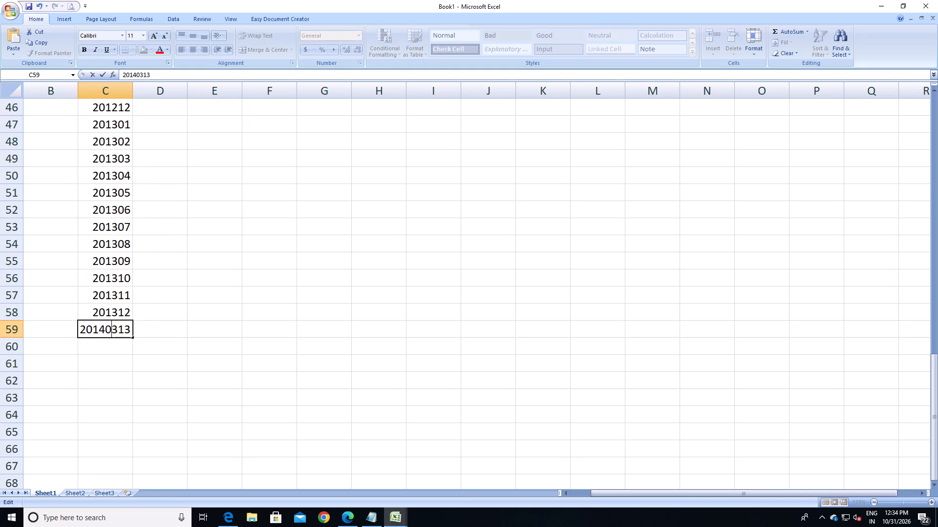
pyautogui.press('Delete')
pyautogui.press('Delete')
pyautogui.press('Delete')
pyautogui.press('Delete')
pyautogui.press('Delete')
pyautogui.press('Delete')
pyautogui.press('Delete')
pyautogui.press('Delete')
pyautogui.press('Delete')
pyautogui.press('Delete')
pyautogui.press('Return')
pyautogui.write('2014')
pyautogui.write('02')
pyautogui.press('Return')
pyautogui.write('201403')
pyautogui.click(228, 348)
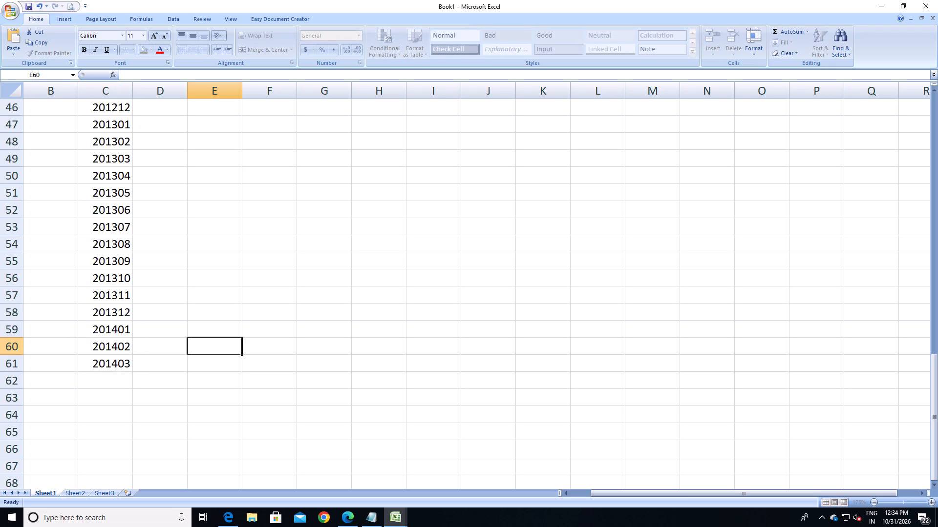
# Extend the 2014 wages months from C59:C61 down to C71, one row past 201412.
pyautogui.moveTo(123, 331); pyautogui.dragTo(121, 363)
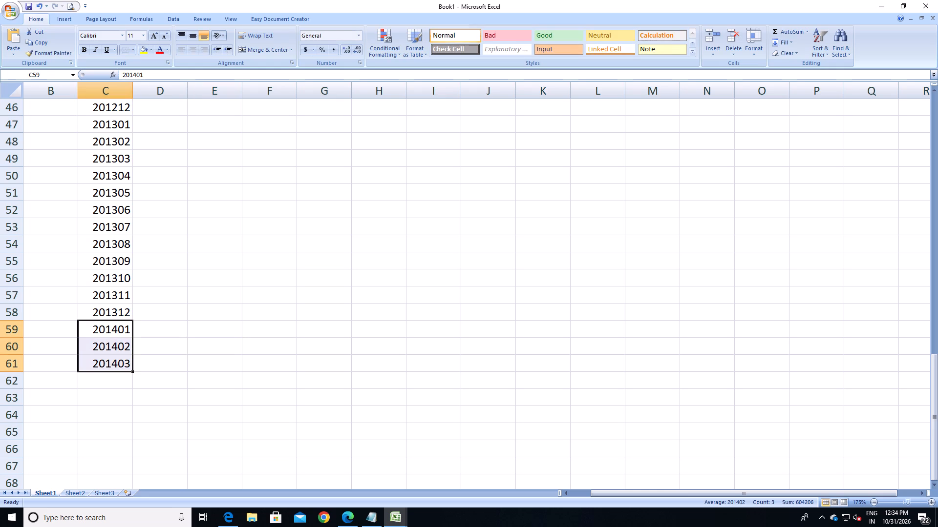
pyautogui.moveTo(134, 371); pyautogui.dragTo(132, 408)
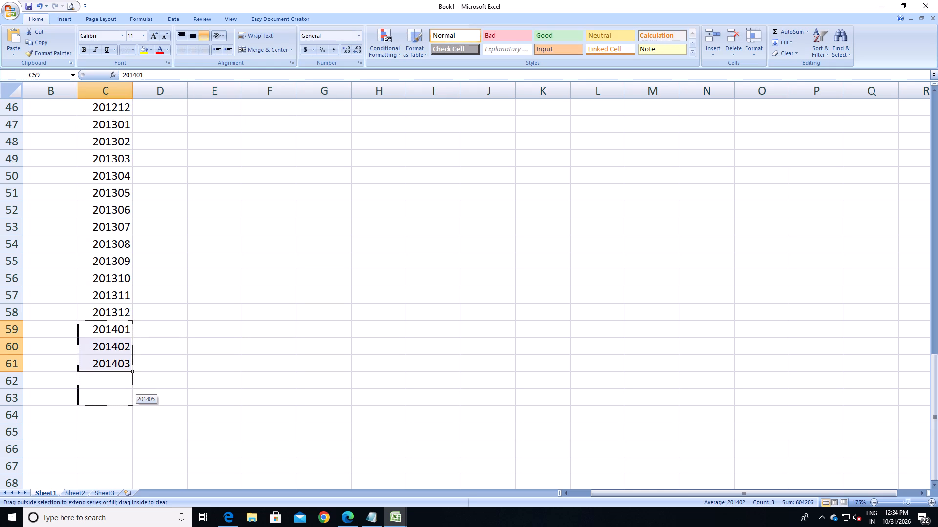
pyautogui.moveTo(132, 408); pyautogui.dragTo(134, 479)
pyautogui.scroll(-5, 265, 403)
pyautogui.scroll(2, 265, 403)
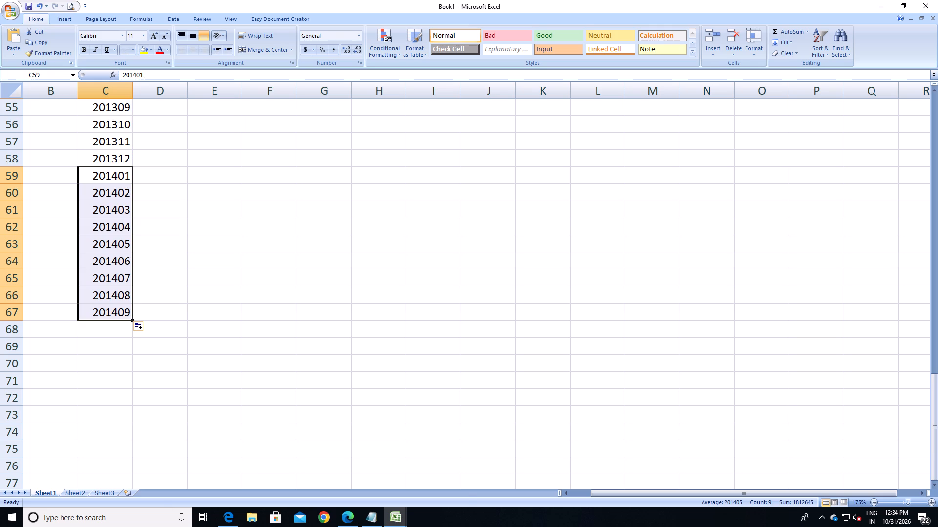
pyautogui.moveTo(131, 320); pyautogui.dragTo(129, 352)
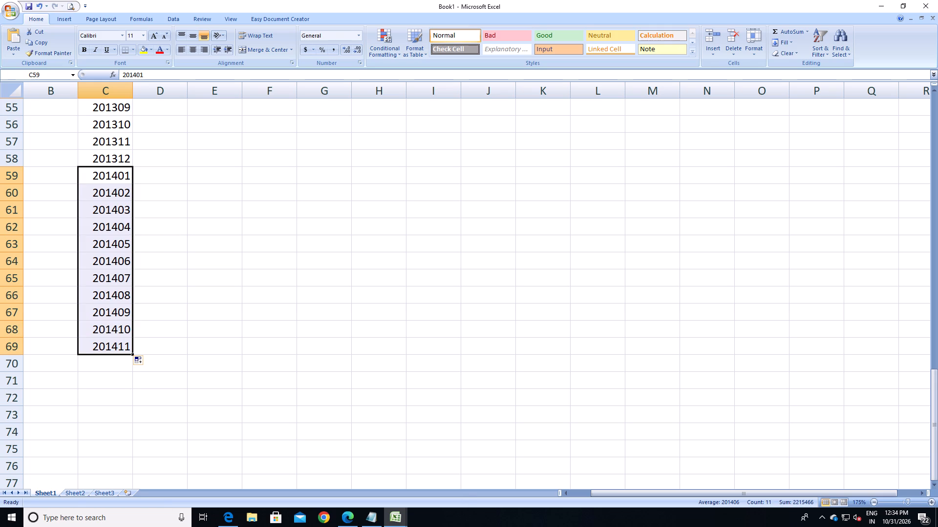
pyautogui.moveTo(134, 353); pyautogui.dragTo(132, 368)
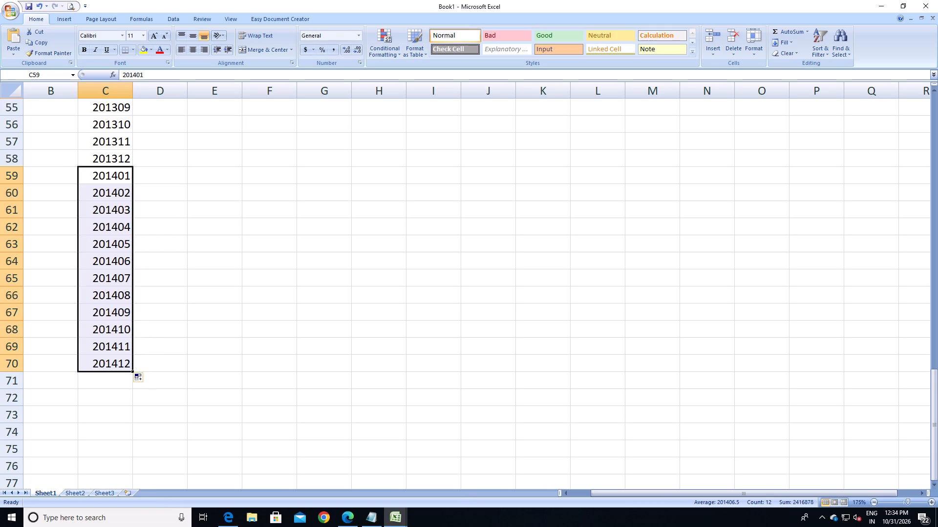
pyautogui.moveTo(131, 372); pyautogui.dragTo(133, 384)
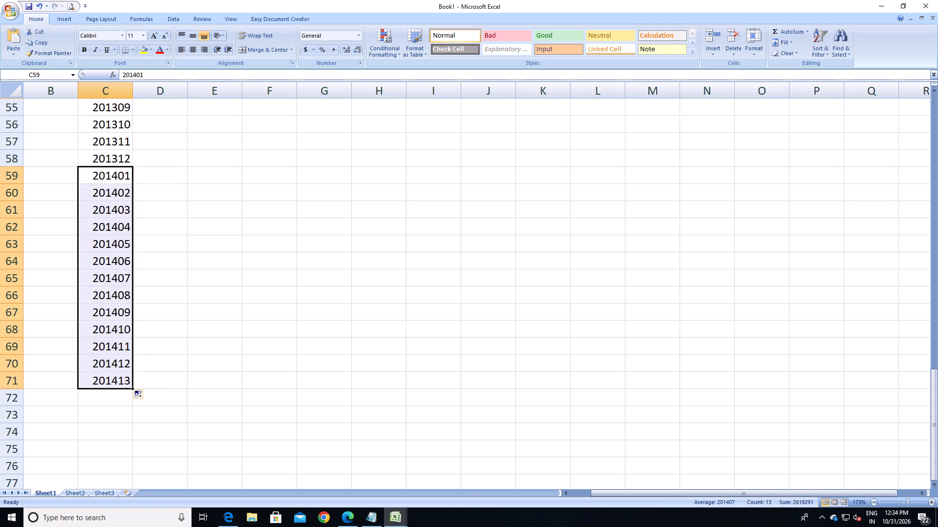
# Replace the value in C71 with wages month 201501 and enter 201502 in C72.
pyautogui.doubleClick(114, 384)
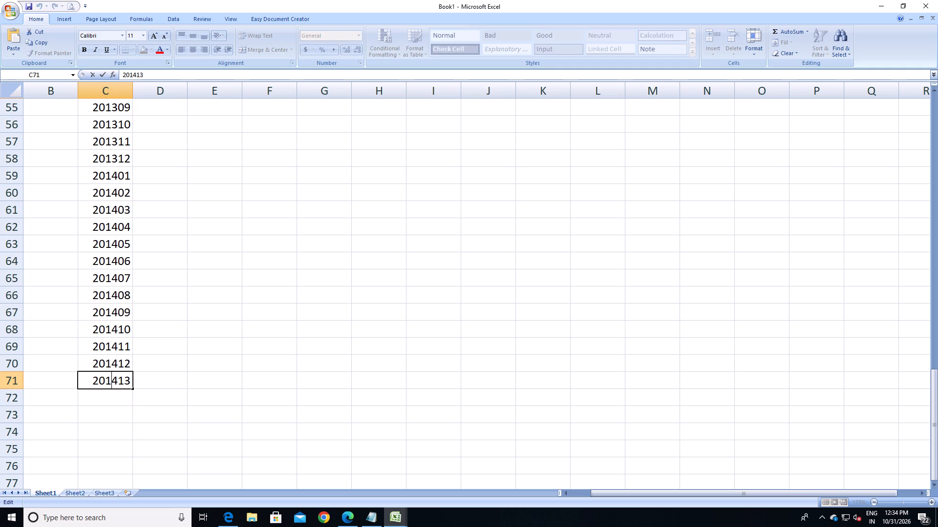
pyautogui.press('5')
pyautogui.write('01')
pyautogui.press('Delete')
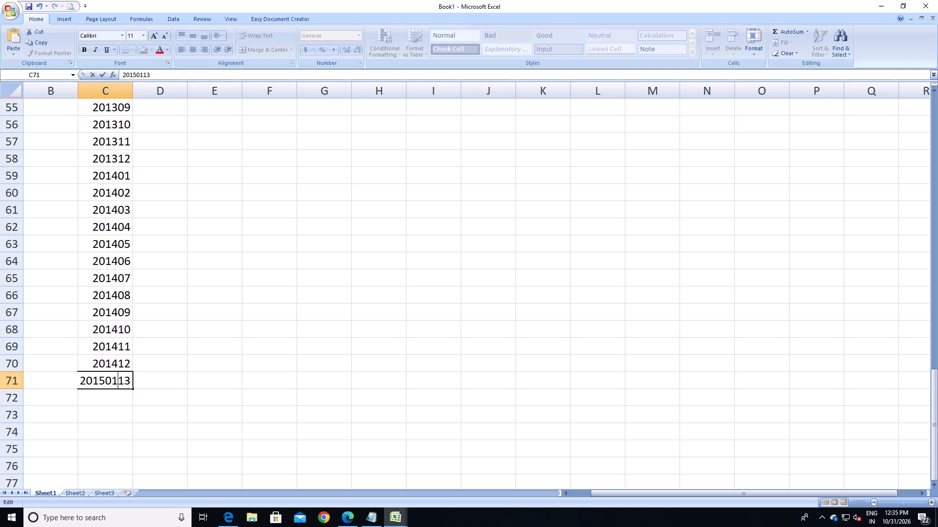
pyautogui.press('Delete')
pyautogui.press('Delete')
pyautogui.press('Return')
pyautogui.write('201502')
pyautogui.click(191, 384)
# Extend the 2015 wages months from C71:C72 down to 201512 in C82.
pyautogui.moveTo(123, 383); pyautogui.dragTo(121, 391)
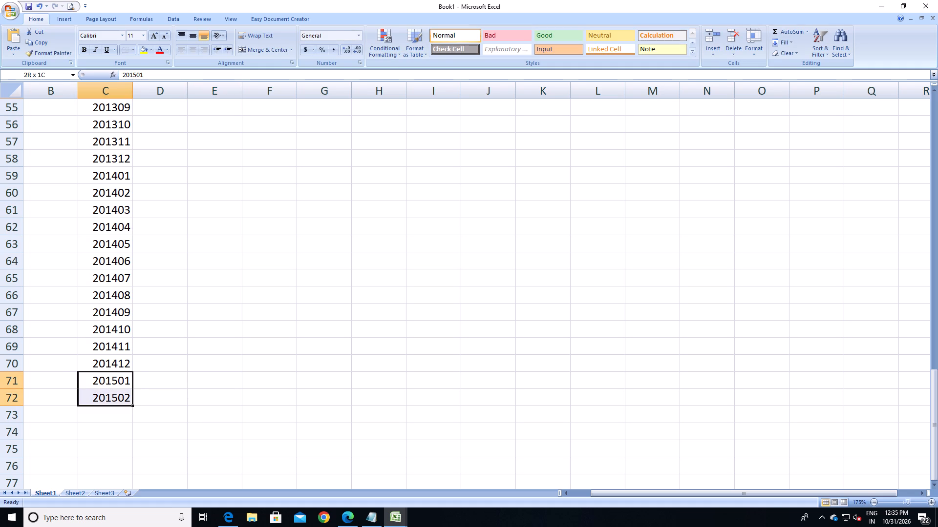
pyautogui.moveTo(121, 391); pyautogui.dragTo(121, 397)
pyautogui.moveTo(132, 406); pyautogui.dragTo(135, 475)
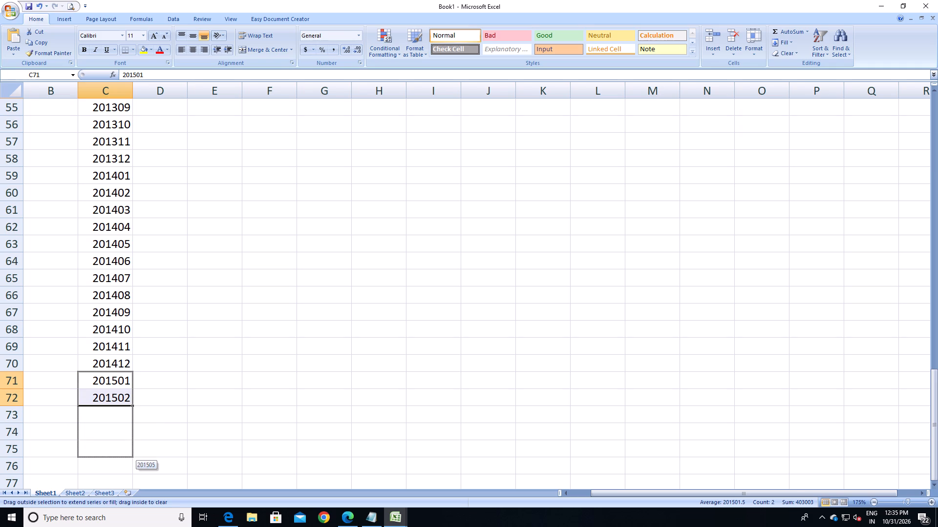
pyautogui.moveTo(135, 475); pyautogui.dragTo(135, 475)
pyautogui.scroll(-6, 243, 414)
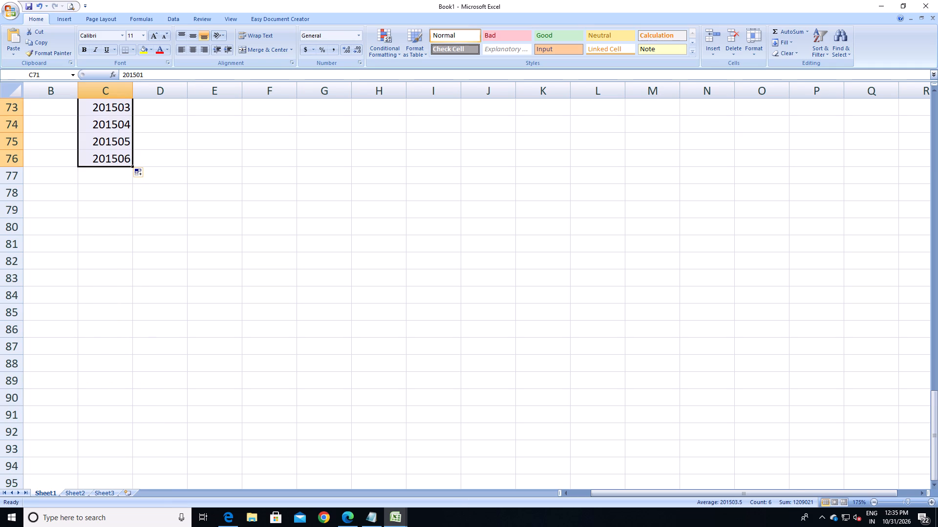
pyautogui.moveTo(132, 166); pyautogui.dragTo(126, 209)
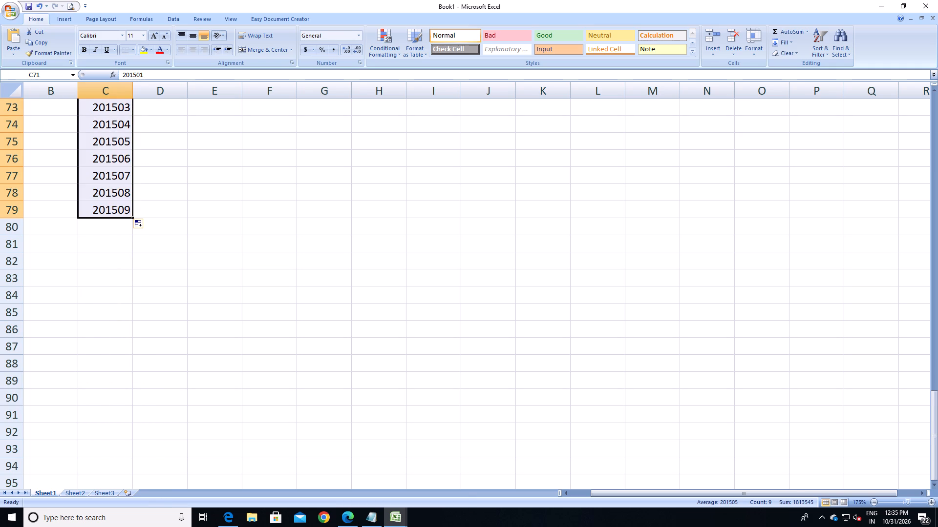
pyautogui.moveTo(132, 217); pyautogui.dragTo(131, 238)
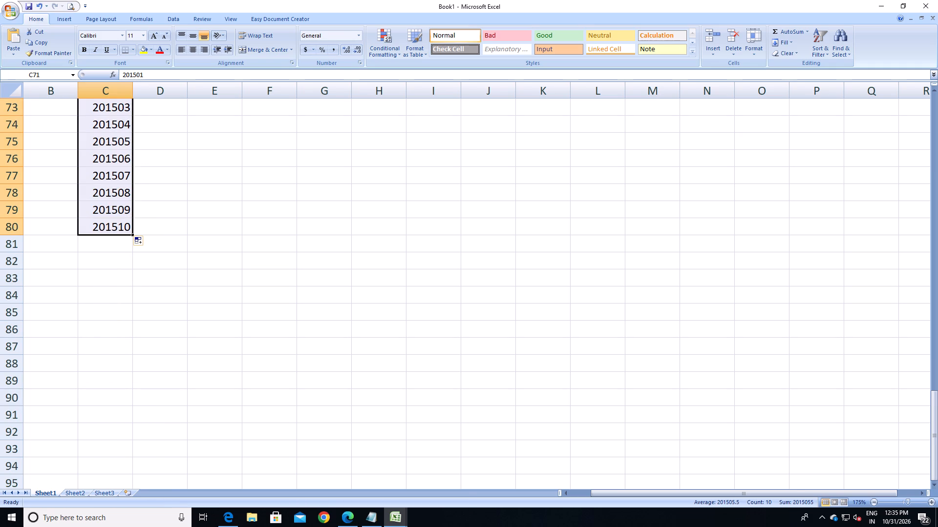
pyautogui.moveTo(132, 234); pyautogui.dragTo(130, 263)
# Enter the wages months 201601 and 201602 in C83 and C84.
pyautogui.click(118, 279)
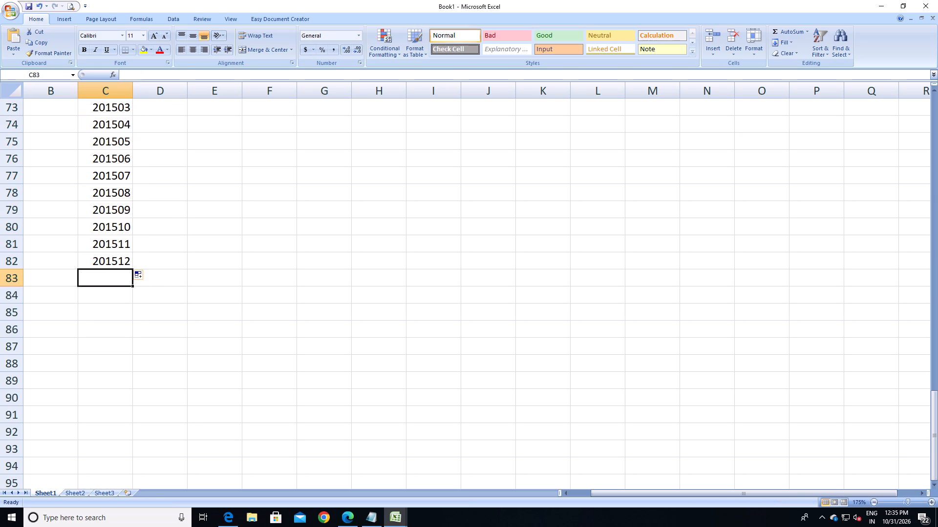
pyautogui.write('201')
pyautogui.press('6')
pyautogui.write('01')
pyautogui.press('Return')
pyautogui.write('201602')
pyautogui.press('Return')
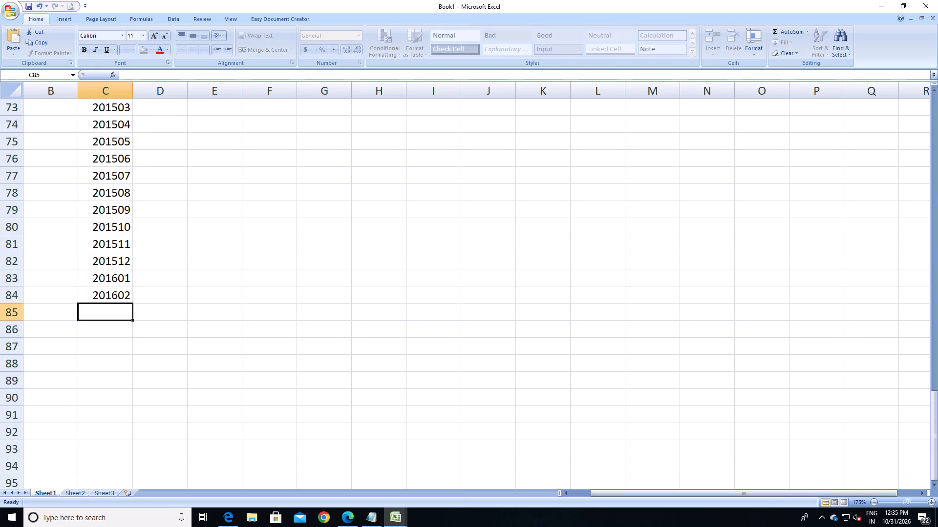
# Extend the 2016 wages months from C83:C84 down to 201612 in C94.
pyautogui.moveTo(113, 278); pyautogui.dragTo(118, 294)
pyautogui.moveTo(132, 304); pyautogui.dragTo(131, 314)
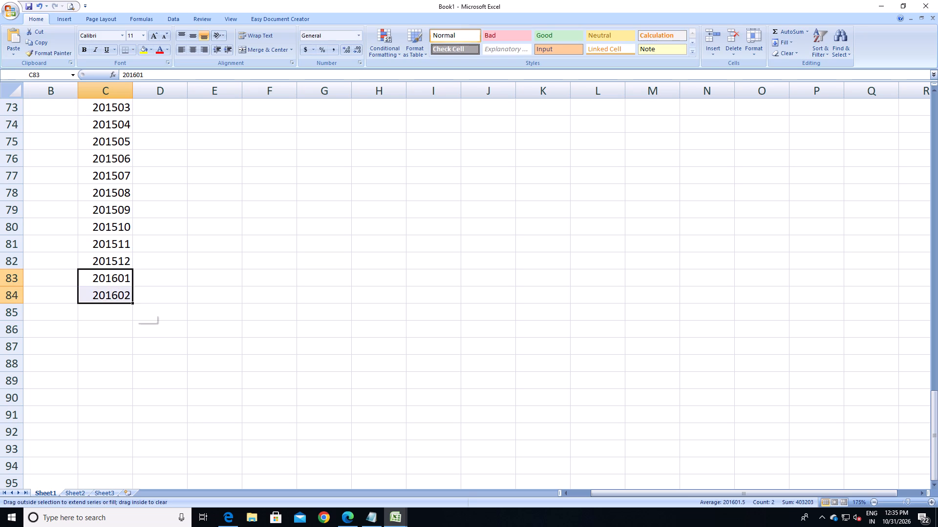
pyautogui.moveTo(131, 314); pyautogui.dragTo(131, 434)
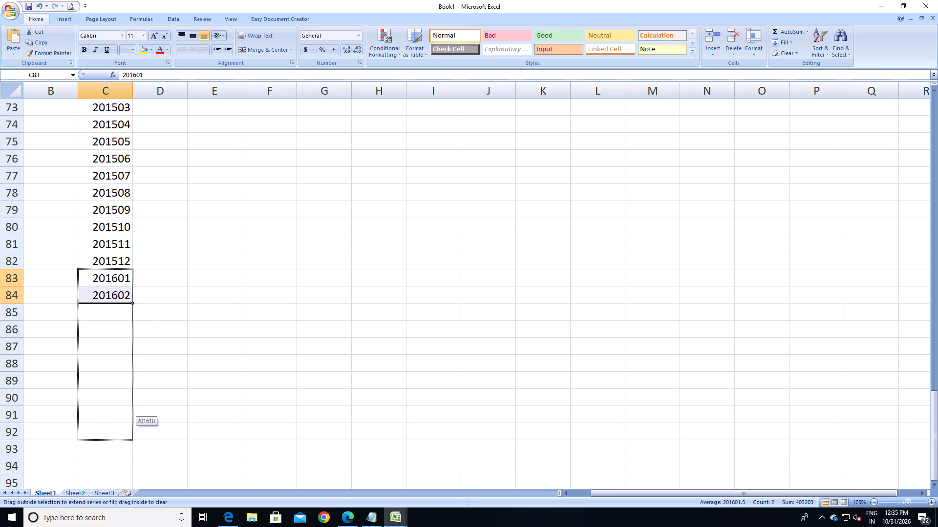
pyautogui.moveTo(131, 434); pyautogui.dragTo(132, 466)
pyautogui.scroll(-7, 207, 370)
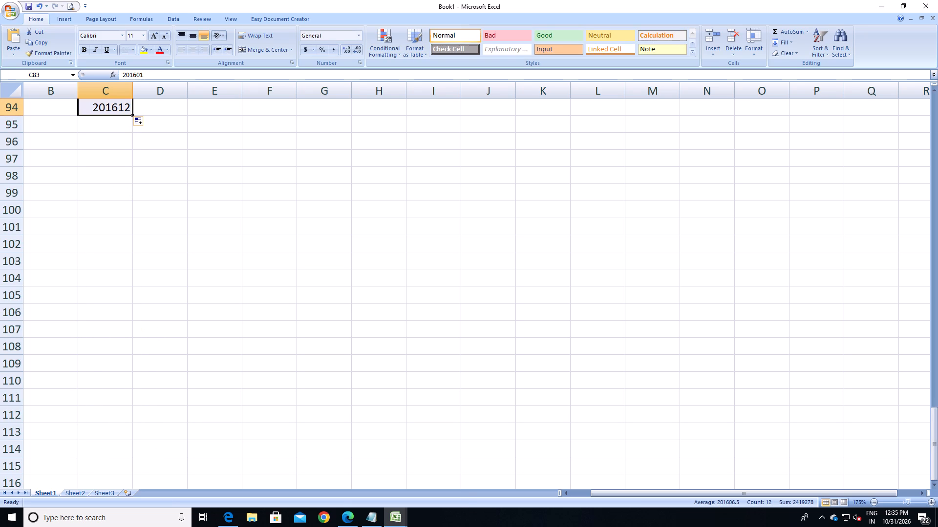
# Enter the wages months 201701, 201702 and 201703 in C95, C96 and C97.
pyautogui.moveTo(98, 123); pyautogui.dragTo(102, 122)
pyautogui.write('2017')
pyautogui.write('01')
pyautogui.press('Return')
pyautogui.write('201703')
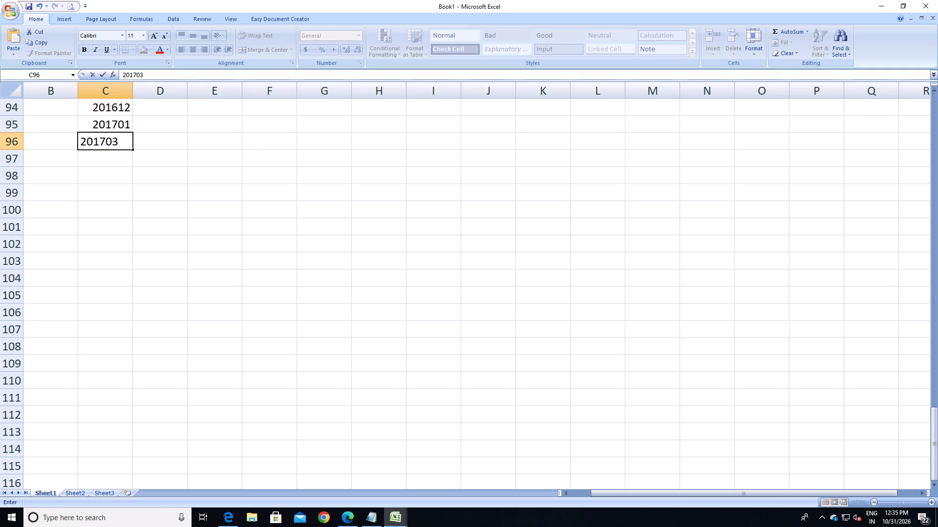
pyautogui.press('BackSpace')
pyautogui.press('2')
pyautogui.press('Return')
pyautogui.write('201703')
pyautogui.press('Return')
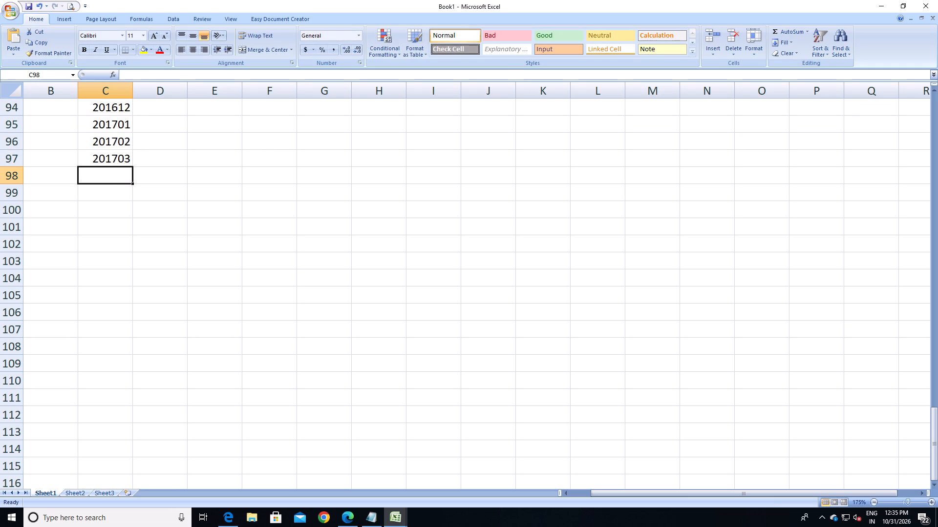
# Extend the 2017 wages months from C95:C97 down to 201712 in C106.
pyautogui.moveTo(124, 126); pyautogui.dragTo(124, 154)
pyautogui.moveTo(131, 166); pyautogui.dragTo(133, 377)
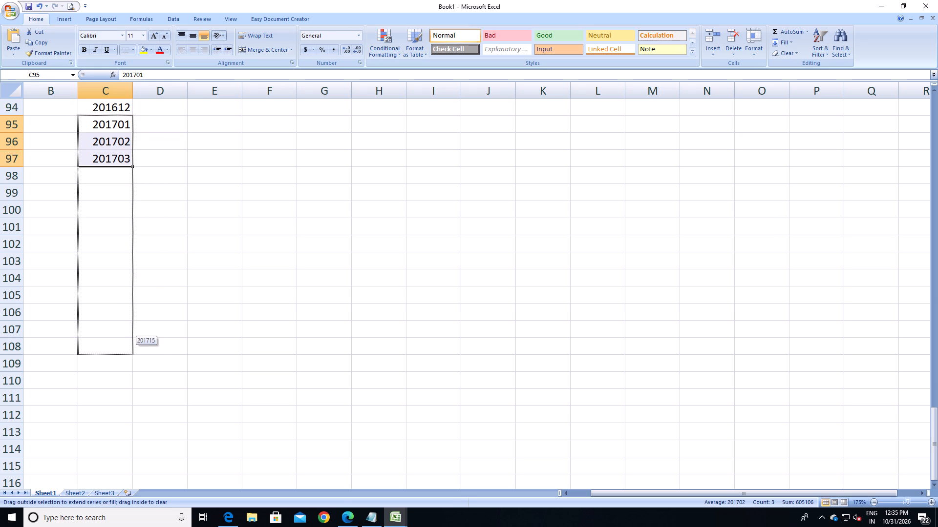
pyautogui.moveTo(133, 377); pyautogui.dragTo(132, 353)
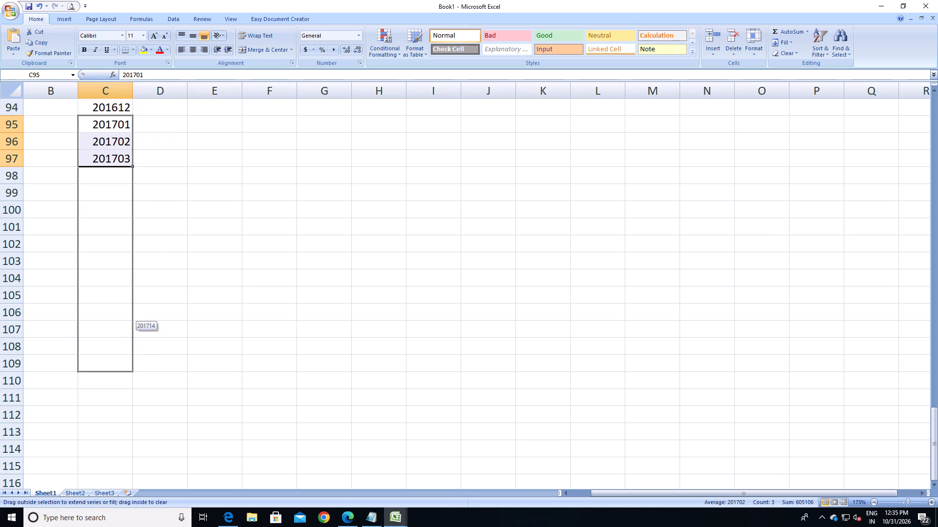
pyautogui.moveTo(132, 353); pyautogui.dragTo(132, 338)
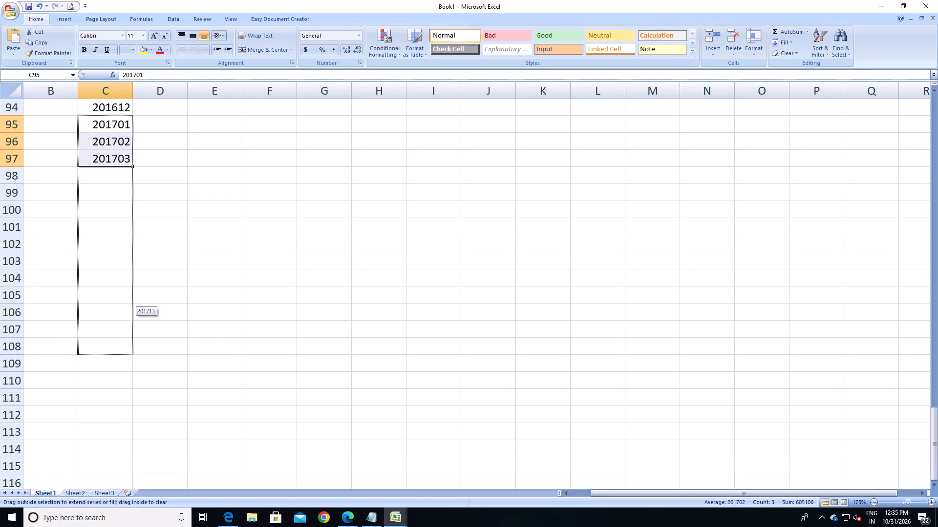
pyautogui.moveTo(132, 338); pyautogui.dragTo(133, 326)
# Enter the wages months 201801, 201802 and 201803 in C107, C108 and C109.
pyautogui.click(114, 330)
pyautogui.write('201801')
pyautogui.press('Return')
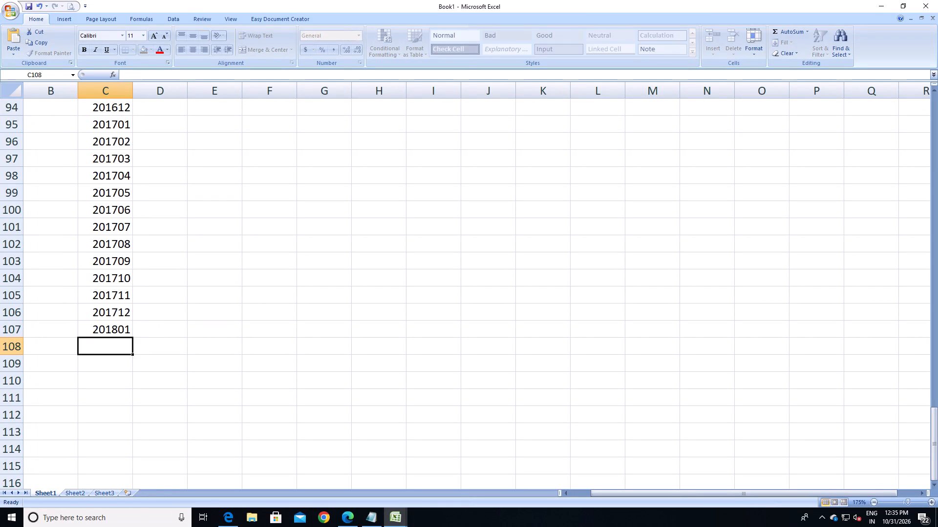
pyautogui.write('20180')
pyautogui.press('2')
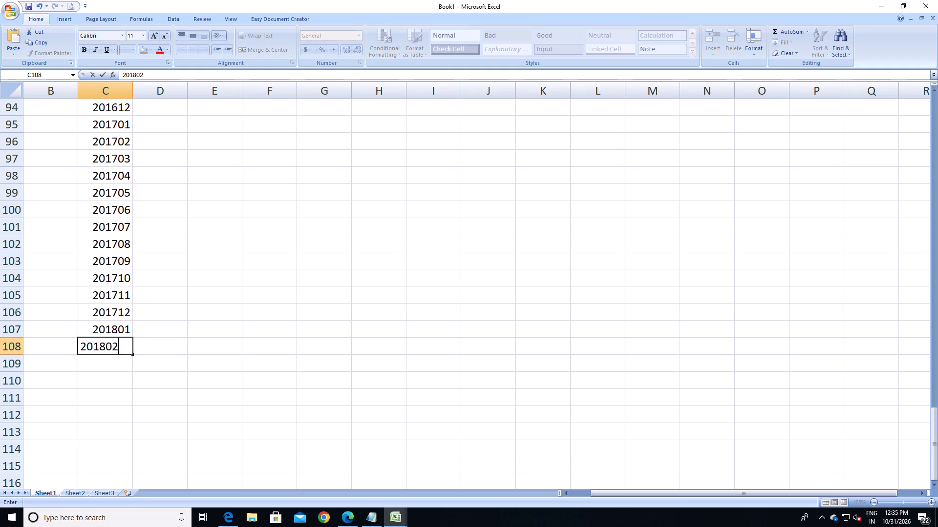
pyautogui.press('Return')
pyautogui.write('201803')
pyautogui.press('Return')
# Extend the 2018 wages months from C107:C109 down to 201812 in C118.
pyautogui.moveTo(122, 328); pyautogui.dragTo(122, 348)
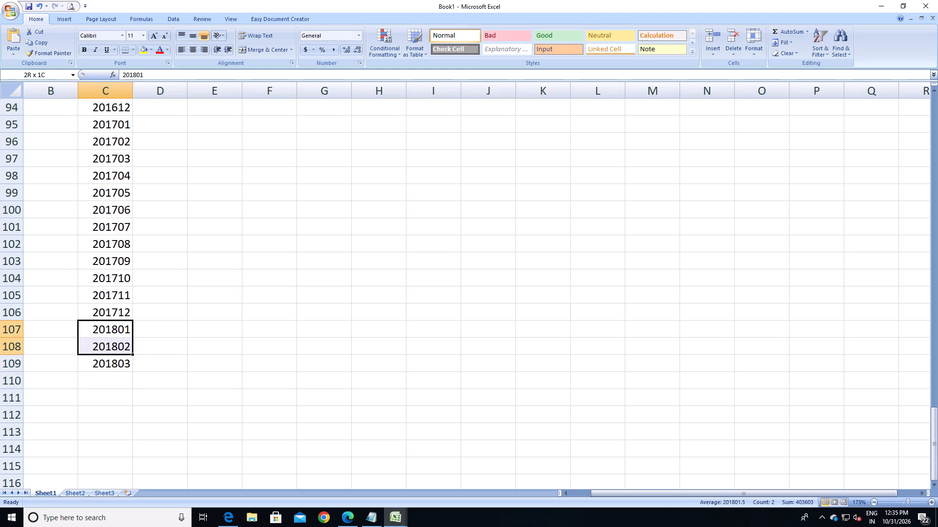
pyautogui.moveTo(122, 348); pyautogui.dragTo(127, 365)
pyautogui.moveTo(133, 370); pyautogui.dragTo(138, 473)
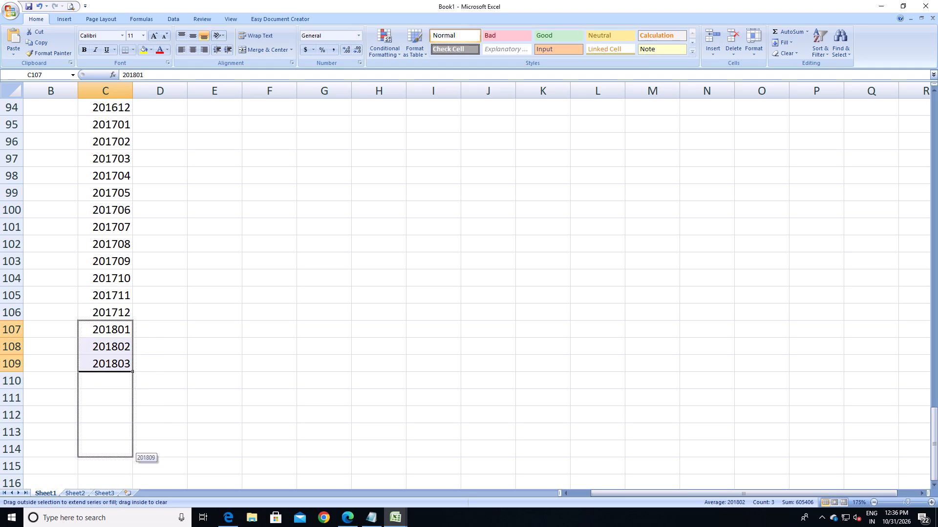
pyautogui.moveTo(138, 473); pyautogui.dragTo(136, 341)
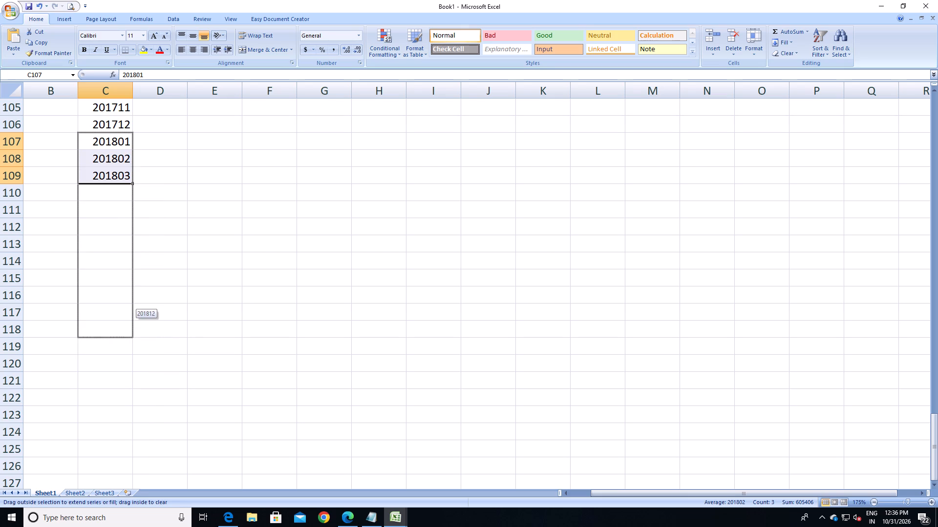
pyautogui.moveTo(136, 341); pyautogui.dragTo(136, 339)
# Enter the wages months 201901 and 201902 in C119 and C120.
pyautogui.click(120, 345)
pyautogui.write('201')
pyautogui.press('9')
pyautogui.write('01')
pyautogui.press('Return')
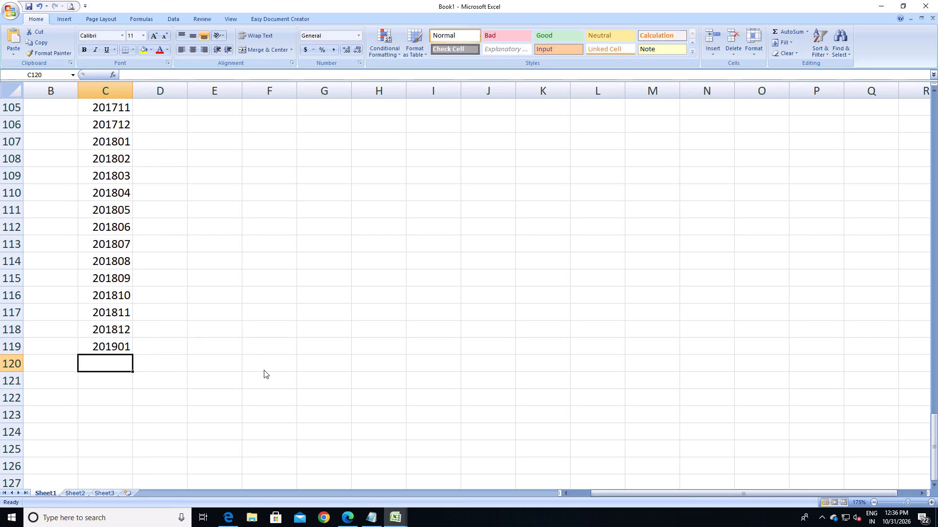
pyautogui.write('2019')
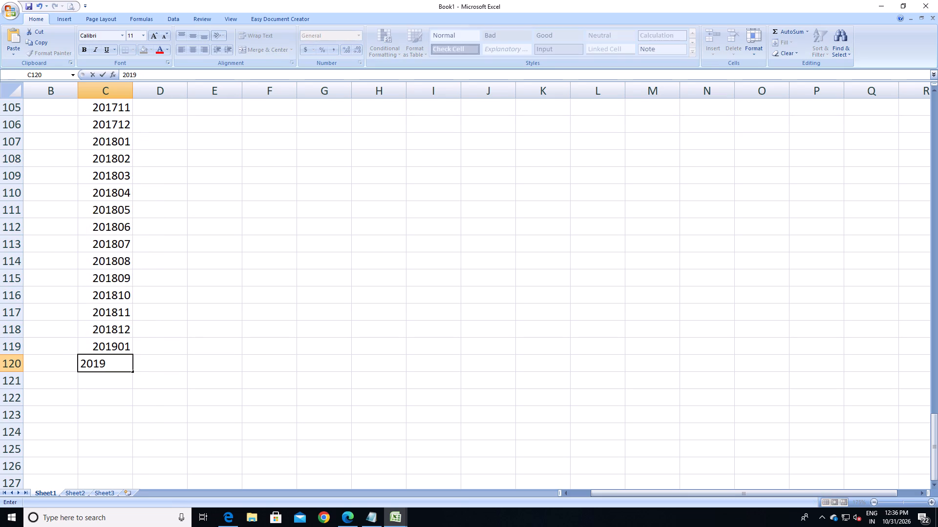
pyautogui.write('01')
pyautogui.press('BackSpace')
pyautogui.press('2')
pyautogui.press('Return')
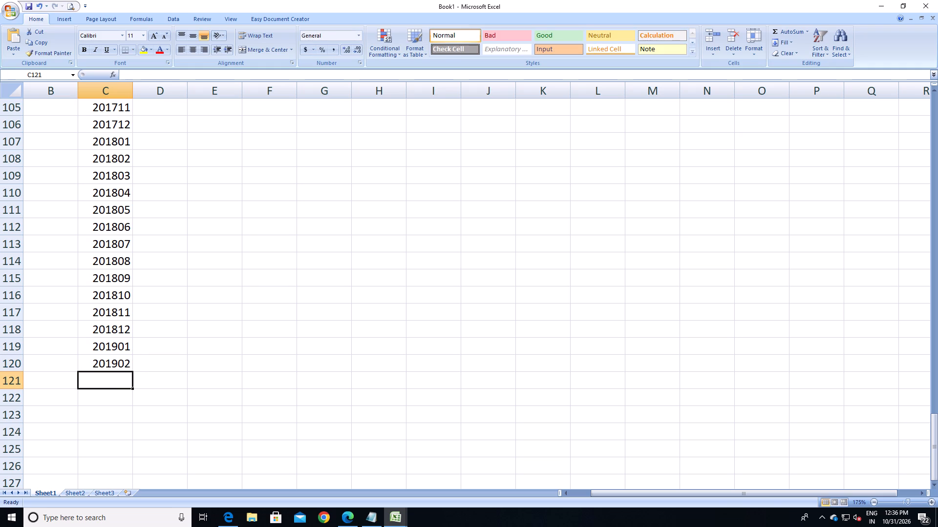
# Extend the 2019 wages months from C119:C120 down to 201912 in C130.
pyautogui.moveTo(122, 344); pyautogui.dragTo(122, 361)
pyautogui.moveTo(132, 371); pyautogui.dragTo(132, 413)
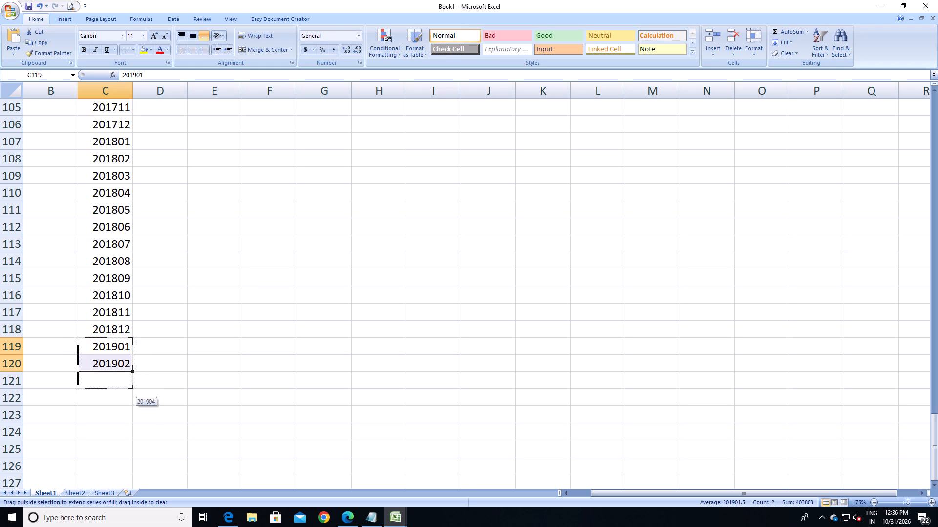
pyautogui.moveTo(132, 413); pyautogui.dragTo(133, 466)
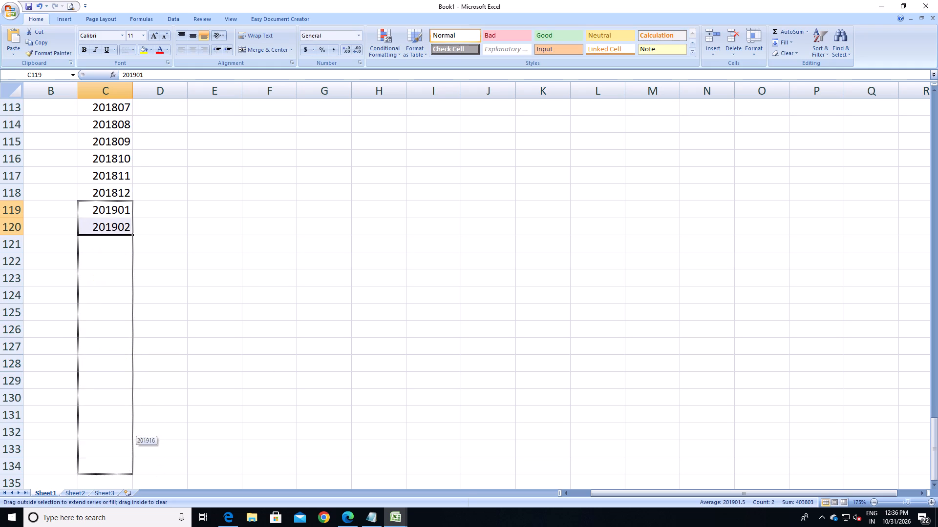
pyautogui.moveTo(133, 466); pyautogui.dragTo(128, 431)
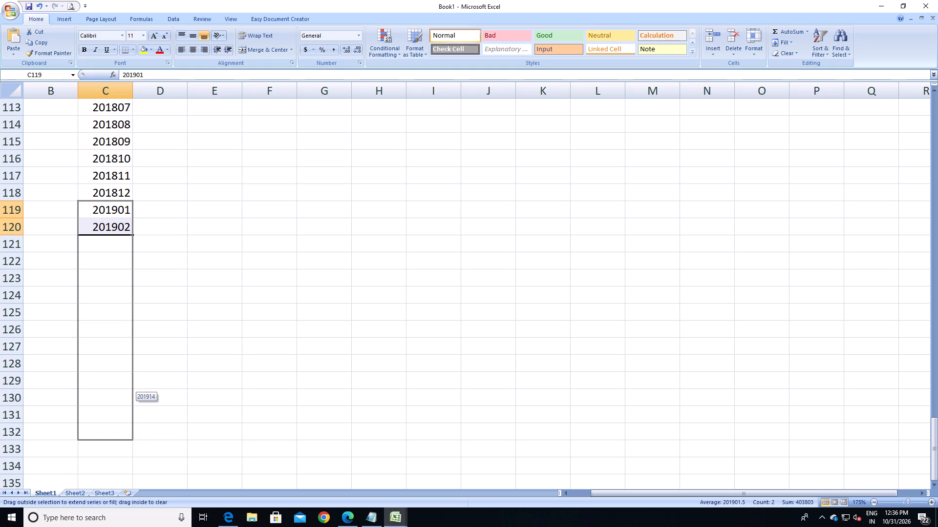
pyautogui.moveTo(128, 431); pyautogui.dragTo(132, 410)
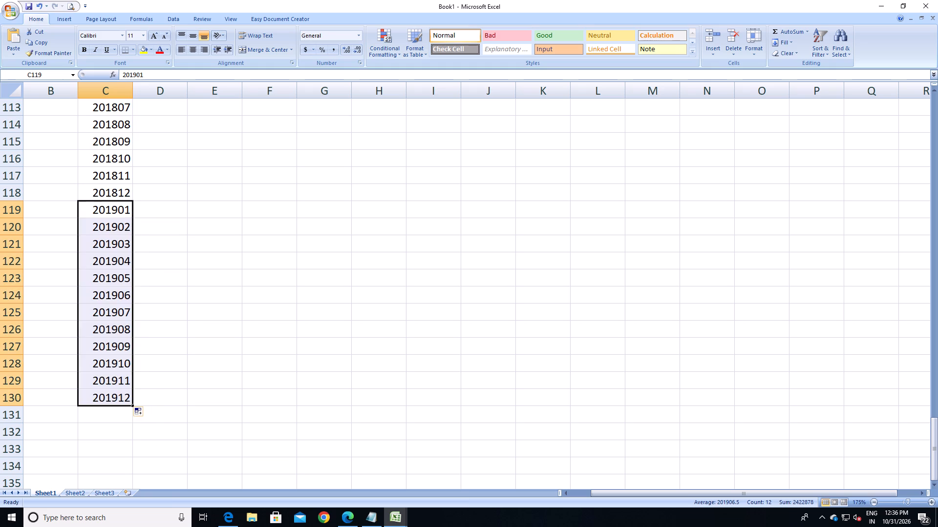
# Enter the wages months 202001 and 202002 in C131 and C132.
pyautogui.scroll(-4, 310, 357)
pyautogui.click(101, 207)
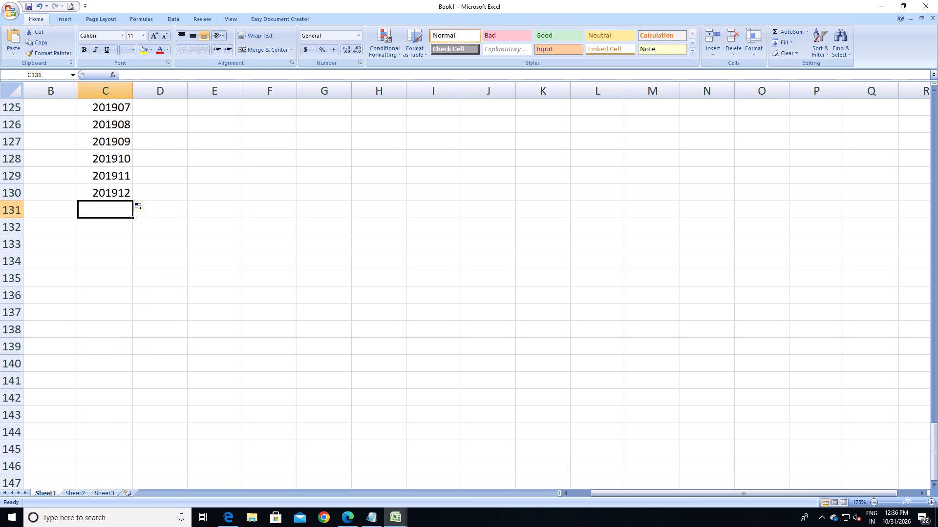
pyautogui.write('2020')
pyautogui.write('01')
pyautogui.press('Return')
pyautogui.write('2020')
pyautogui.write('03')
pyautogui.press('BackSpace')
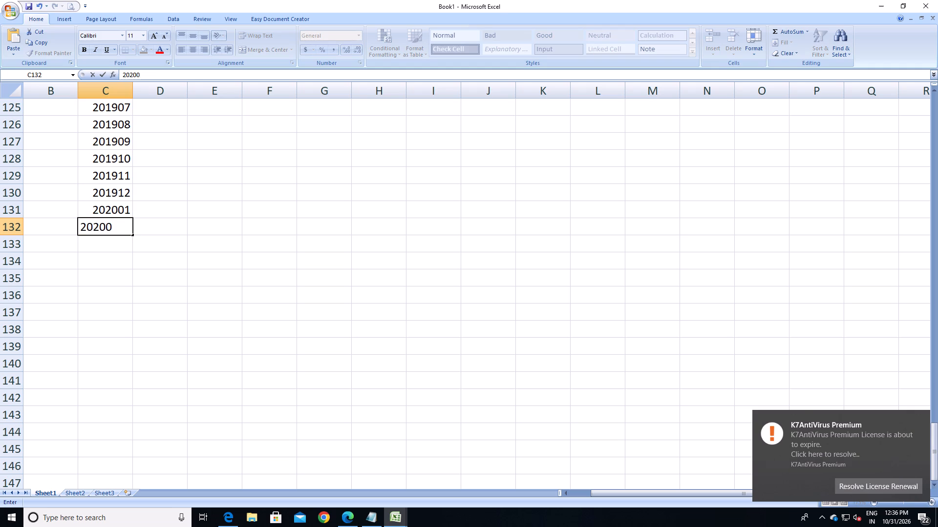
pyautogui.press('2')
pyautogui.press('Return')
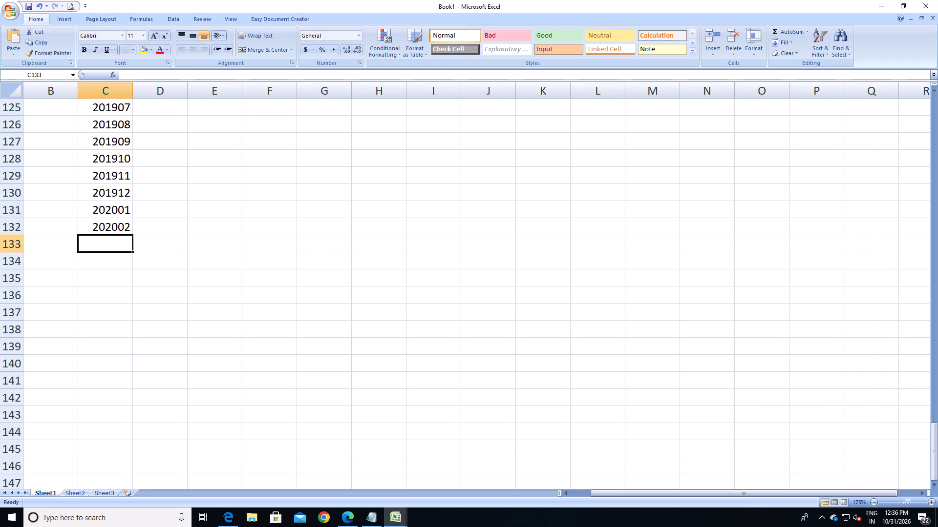
# Extend the 2020 wages months from C131:C132 down to 202012 in C142.
pyautogui.moveTo(118, 209); pyautogui.dragTo(121, 224)
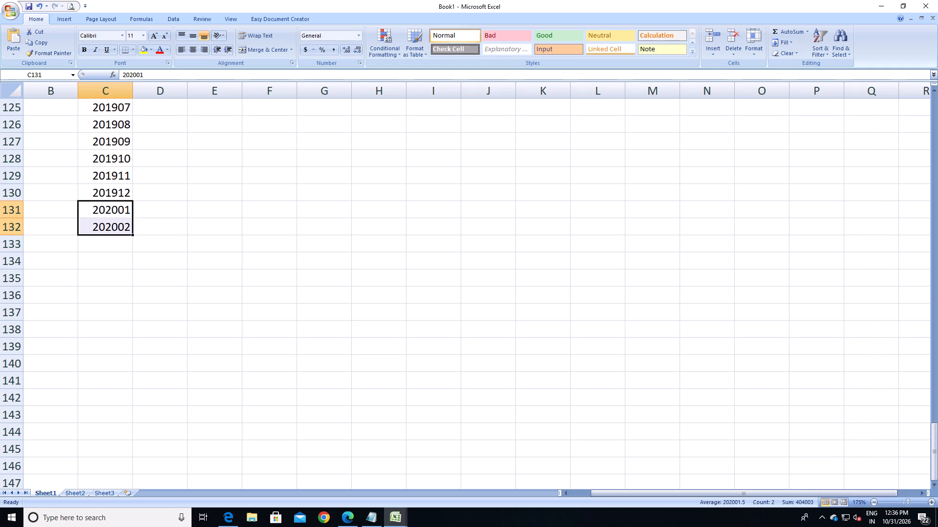
pyautogui.moveTo(132, 236); pyautogui.dragTo(120, 403)
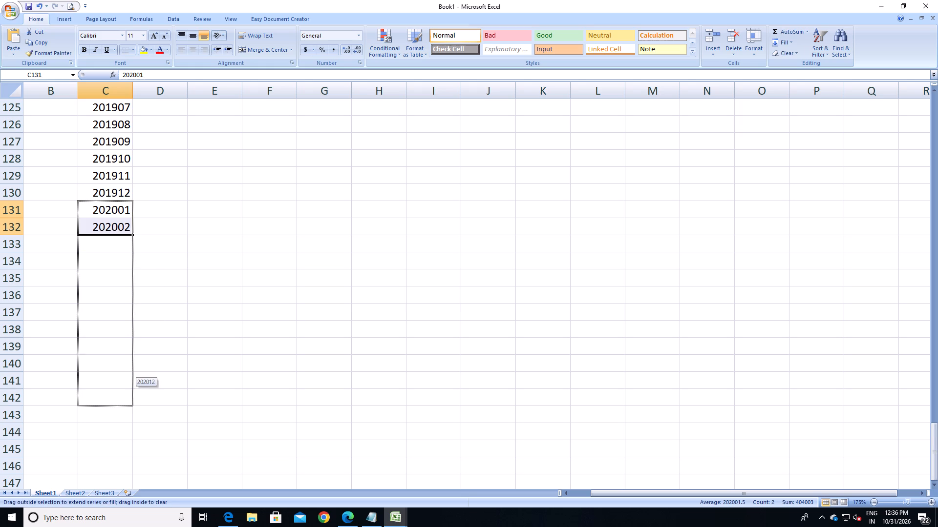
pyautogui.moveTo(120, 403); pyautogui.dragTo(120, 404)
# Enter the wages months 202101 and 202102 in C143 and C144.
pyautogui.scroll(-7, 238, 360)
pyautogui.scroll(3, 137, 219)
pyautogui.click(109, 209)
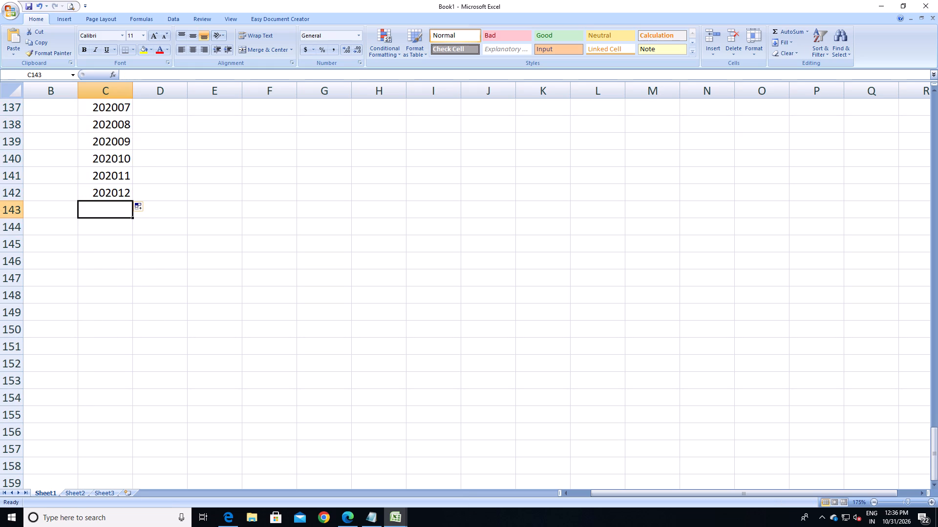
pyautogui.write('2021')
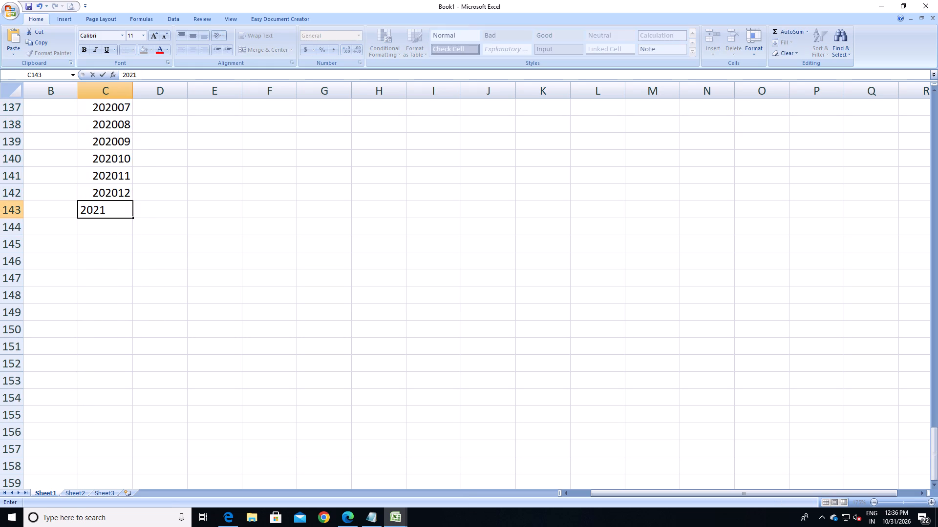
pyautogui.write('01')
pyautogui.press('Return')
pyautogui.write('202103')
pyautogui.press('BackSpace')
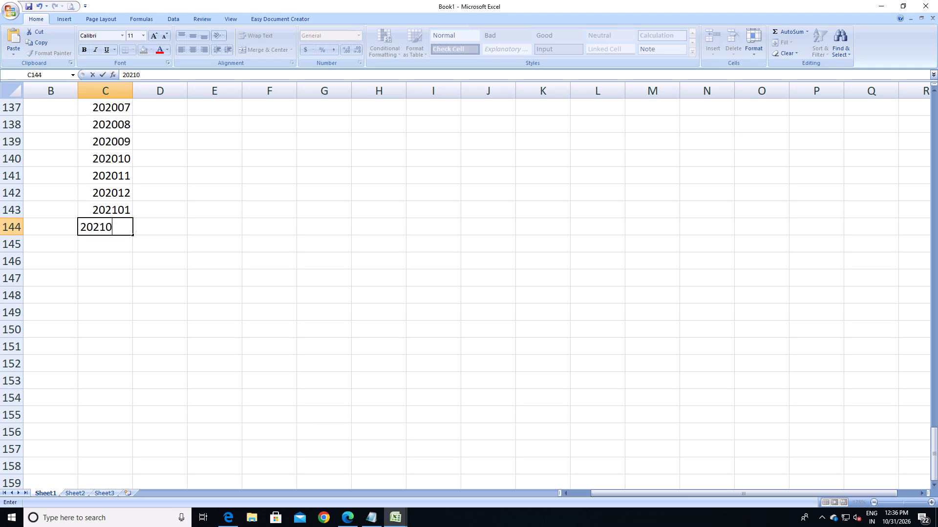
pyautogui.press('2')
pyautogui.click(350, 261)
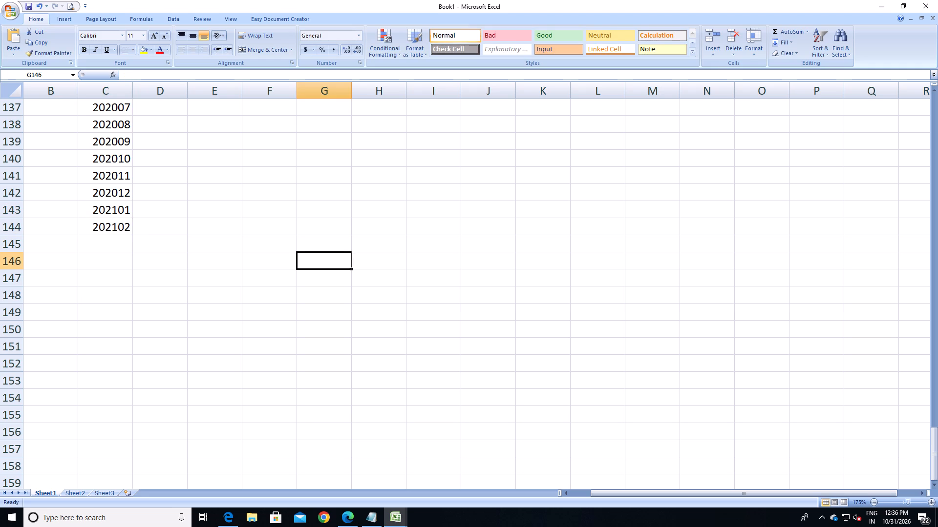
# Extend the 2021 wages months from C143:C144 down to 202111 in C153.
pyautogui.click(118, 193)
pyautogui.moveTo(120, 210); pyautogui.dragTo(120, 222)
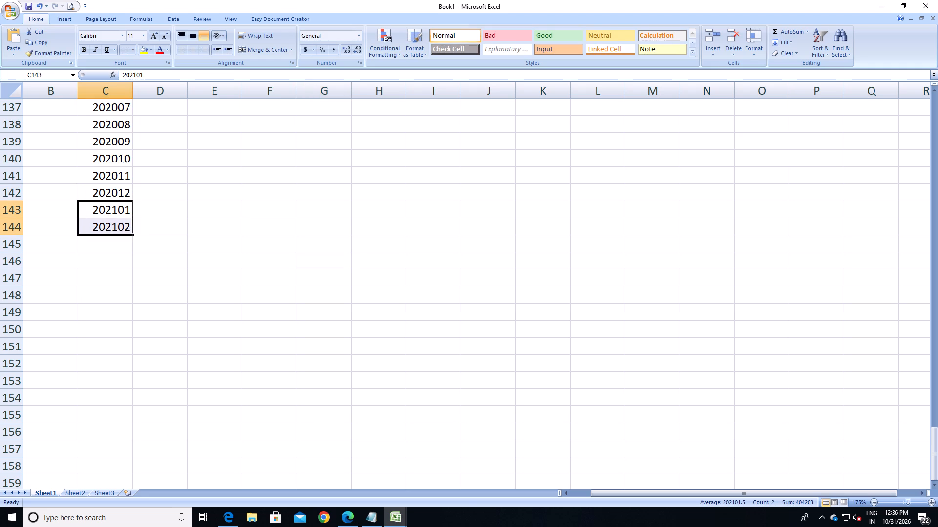
pyautogui.moveTo(132, 234); pyautogui.dragTo(132, 360)
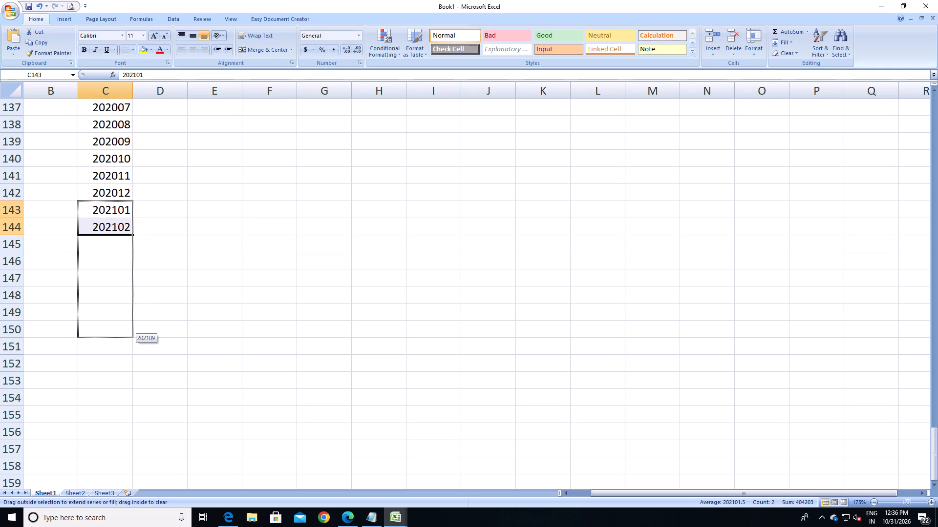
pyautogui.moveTo(132, 360); pyautogui.dragTo(129, 381)
pyautogui.click(222, 343)
# Switch to Notepad and examine the member wage records in the EEC return's text file.
pyautogui.hotkey('alt', 'Tab')
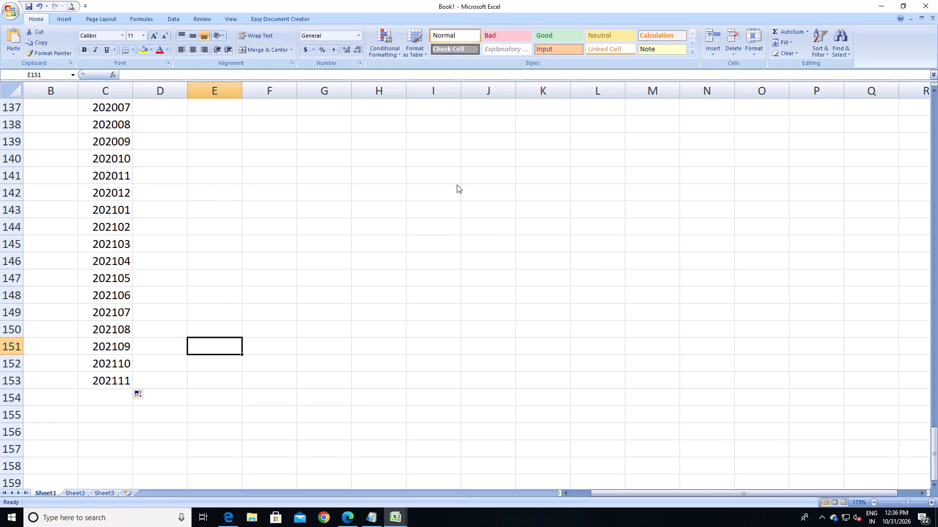
pyautogui.hotkey('alt', 'Tab')
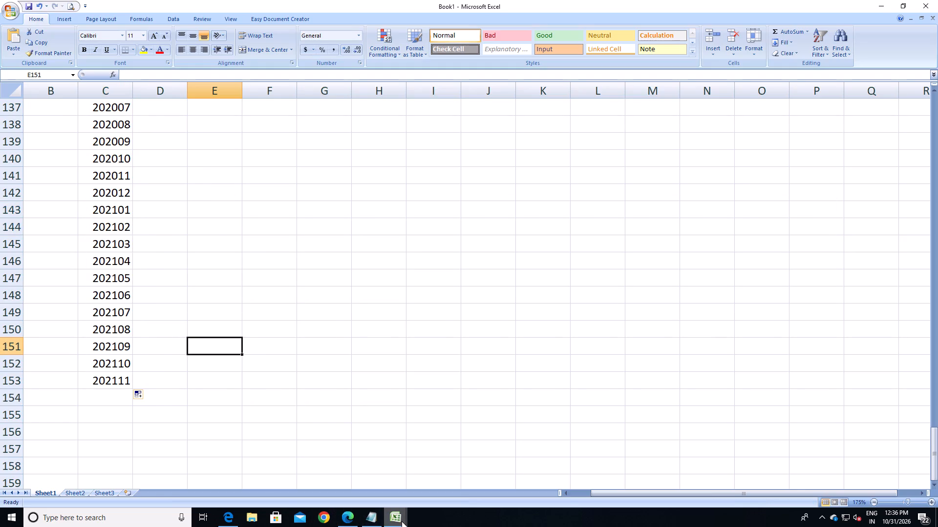
pyautogui.click(397, 520)
pyautogui.click(362, 515)
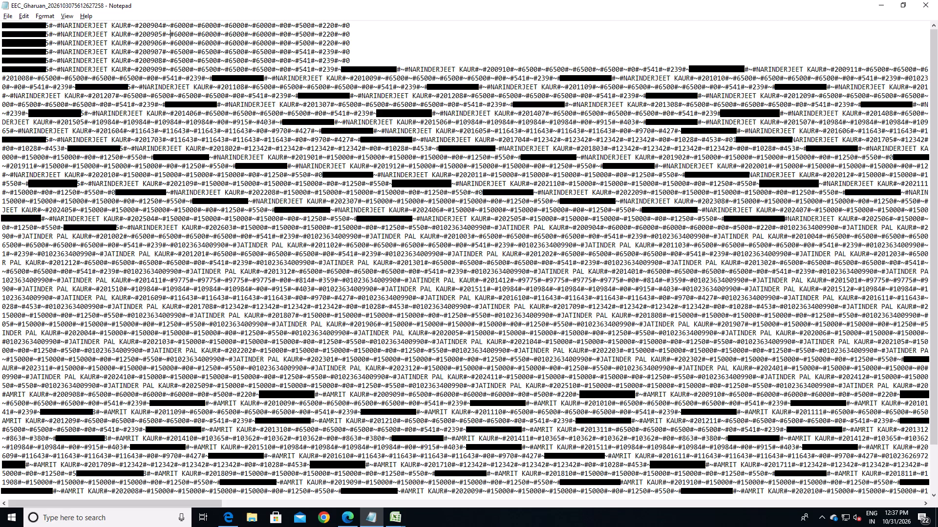
# Return to the Excel workbook and fit column C's width to the Wages Month heading.
pyautogui.hotkey('alt', 'Tab')
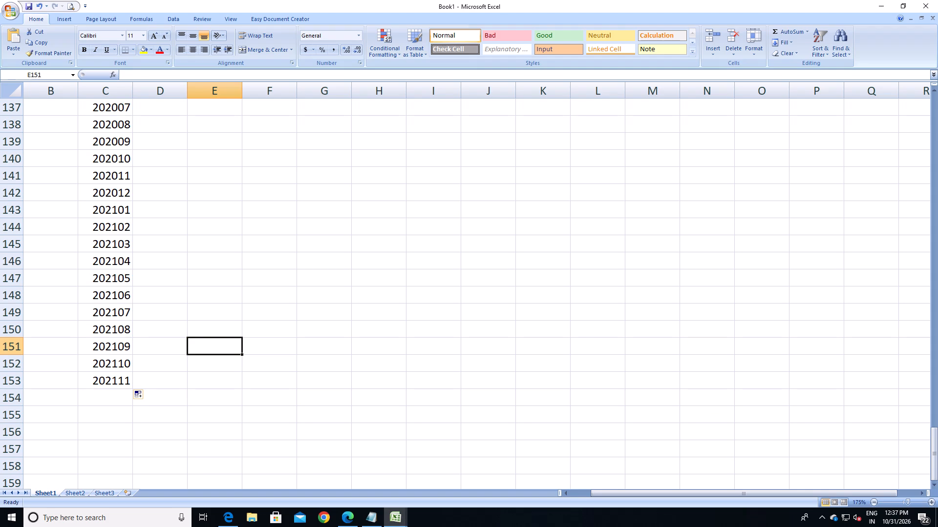
pyautogui.hotkey('ctrl', 'Home')
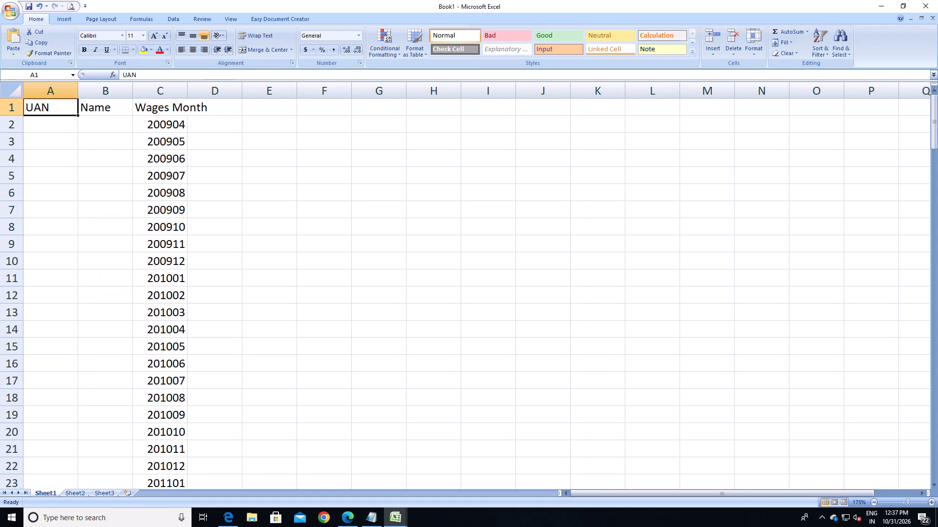
pyautogui.doubleClick(188, 90)
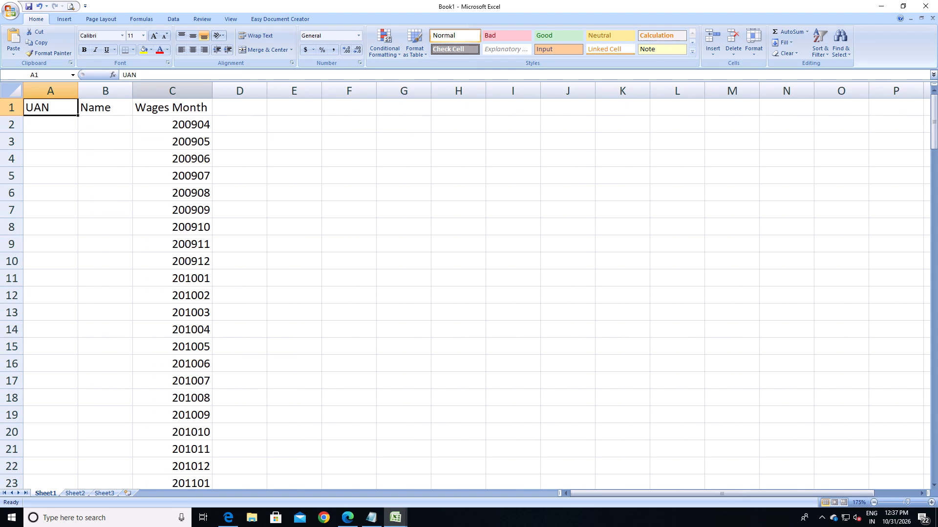
# Look up the Apr-09 EPF Salary Paid in the newepfman workbook and enter 6000 for wages month 200904 in Book1's D2.
pyautogui.click(246, 119)
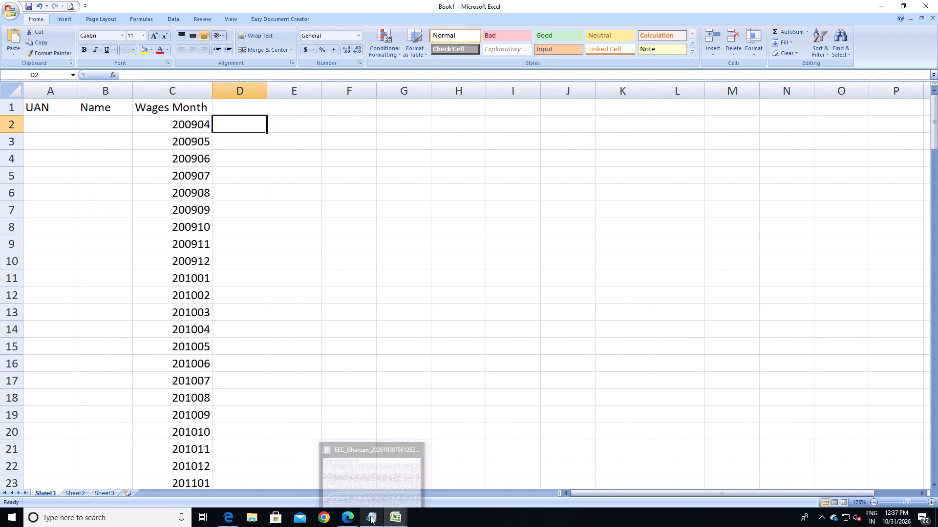
pyautogui.click(390, 516)
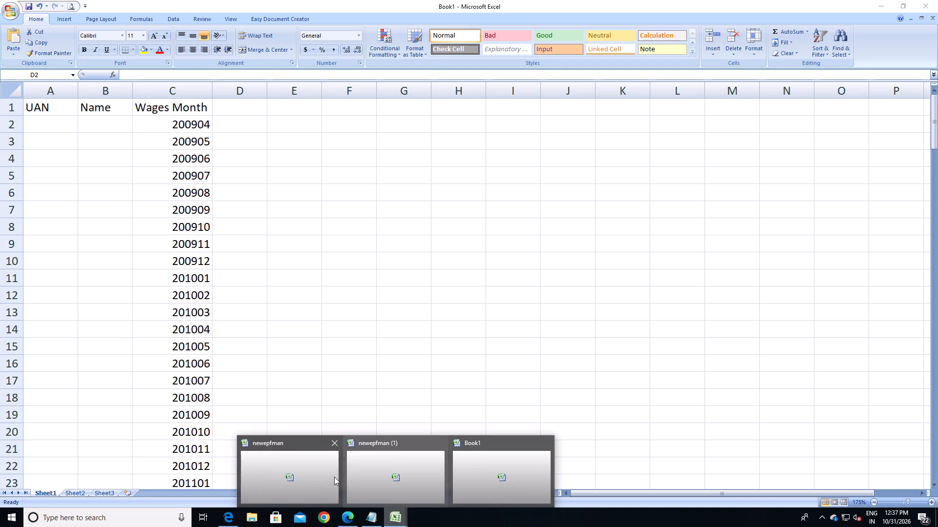
pyautogui.click(297, 471)
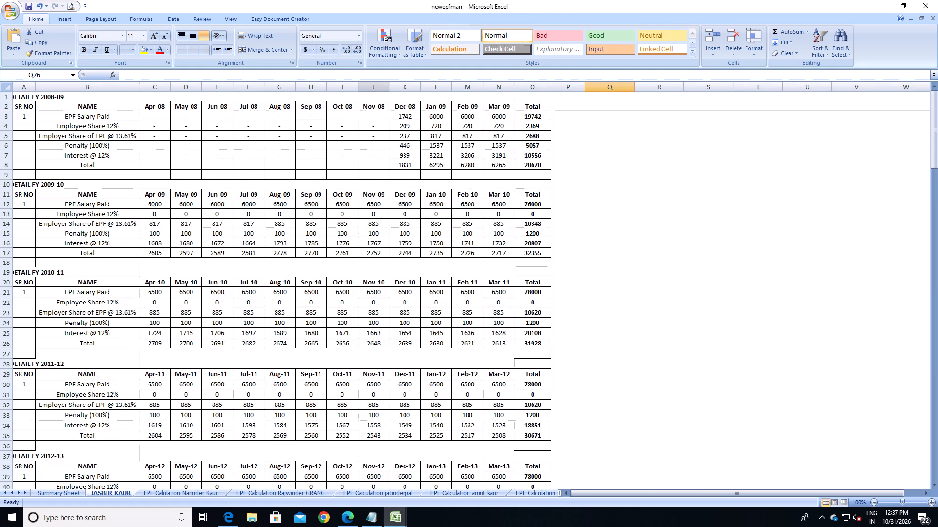
pyautogui.click(161, 204)
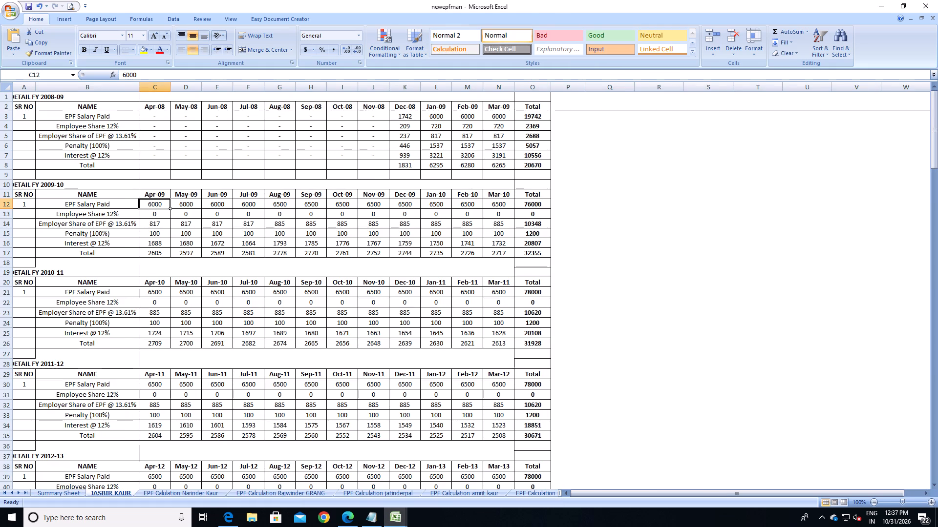
pyautogui.hotkey('alt', 'Tab')
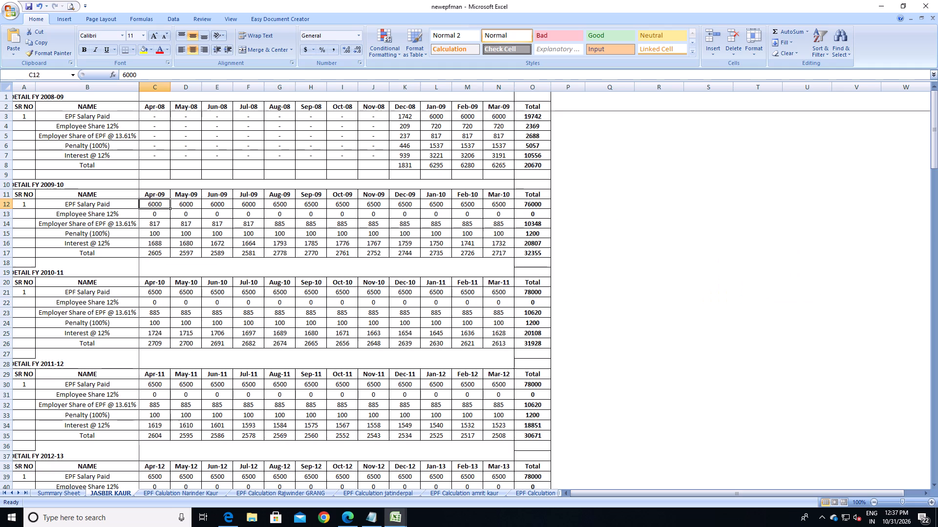
pyautogui.click(395, 515)
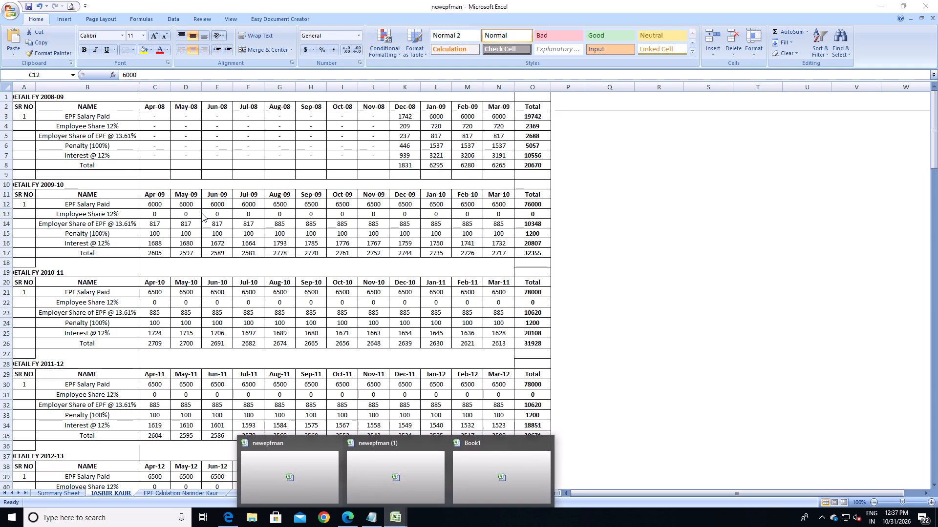
pyautogui.click(256, 203)
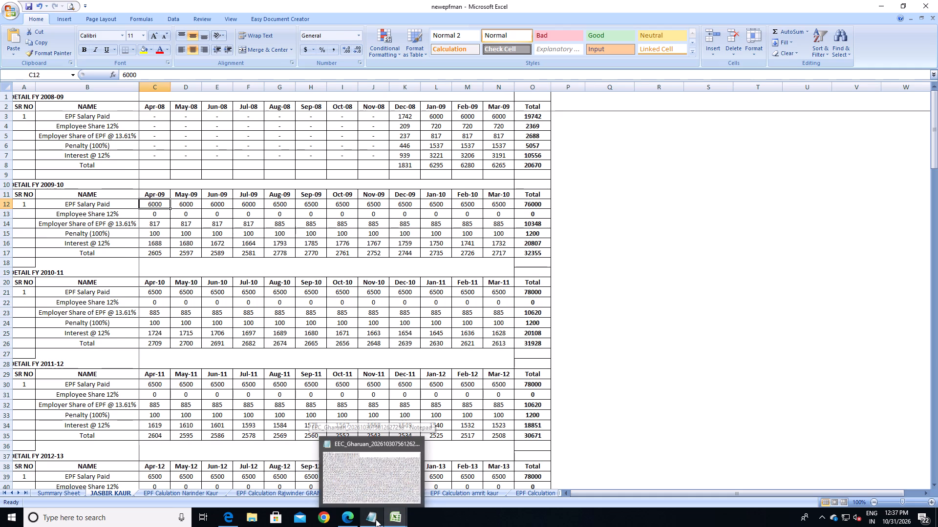
pyautogui.click(395, 518)
pyautogui.click(484, 479)
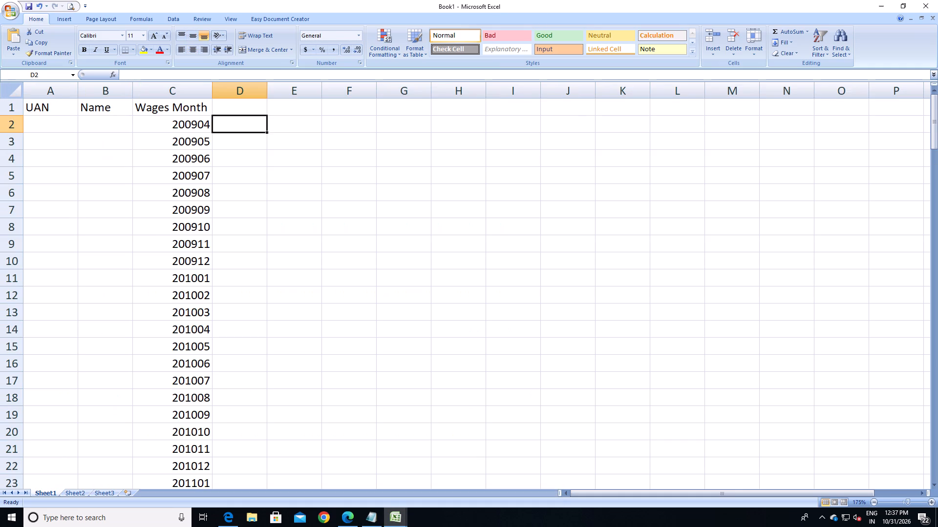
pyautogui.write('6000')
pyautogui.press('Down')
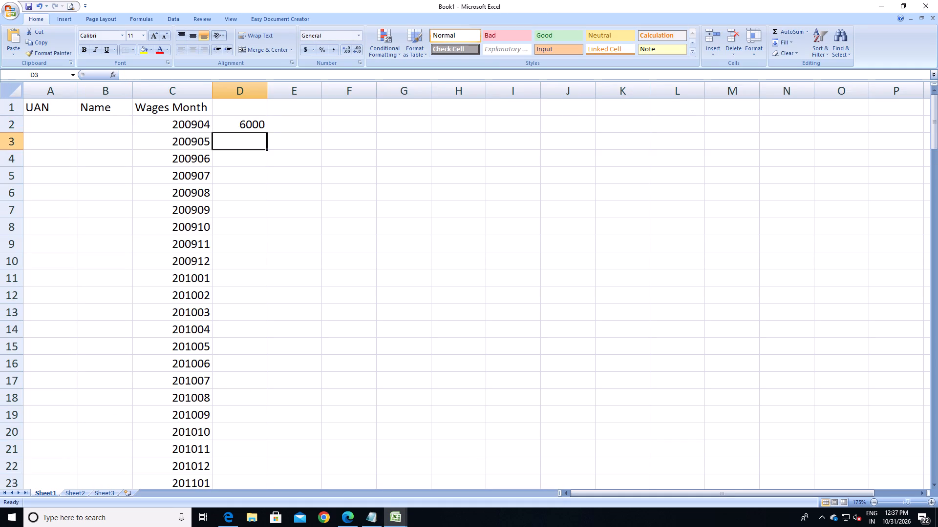
# Fill the 6000 wage down through D3:D5 for wages months 200905 to 200907.
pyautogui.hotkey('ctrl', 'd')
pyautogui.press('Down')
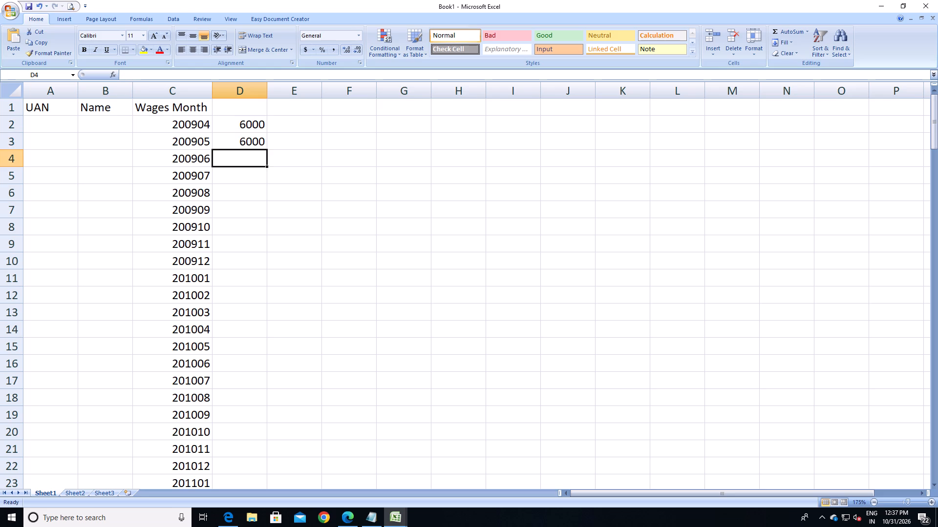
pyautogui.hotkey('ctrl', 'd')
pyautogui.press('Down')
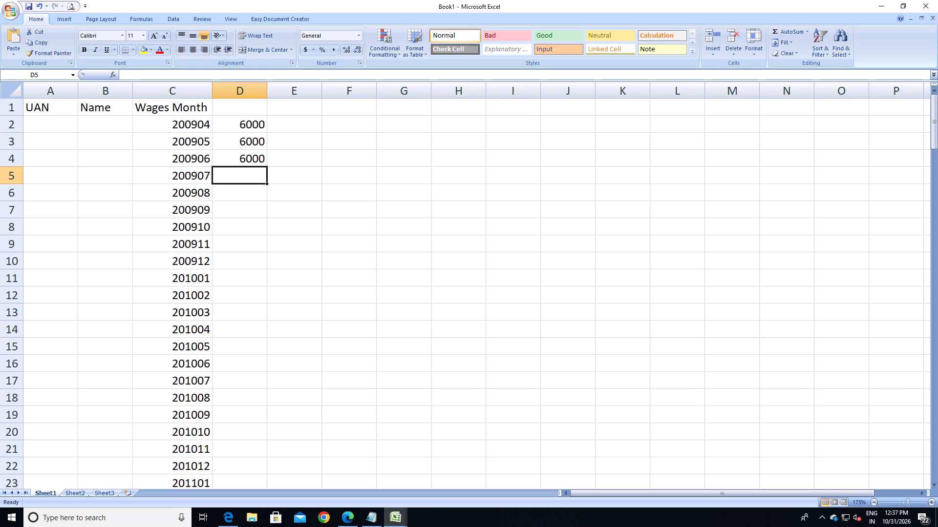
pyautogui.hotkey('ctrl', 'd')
# Switch to the newepfman workbook and examine the EPF Salary Paid rows from Aug-09 through Aug-14.
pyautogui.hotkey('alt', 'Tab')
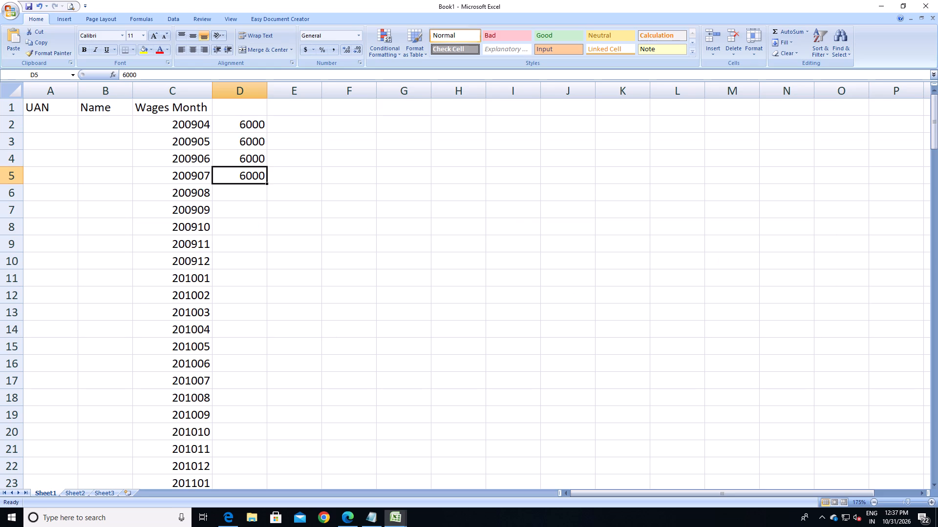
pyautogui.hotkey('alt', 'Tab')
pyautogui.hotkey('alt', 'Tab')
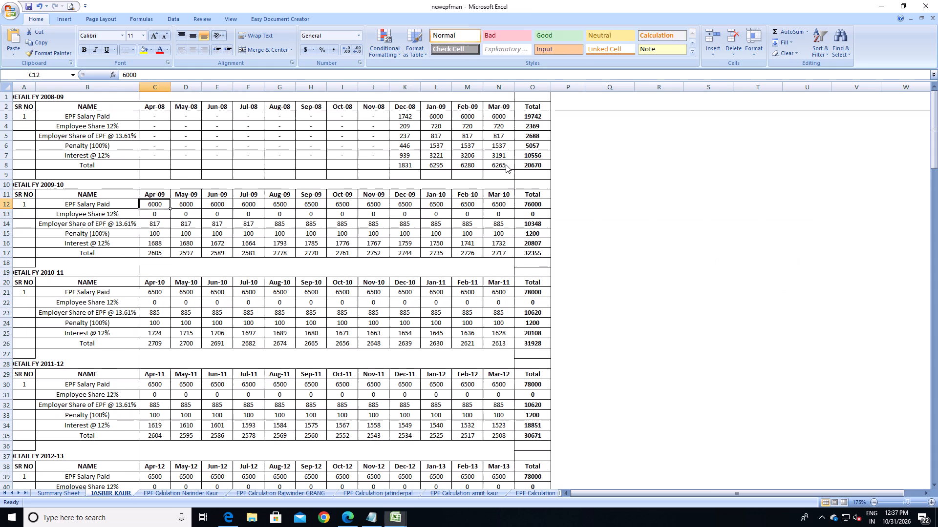
pyautogui.click(288, 206)
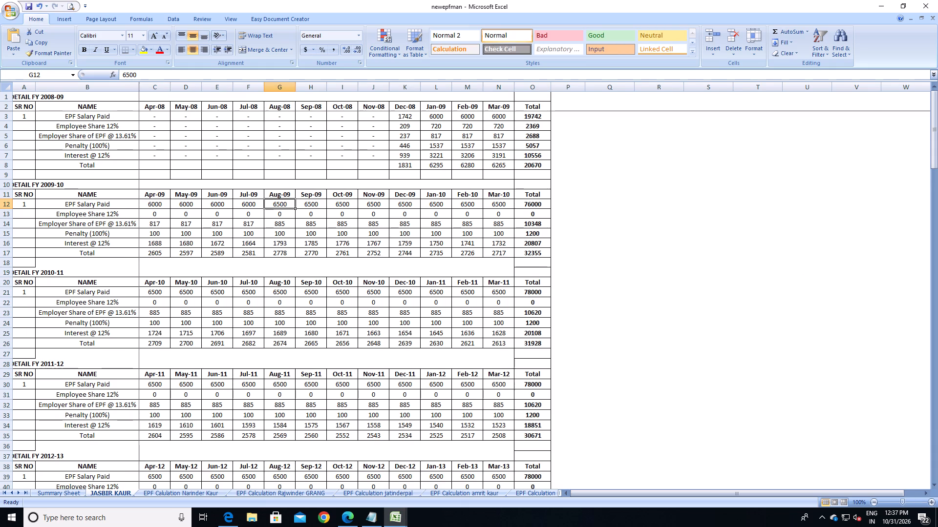
pyautogui.scroll(-2, 375, 348)
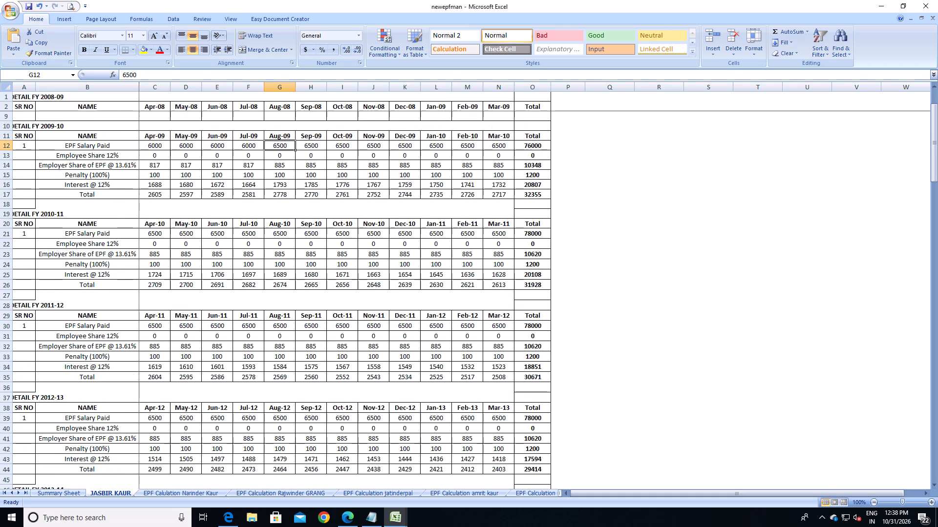
pyautogui.scroll(-2, 392, 337)
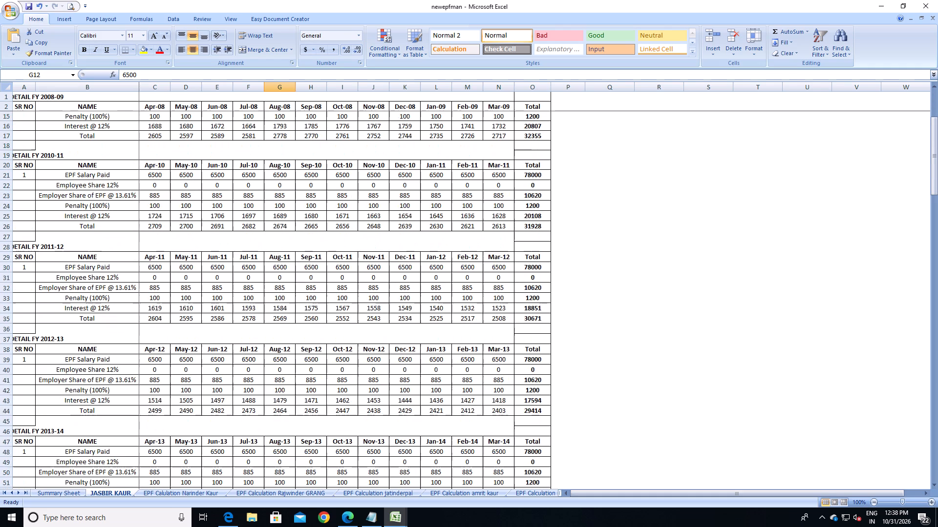
pyautogui.scroll(-4, 392, 337)
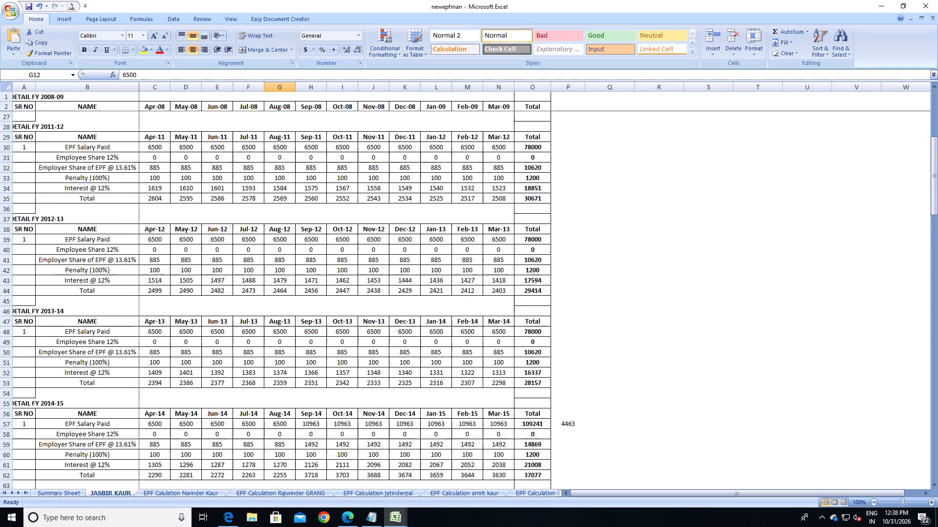
pyautogui.scroll(-3, 392, 337)
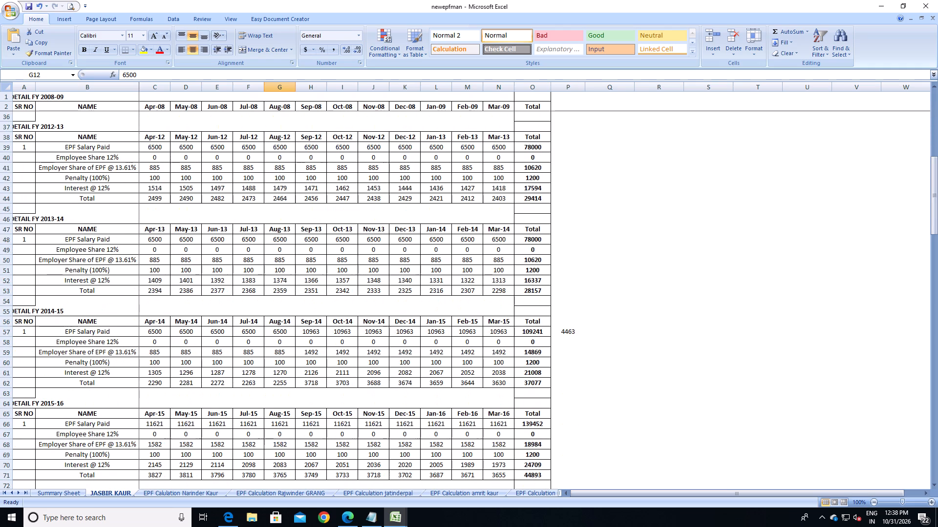
pyautogui.click(280, 331)
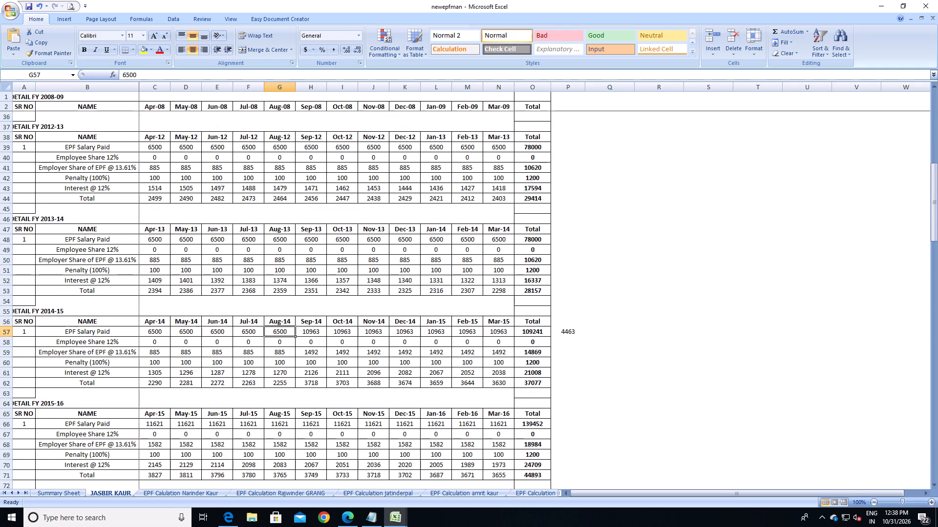
# Return to Book1 and enter the wage 6500 for wages month 200908 in D6.
pyautogui.hotkey('alt', 'Tab')
pyautogui.hotkey('alt', 'Tab')
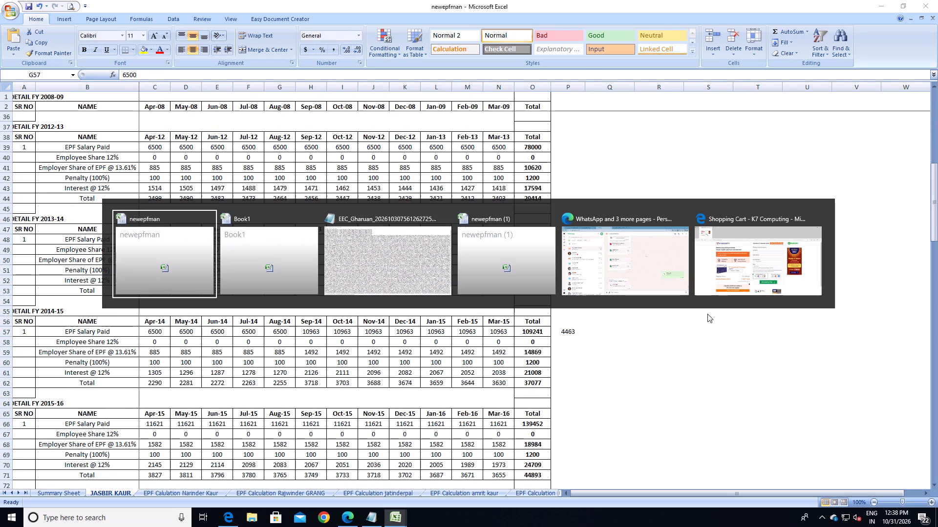
pyautogui.hotkey('alt', 'Tab')
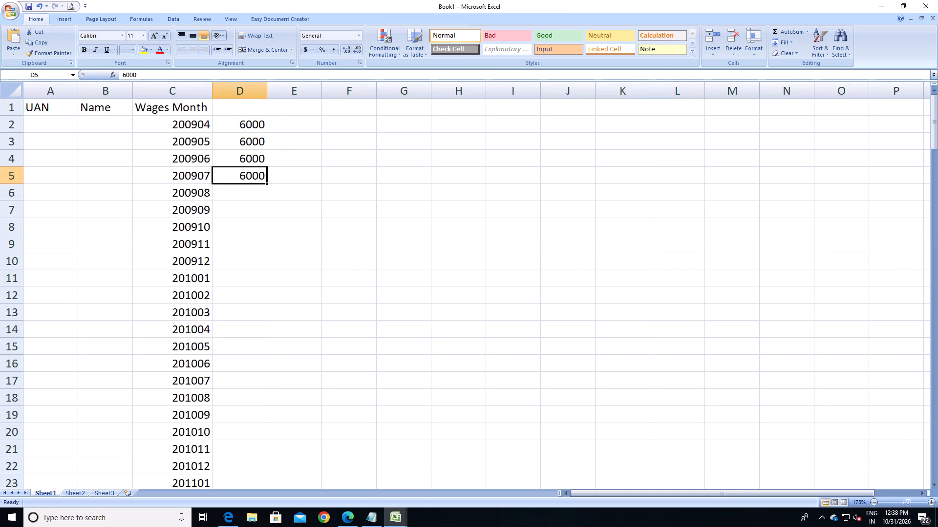
pyautogui.click(256, 194)
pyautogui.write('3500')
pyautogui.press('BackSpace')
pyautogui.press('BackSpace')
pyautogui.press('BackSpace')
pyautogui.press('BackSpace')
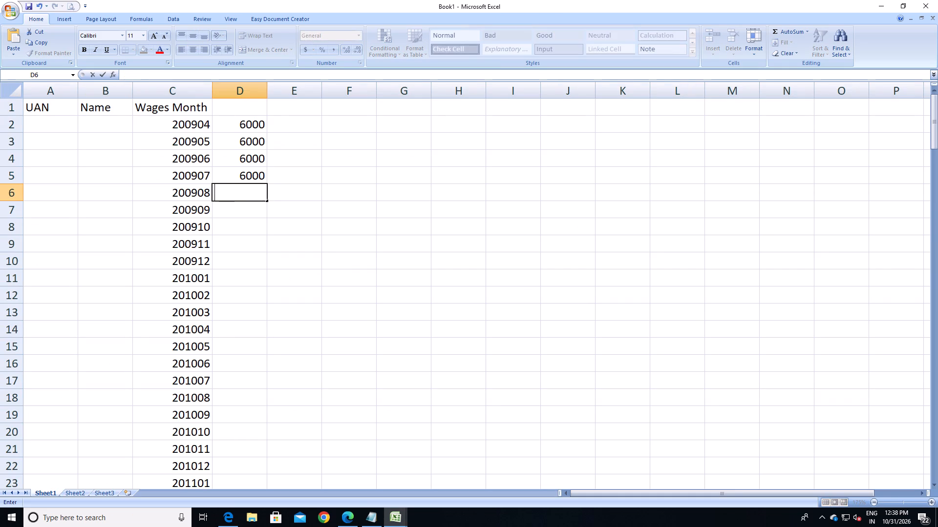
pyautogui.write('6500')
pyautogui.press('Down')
# Copy the 6500 wage from D6 down to D58, covering wages months through 201312.
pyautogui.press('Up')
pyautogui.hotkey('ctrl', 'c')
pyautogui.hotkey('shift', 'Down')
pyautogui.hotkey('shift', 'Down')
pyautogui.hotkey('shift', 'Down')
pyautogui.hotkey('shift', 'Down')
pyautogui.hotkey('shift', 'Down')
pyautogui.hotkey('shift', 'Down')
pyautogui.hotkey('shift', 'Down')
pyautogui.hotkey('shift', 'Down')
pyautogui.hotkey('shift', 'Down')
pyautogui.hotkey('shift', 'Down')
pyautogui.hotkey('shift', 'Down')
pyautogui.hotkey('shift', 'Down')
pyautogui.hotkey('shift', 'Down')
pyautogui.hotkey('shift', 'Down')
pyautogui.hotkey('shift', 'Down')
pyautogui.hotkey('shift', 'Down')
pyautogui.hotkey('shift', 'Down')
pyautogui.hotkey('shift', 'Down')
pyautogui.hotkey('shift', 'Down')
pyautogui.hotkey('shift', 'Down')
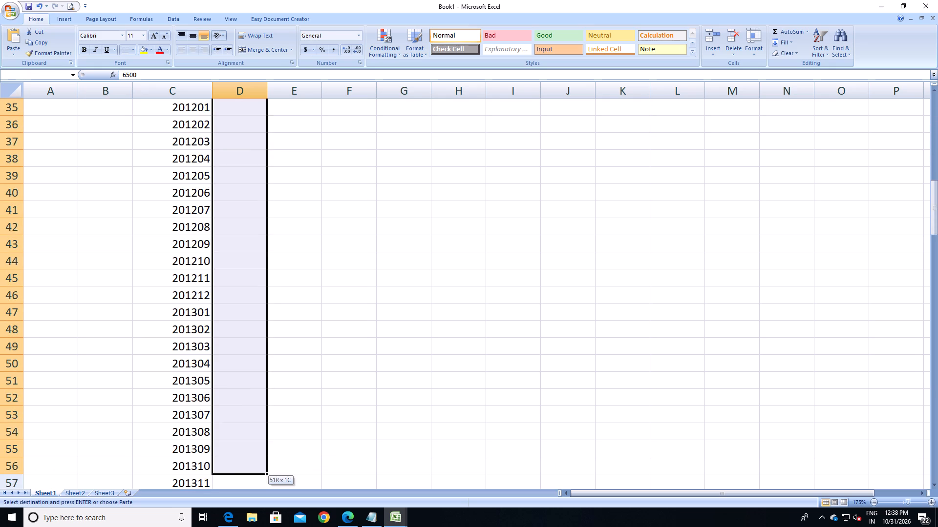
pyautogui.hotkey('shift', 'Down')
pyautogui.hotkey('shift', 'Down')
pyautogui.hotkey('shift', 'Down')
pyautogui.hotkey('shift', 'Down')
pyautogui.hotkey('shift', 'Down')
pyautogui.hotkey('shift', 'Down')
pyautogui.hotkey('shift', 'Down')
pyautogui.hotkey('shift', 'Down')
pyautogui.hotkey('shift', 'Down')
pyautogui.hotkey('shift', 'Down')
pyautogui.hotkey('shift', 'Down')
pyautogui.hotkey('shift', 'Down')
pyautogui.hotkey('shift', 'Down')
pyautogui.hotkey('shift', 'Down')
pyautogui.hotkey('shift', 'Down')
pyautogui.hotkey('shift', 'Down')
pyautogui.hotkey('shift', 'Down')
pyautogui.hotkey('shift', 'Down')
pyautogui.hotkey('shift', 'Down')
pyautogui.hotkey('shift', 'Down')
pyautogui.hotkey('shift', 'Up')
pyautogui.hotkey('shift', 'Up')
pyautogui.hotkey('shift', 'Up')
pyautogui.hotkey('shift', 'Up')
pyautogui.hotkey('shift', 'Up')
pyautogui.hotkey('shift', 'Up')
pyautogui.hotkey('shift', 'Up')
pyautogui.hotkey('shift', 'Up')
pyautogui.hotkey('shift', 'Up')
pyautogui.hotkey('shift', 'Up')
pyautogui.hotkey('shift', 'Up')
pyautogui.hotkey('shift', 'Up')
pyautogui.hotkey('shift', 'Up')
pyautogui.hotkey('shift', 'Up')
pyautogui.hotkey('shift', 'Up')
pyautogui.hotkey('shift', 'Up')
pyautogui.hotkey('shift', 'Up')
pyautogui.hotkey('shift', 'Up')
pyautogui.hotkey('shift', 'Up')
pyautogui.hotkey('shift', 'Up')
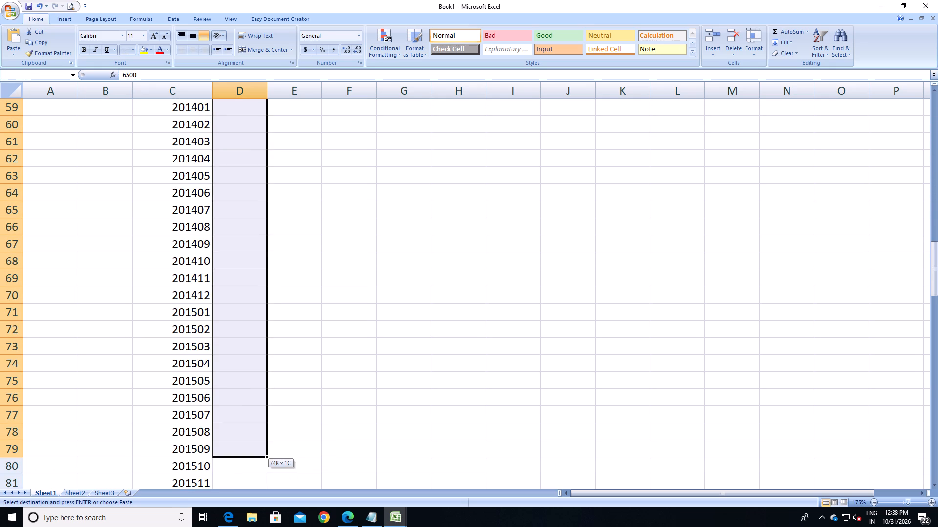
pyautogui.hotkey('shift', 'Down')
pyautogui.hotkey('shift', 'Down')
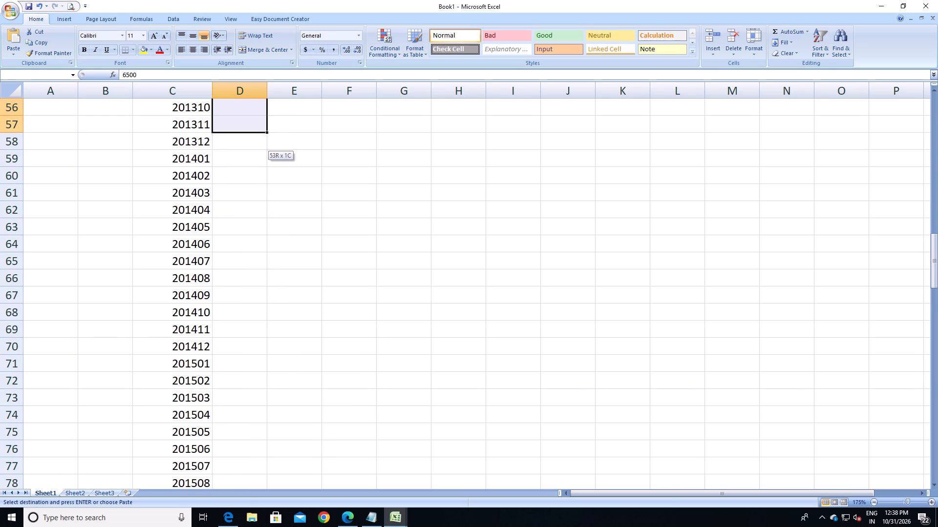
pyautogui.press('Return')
# Recheck the Aug-14 salary in newepfman, and copy Book1's 6500 wage from D58 down to D66 for wages month 201408.
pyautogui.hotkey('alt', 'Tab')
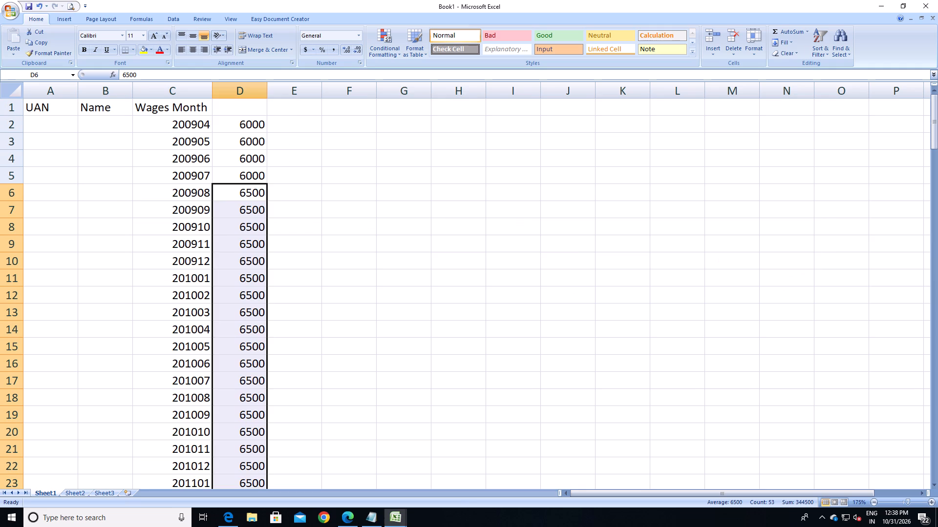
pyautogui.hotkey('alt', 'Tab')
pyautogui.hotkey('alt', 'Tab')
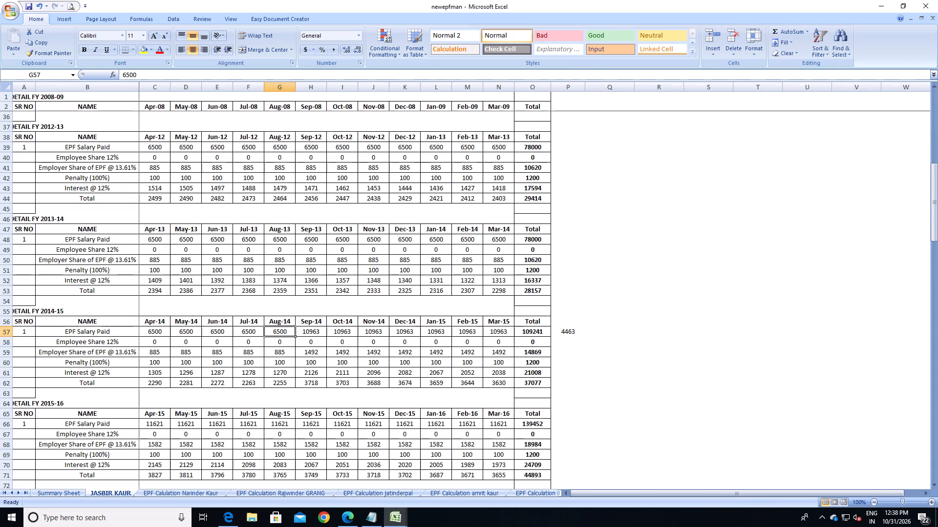
pyautogui.click(284, 332)
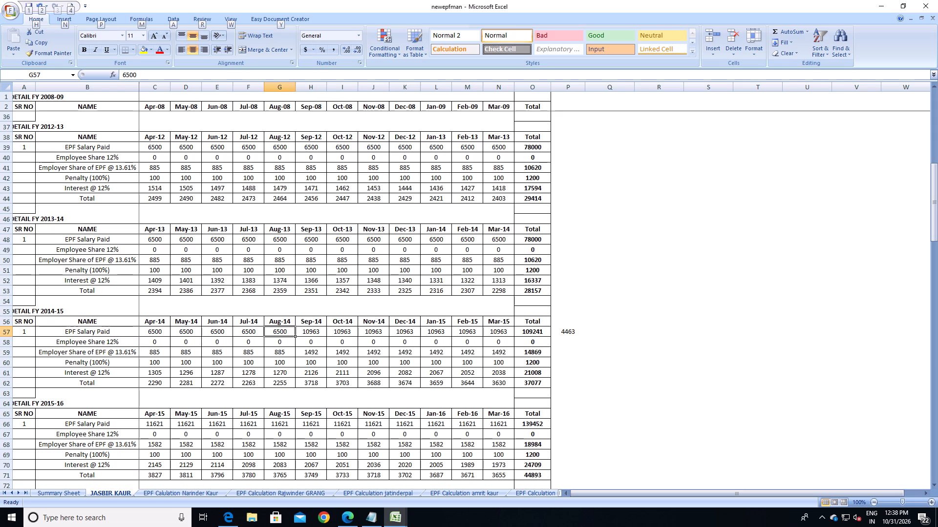
pyautogui.hotkey('alt', 'Tab')
pyautogui.hotkey('alt', 'Tab')
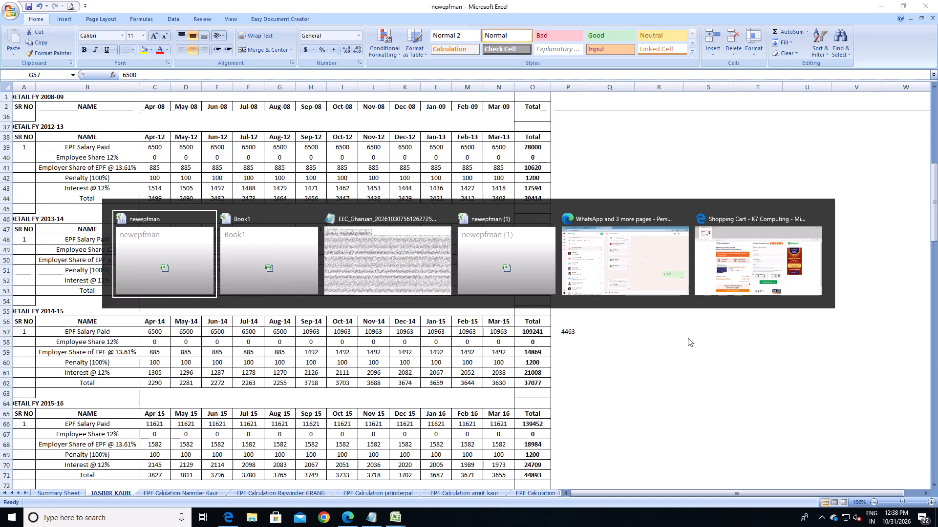
pyautogui.hotkey('alt', 'Tab')
pyautogui.scroll(-15, 446, 315)
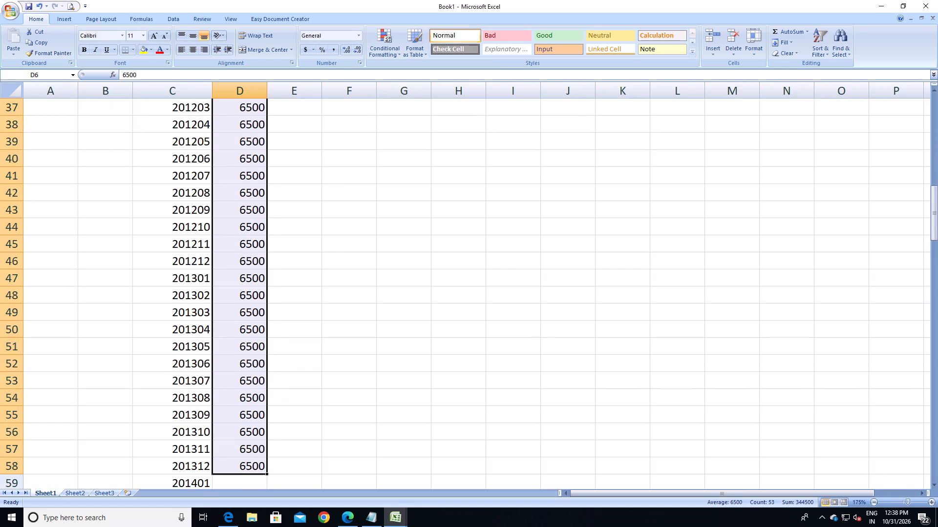
pyautogui.scroll(-3, 446, 315)
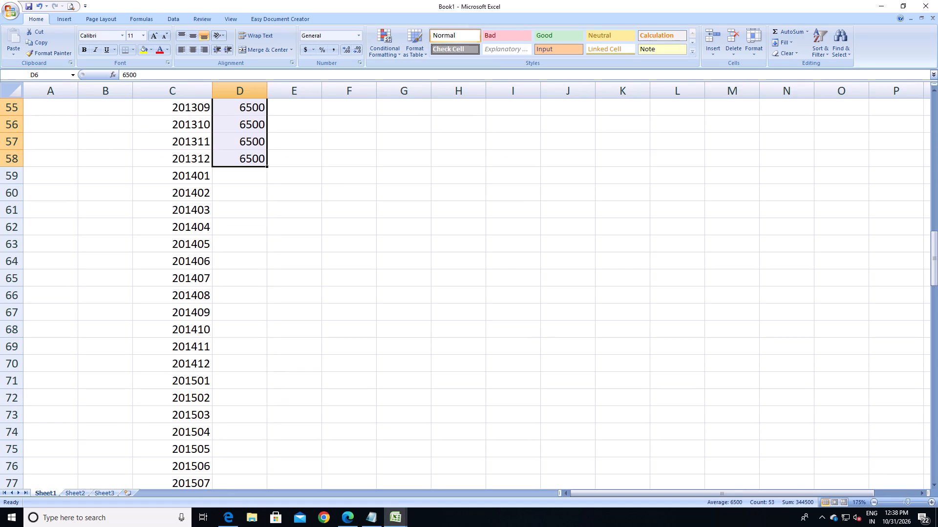
pyautogui.click(253, 161)
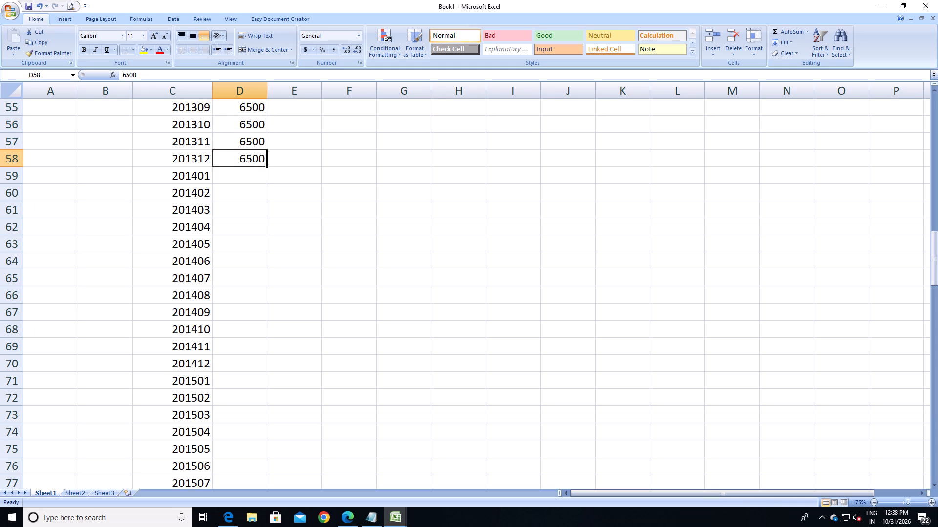
pyautogui.hotkey('ctrl', 'c')
pyautogui.hotkey('shift', 'Down')
pyautogui.hotkey('shift', 'Down')
pyautogui.hotkey('shift', 'Down')
pyautogui.hotkey('shift', 'Down')
pyautogui.hotkey('shift', 'Down')
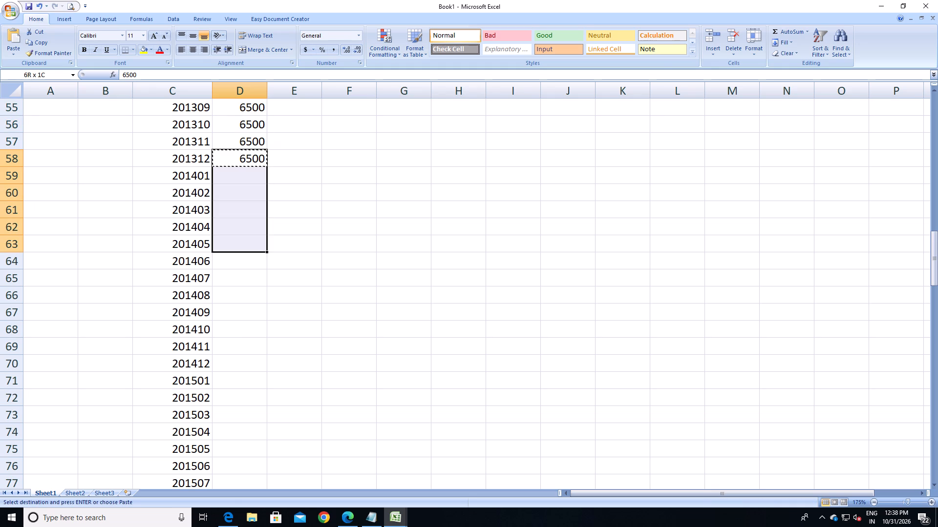
pyautogui.hotkey('shift', 'Down')
pyautogui.hotkey('shift', 'Down')
pyautogui.hotkey('shift', 'Down')
pyautogui.press('Return')
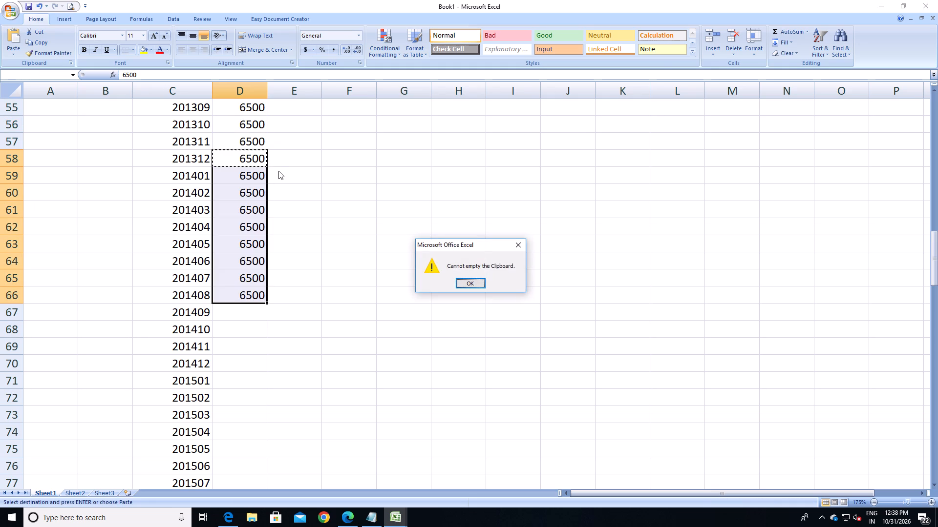
# Copy the Mar-15 EPF Salary Paid value 10963 from newepfman into Book1's D67 for wages month 201409.
pyautogui.press('Return')
pyautogui.click(359, 271)
pyautogui.click(249, 307)
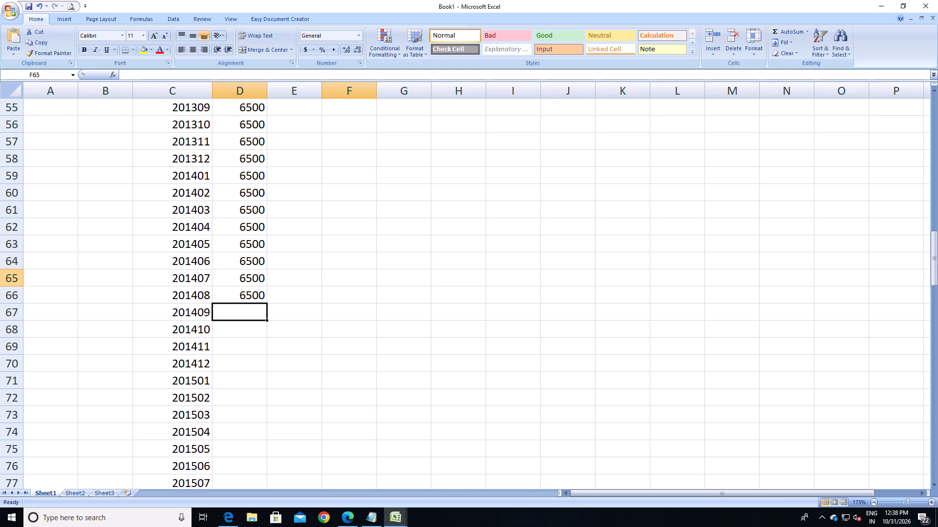
pyautogui.click(357, 316)
pyautogui.click(249, 311)
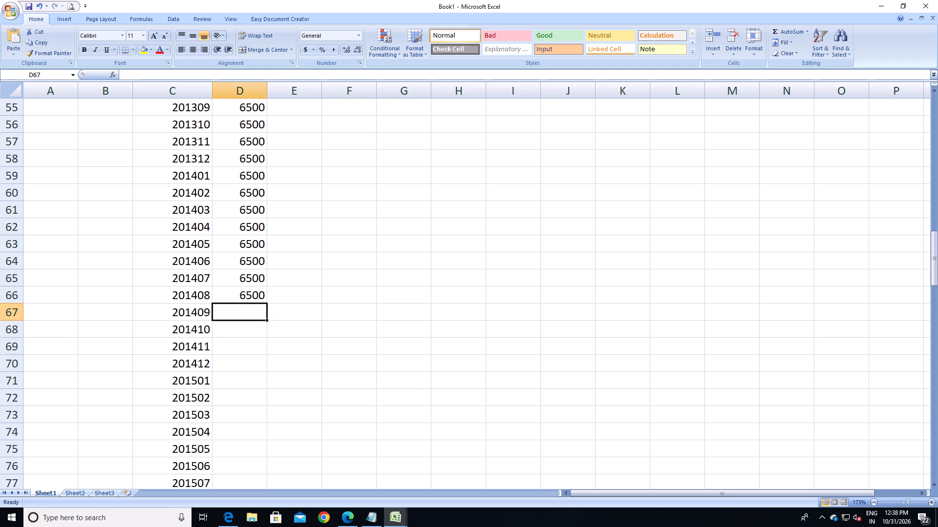
pyautogui.hotkey('alt', 'Tab')
pyautogui.hotkey('alt', 'Tab')
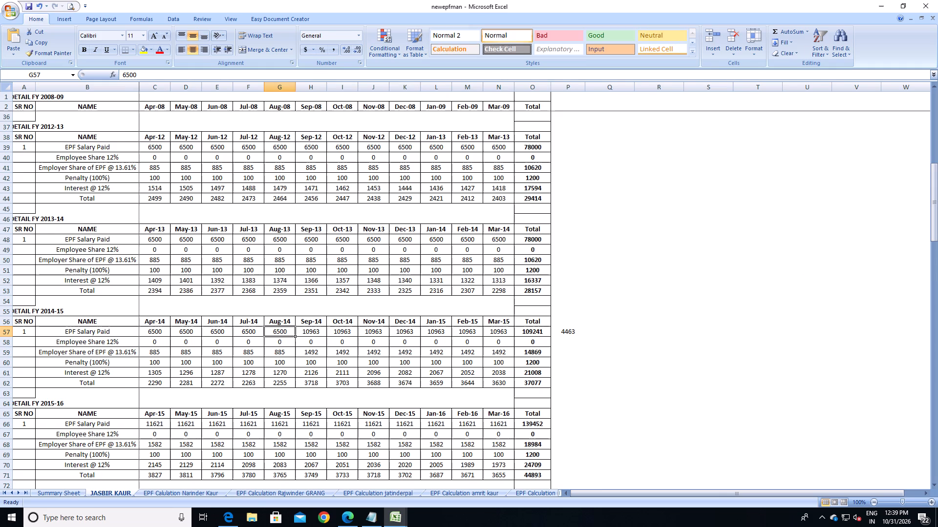
pyautogui.click(317, 331)
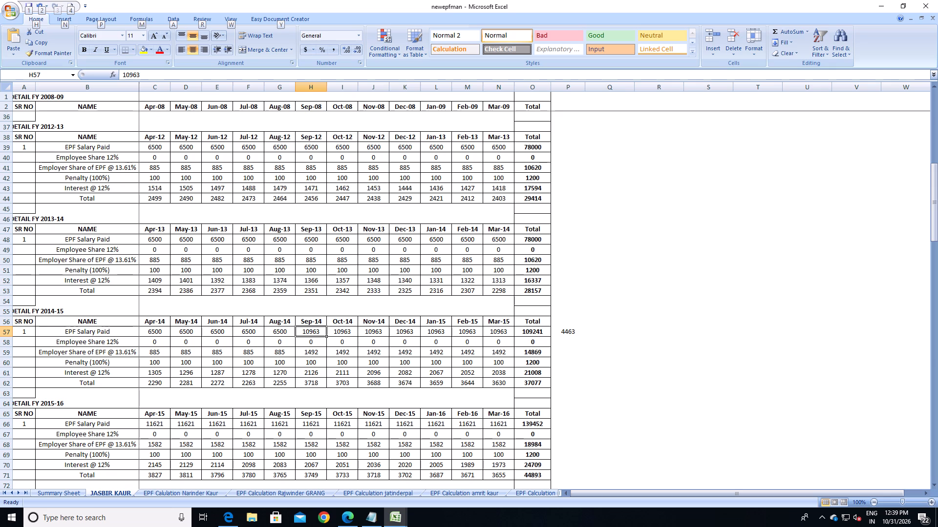
pyautogui.click(495, 333)
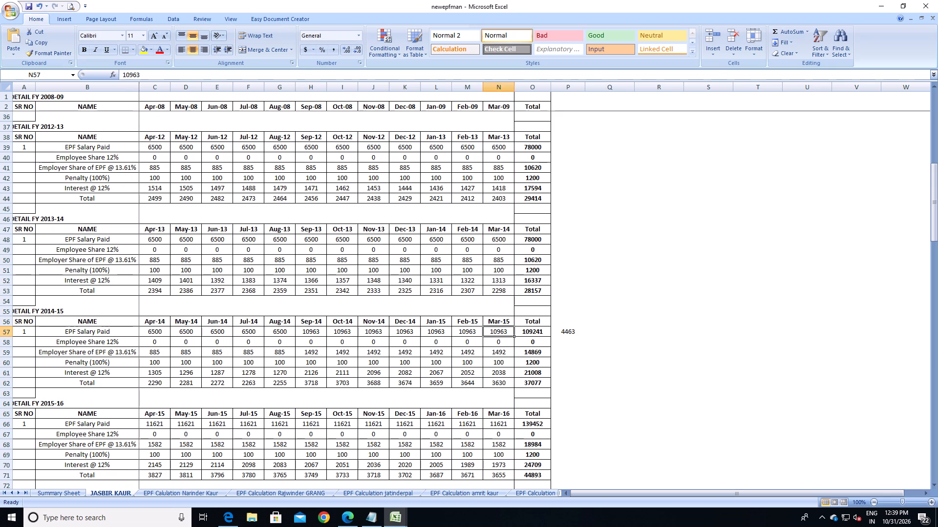
pyautogui.hotkey('ctrl', 'c')
pyautogui.hotkey('alt', 'Tab')
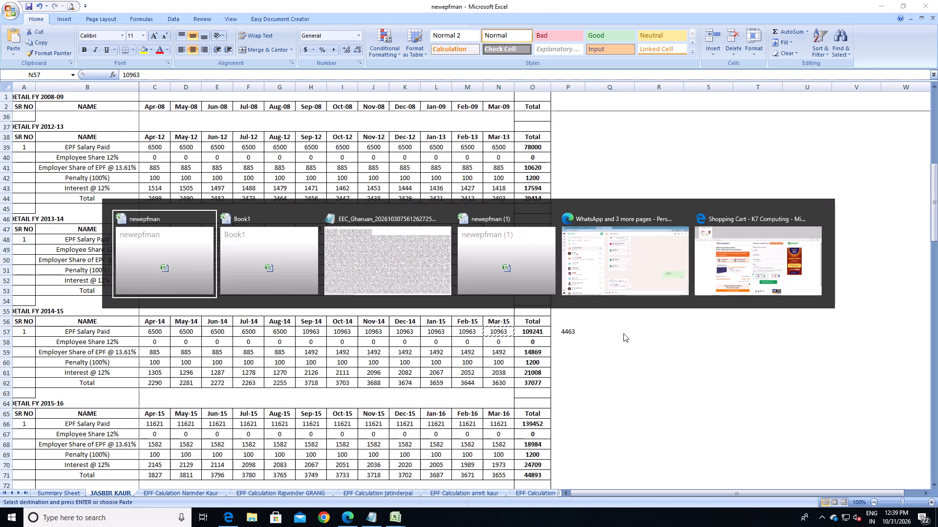
pyautogui.hotkey('alt', 'Tab')
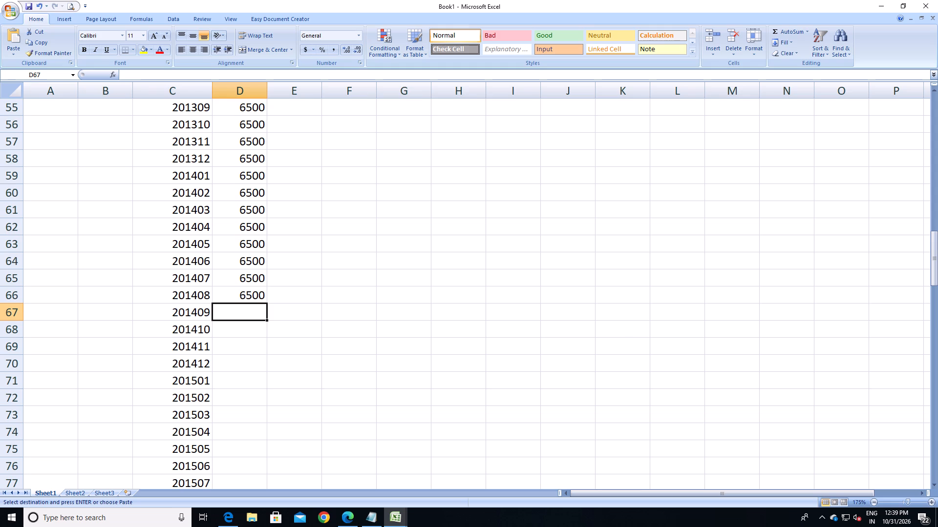
pyautogui.hotkey('ctrl', 'v')
pyautogui.press('Down')
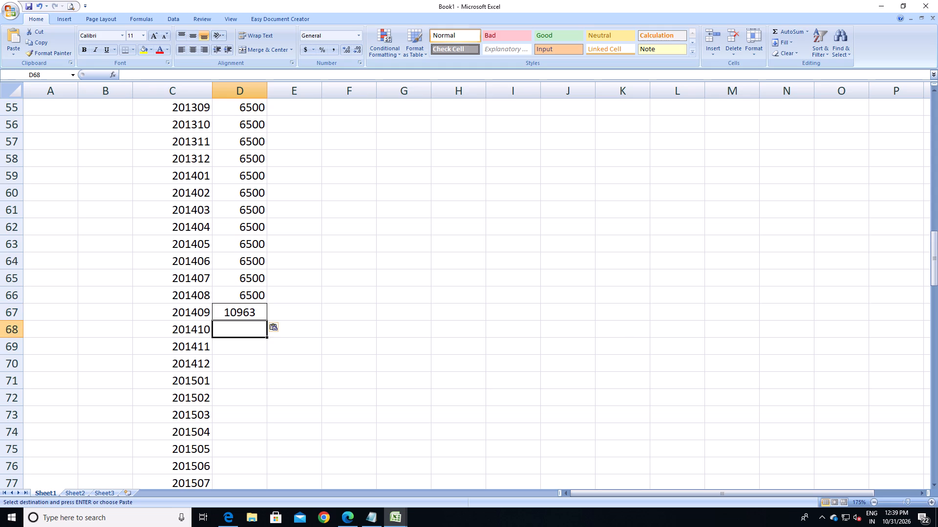
# Fill the 10963 wage from D67 down to D73, covering wages months through 201503.
pyautogui.click(252, 316)
pyautogui.moveTo(267, 321); pyautogui.dragTo(264, 370)
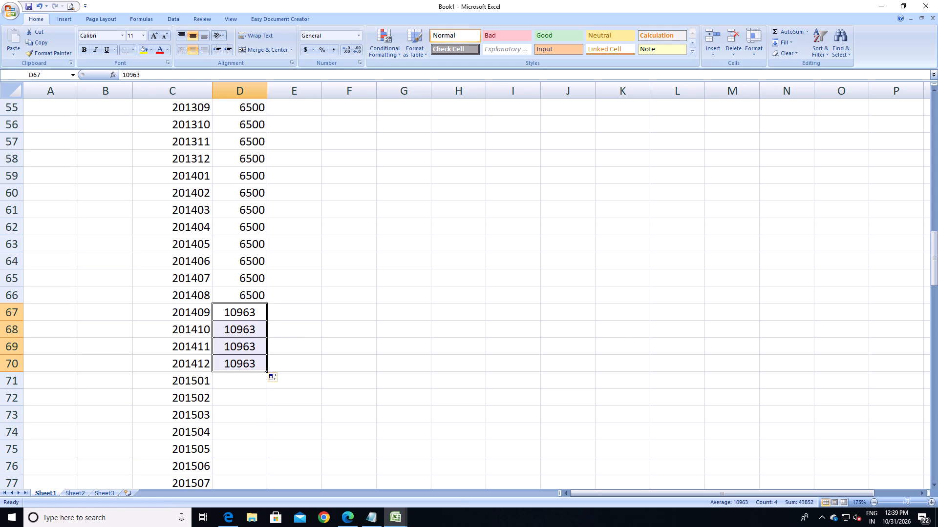
pyautogui.scroll(-3, 328, 402)
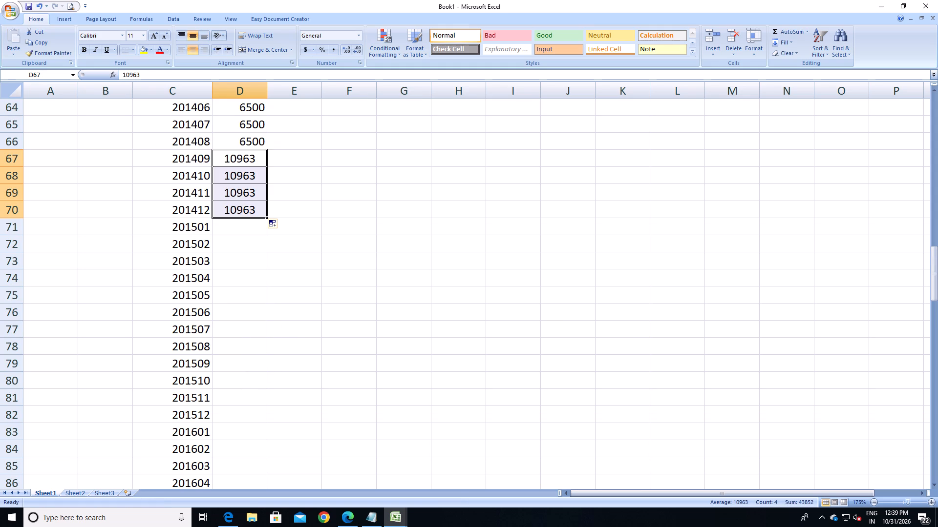
pyautogui.moveTo(267, 219); pyautogui.dragTo(267, 251)
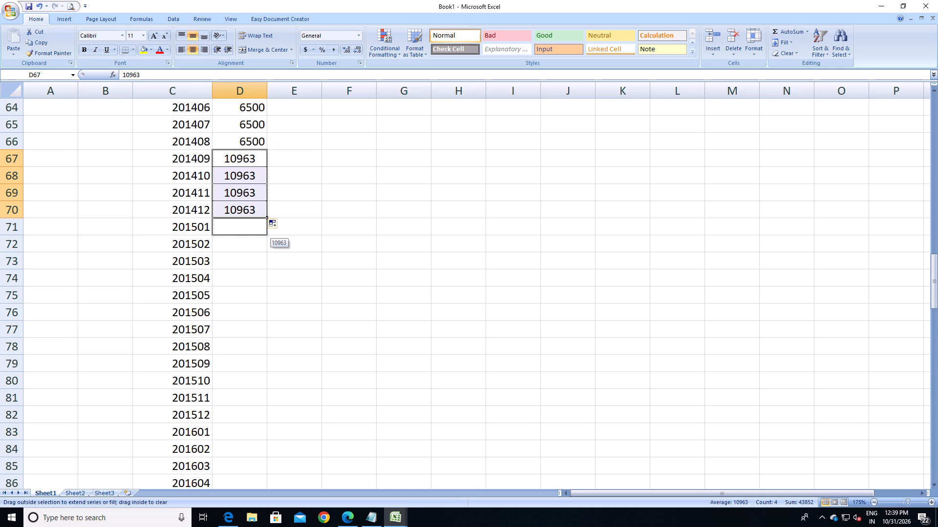
pyautogui.moveTo(267, 251); pyautogui.dragTo(263, 264)
pyautogui.click(303, 277)
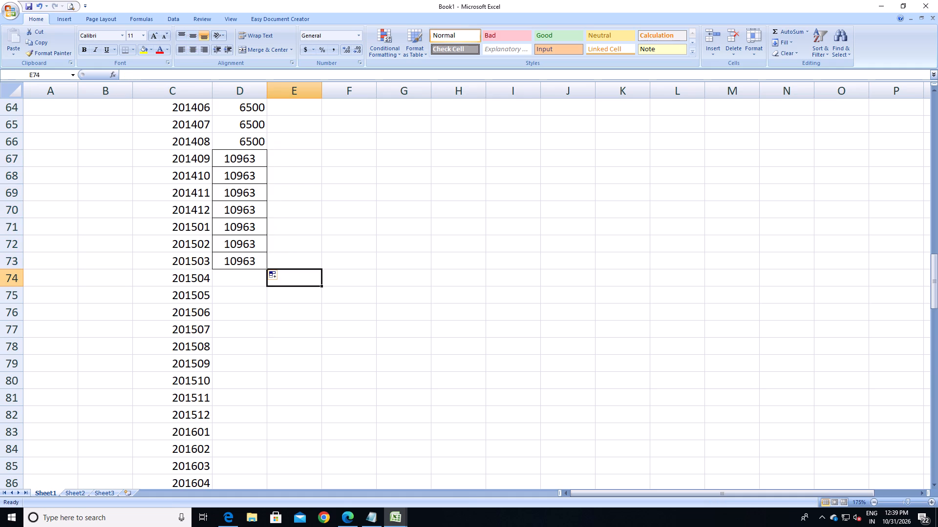
# Copy the Apr-15 EPF Salary Paid value 11621 from newepfman into Book1's D74 for wages month 201504.
pyautogui.hotkey('alt', 'Tab')
pyautogui.hotkey('alt', 'Tab')
pyautogui.hotkey('alt', 'Tab')
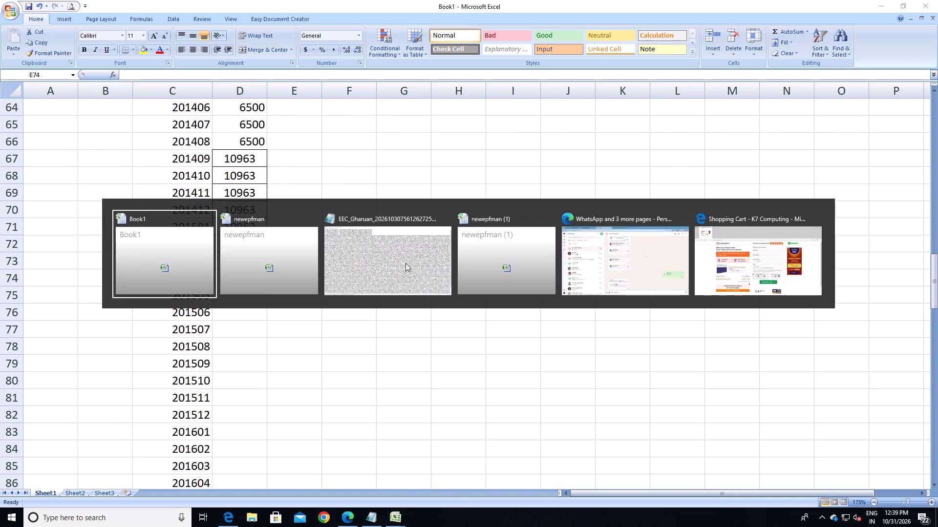
pyautogui.scroll(-1, 512, 330)
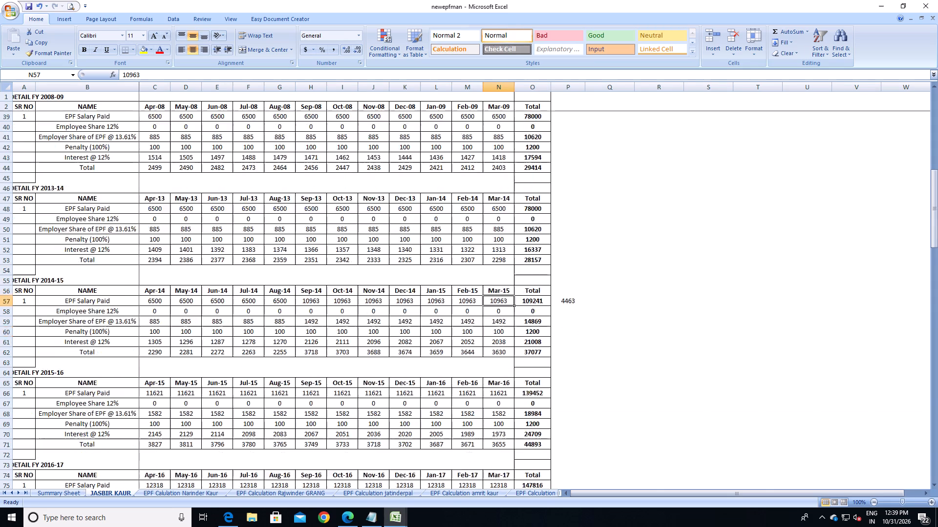
pyautogui.scroll(-2, 512, 330)
pyautogui.click(155, 330)
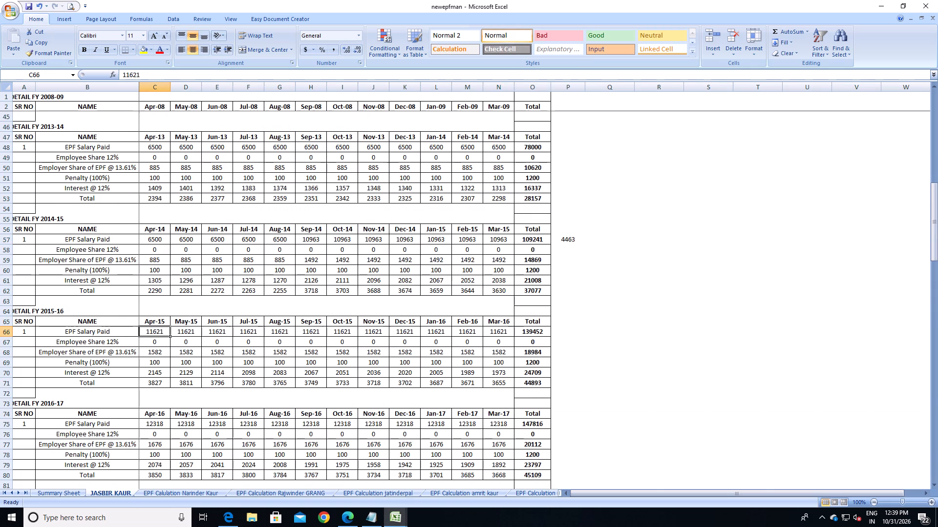
pyautogui.hotkey('ctrl', 'c')
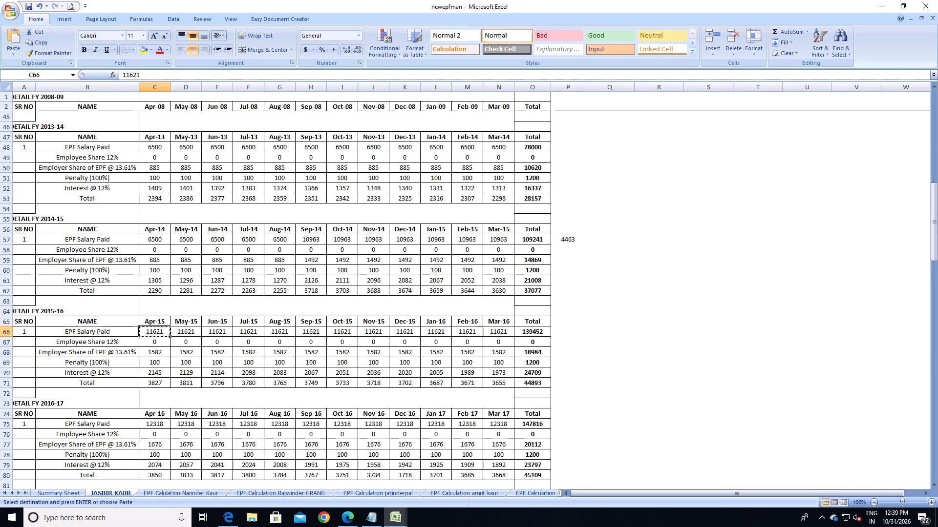
pyautogui.hotkey('alt', 'Tab')
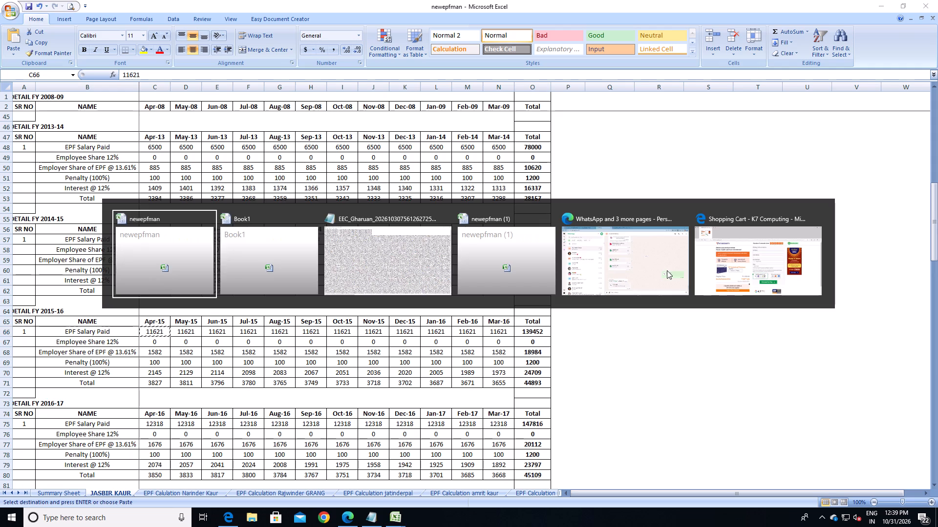
pyautogui.hotkey('alt', 'Tab')
pyautogui.click(235, 277)
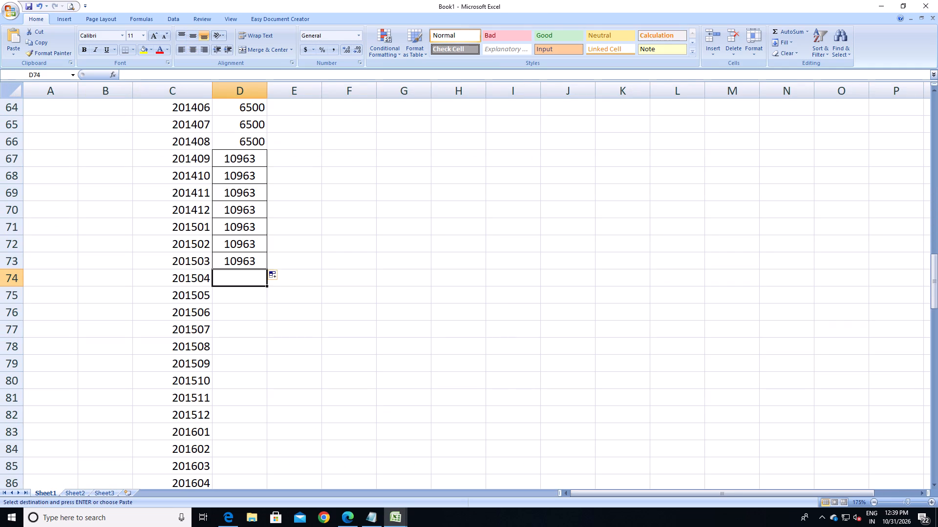
pyautogui.hotkey('ctrl', 'v')
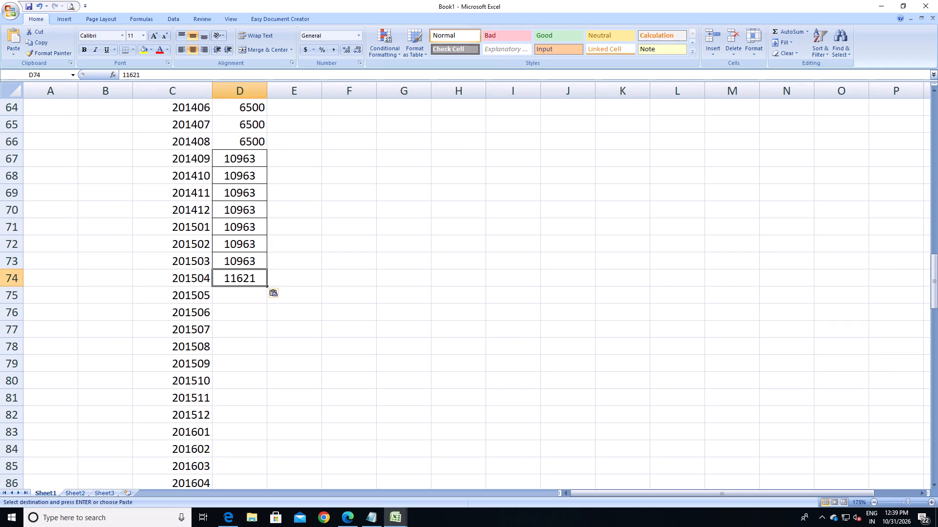
# Fill the 11621 wage from D74 down to D85, covering wages months through 201603.
pyautogui.moveTo(267, 287); pyautogui.dragTo(261, 380)
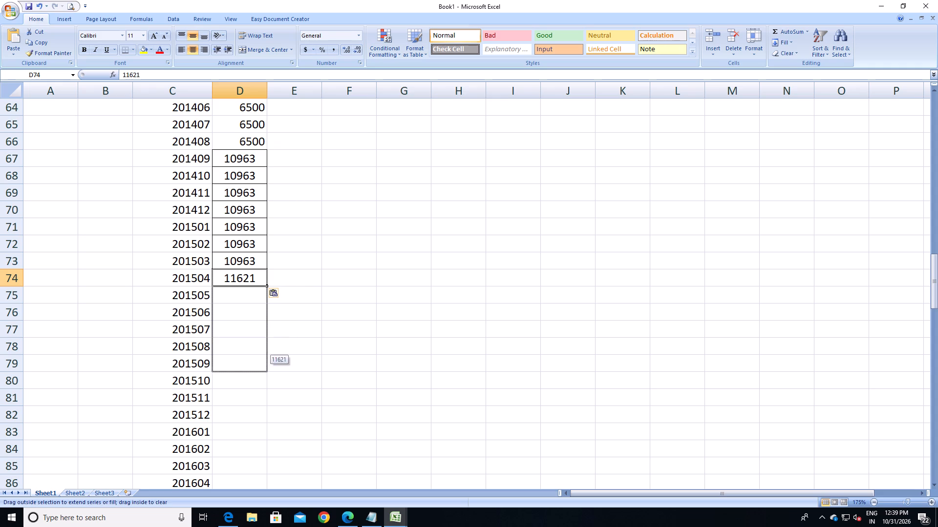
pyautogui.moveTo(261, 380); pyautogui.dragTo(255, 462)
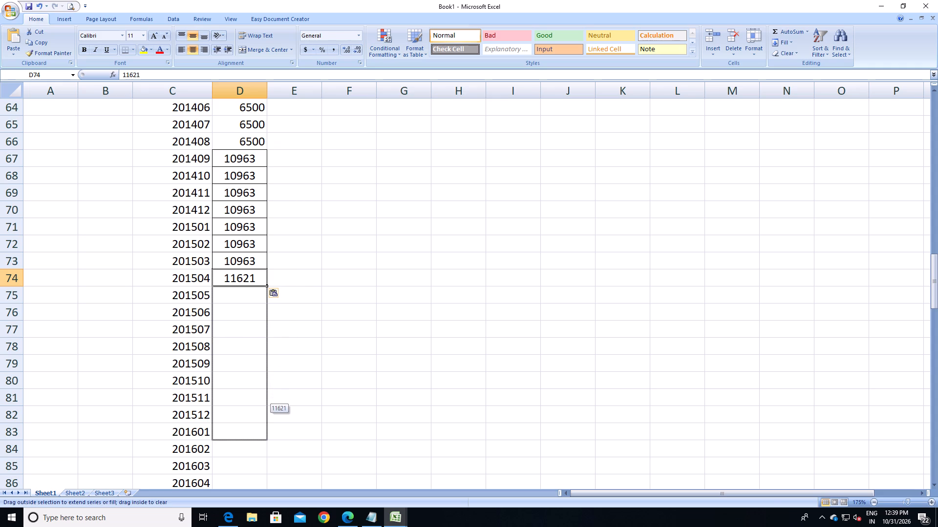
pyautogui.moveTo(255, 462); pyautogui.dragTo(255, 466)
pyautogui.scroll(3, 340, 293)
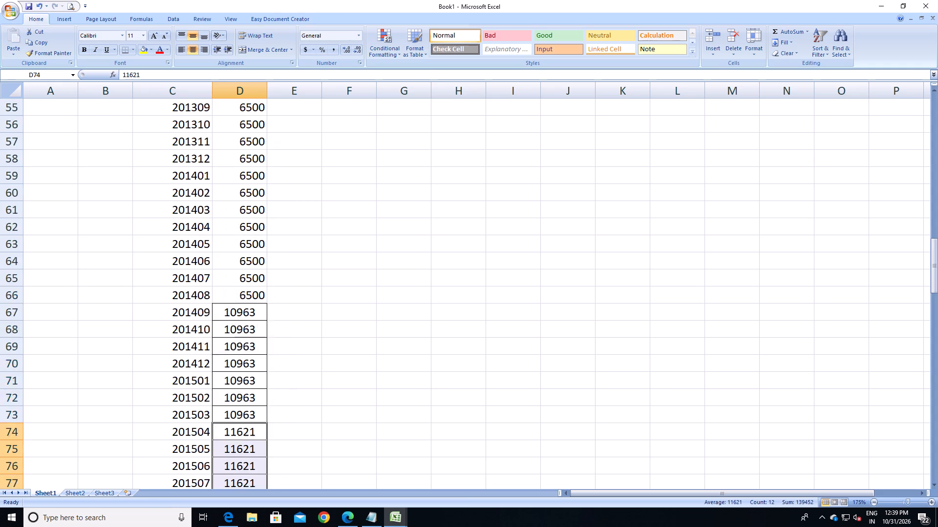
pyautogui.scroll(3, 340, 293)
pyautogui.scroll(-7, 340, 293)
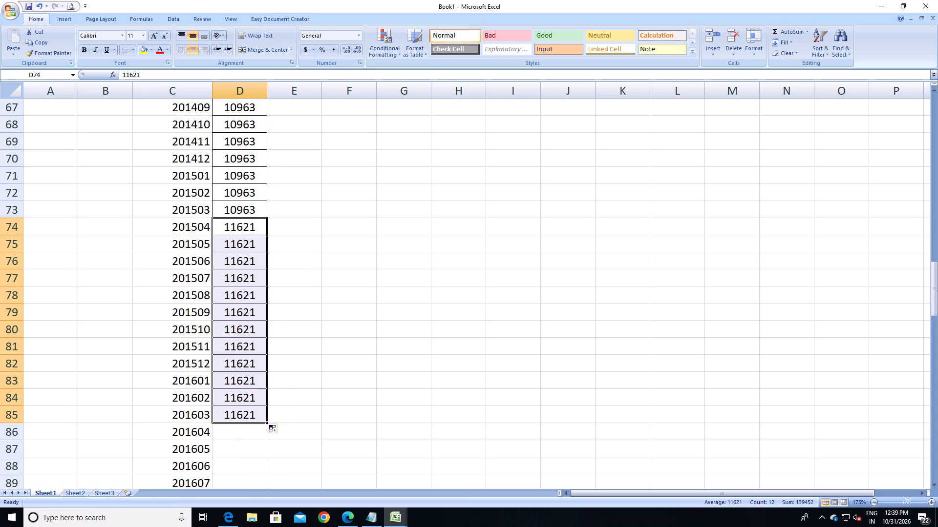
pyautogui.click(342, 293)
# Copy the Apr-16 EPF Salary Paid value 12318 from newepfman into Book1's D86 for wages month 201604.
pyautogui.hotkey('alt', 'Tab')
pyautogui.hotkey('alt', 'Tab')
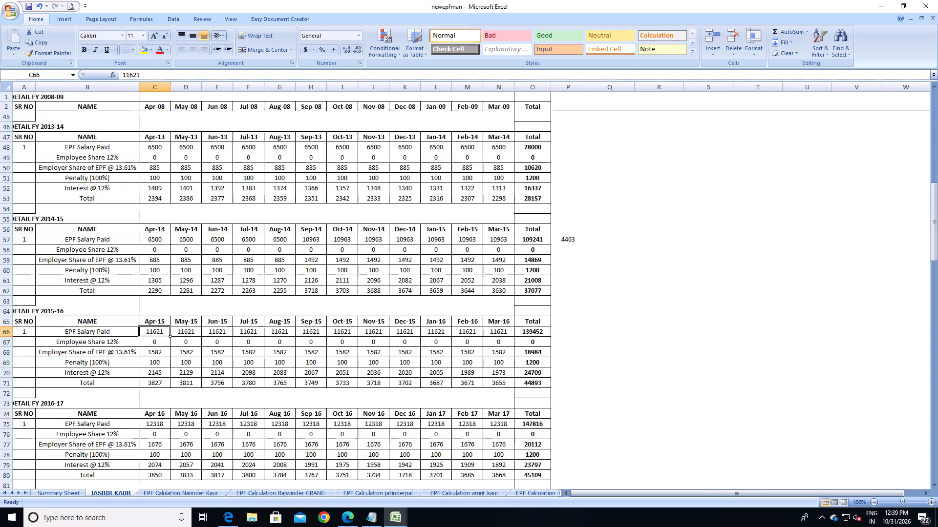
pyautogui.scroll(-3, 444, 350)
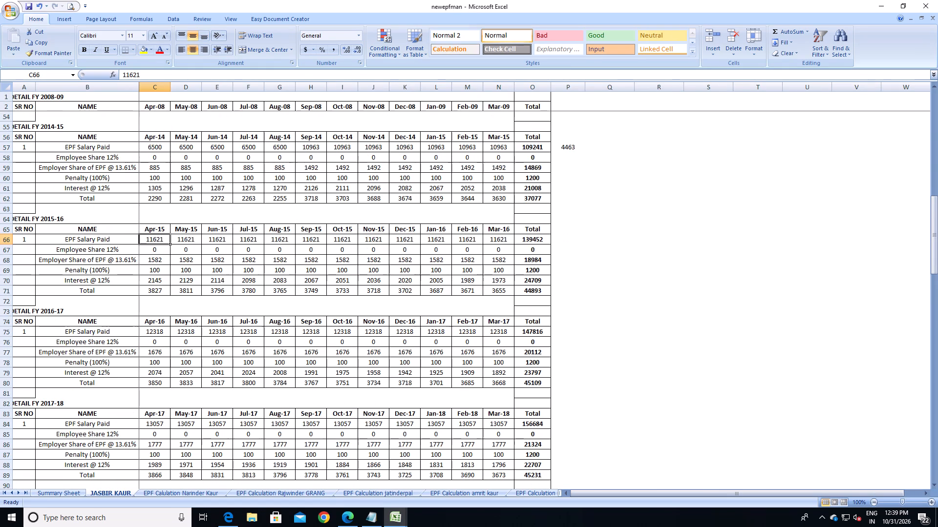
pyautogui.click(158, 333)
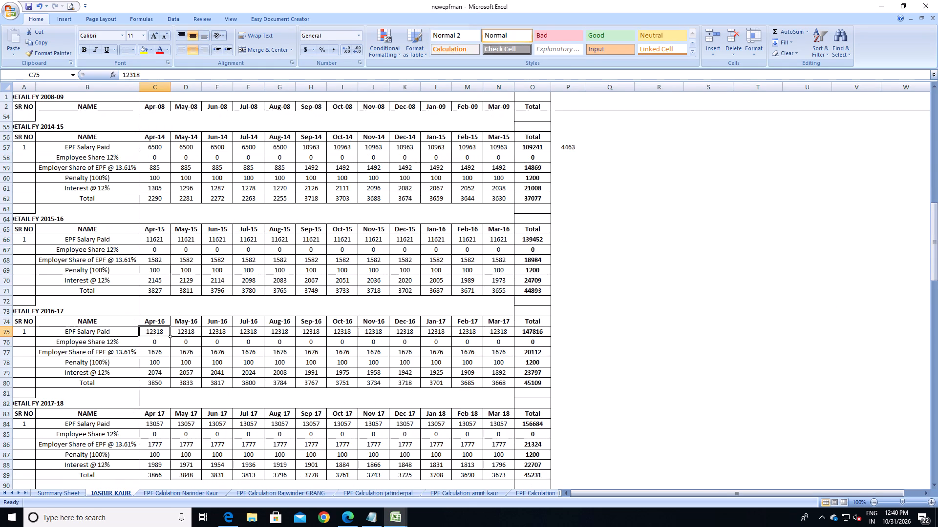
pyautogui.hotkey('ctrl', 'c')
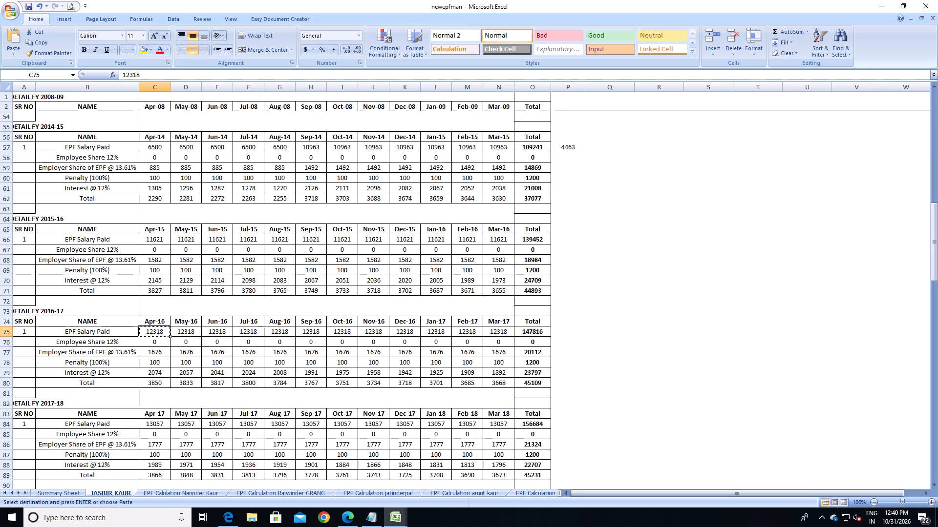
pyautogui.hotkey('alt', 'Tab')
pyautogui.hotkey('alt', 'Tab')
pyautogui.hotkey('alt', 'Tab')
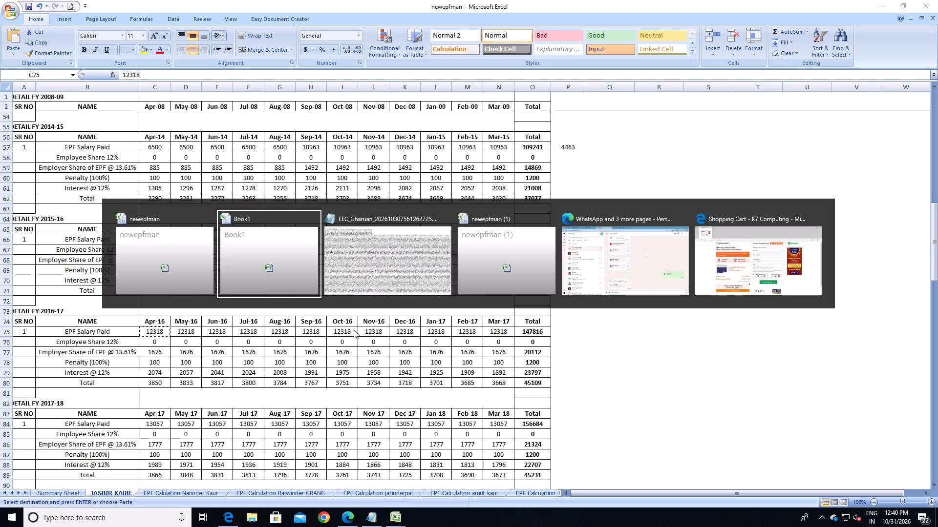
pyautogui.click(250, 429)
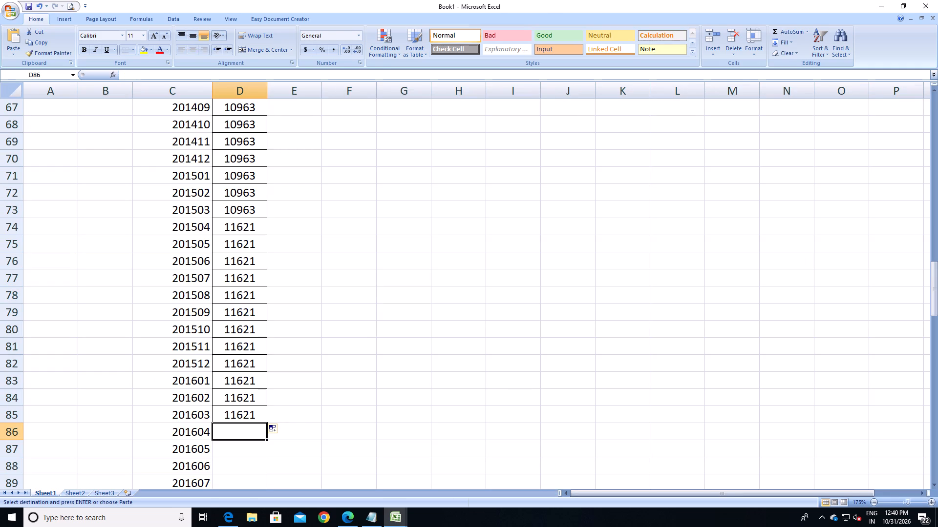
pyautogui.hotkey('ctrl', 'v')
# Fill the 12318 wage from D86 down to D97, covering wages months through 201703.
pyautogui.scroll(-3, 341, 409)
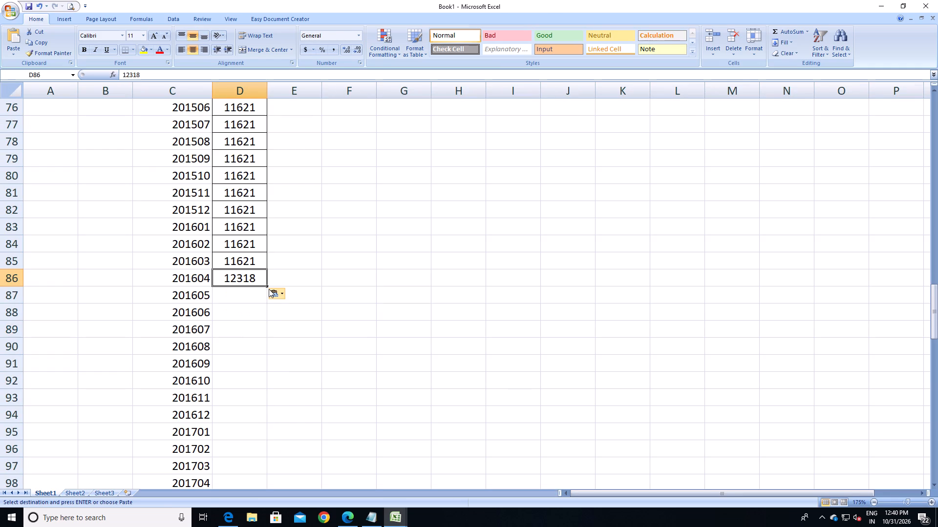
pyautogui.moveTo(266, 288); pyautogui.dragTo(260, 434)
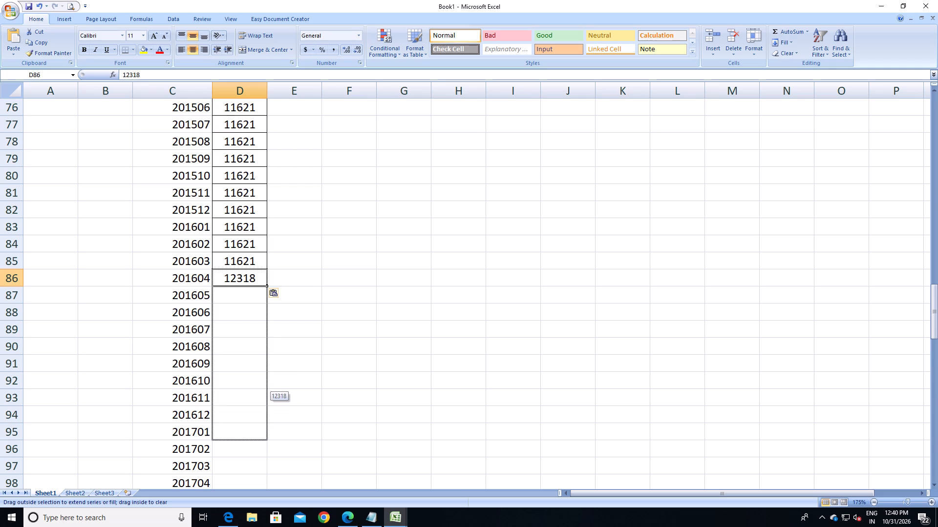
pyautogui.moveTo(260, 434); pyautogui.dragTo(257, 459)
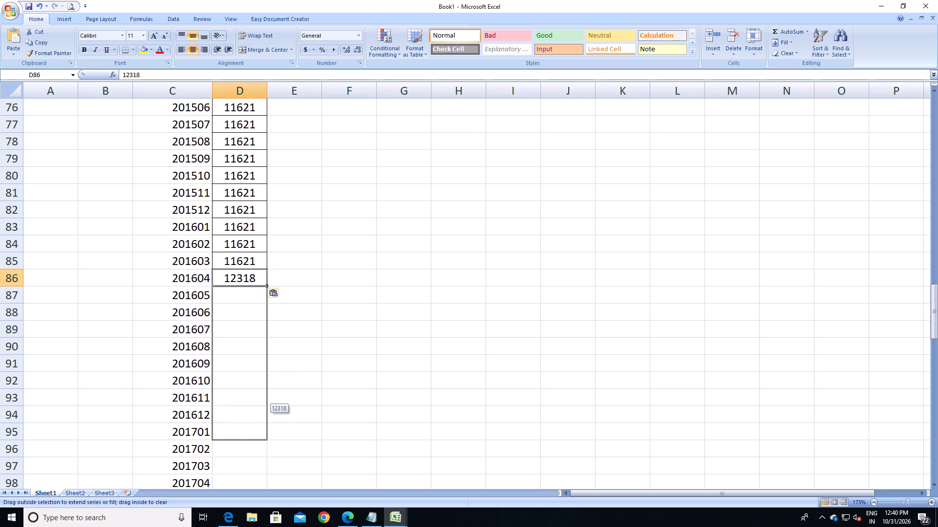
pyautogui.moveTo(257, 459); pyautogui.dragTo(255, 466)
pyautogui.click(334, 408)
# Copy the Apr-17 EPF Salary Paid value 13057 from newepfman into Book1's D98 for wages month 201704.
pyautogui.scroll(-6, 335, 407)
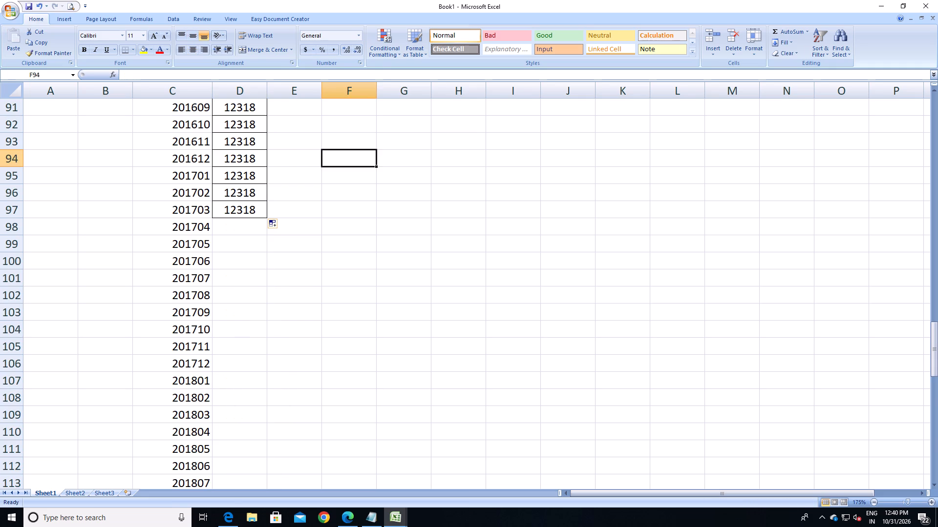
pyautogui.click(227, 228)
pyautogui.hotkey('alt', 'Tab')
pyautogui.hotkey('alt', 'Tab')
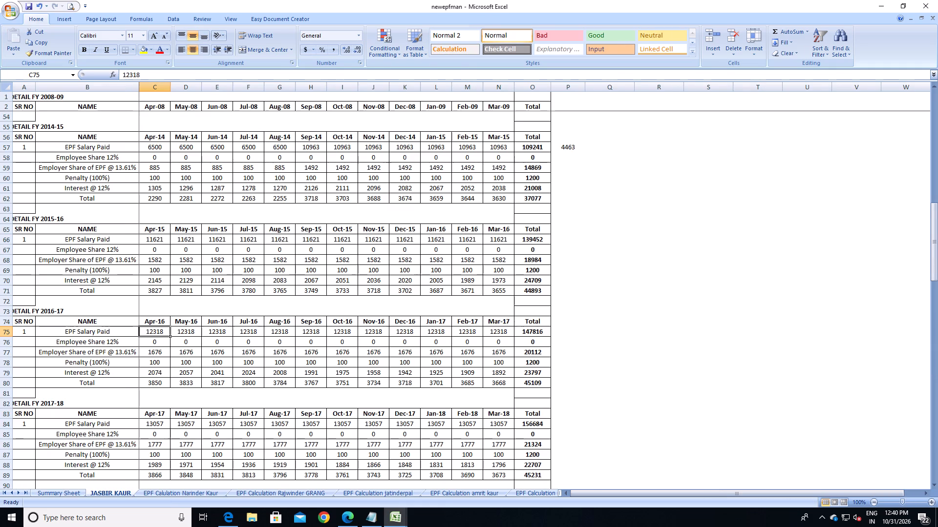
pyautogui.click(157, 426)
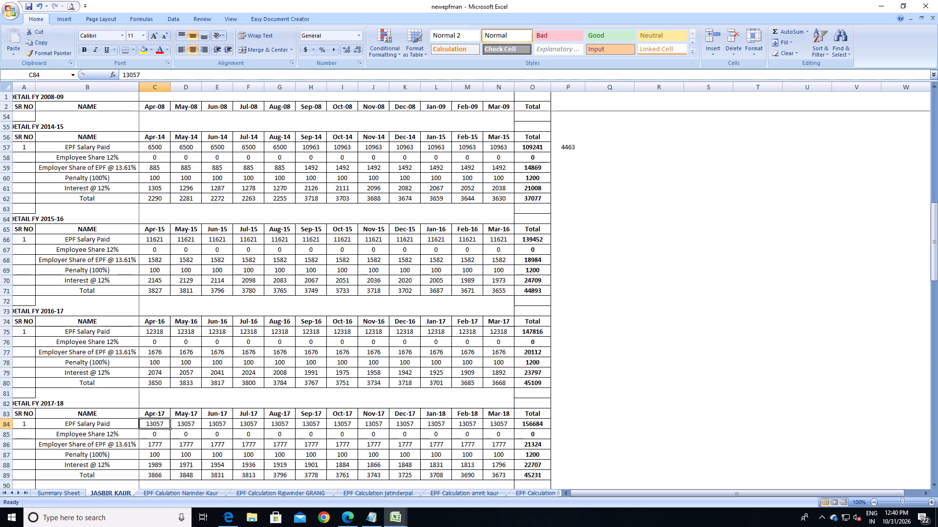
pyautogui.hotkey('ctrl', 'c')
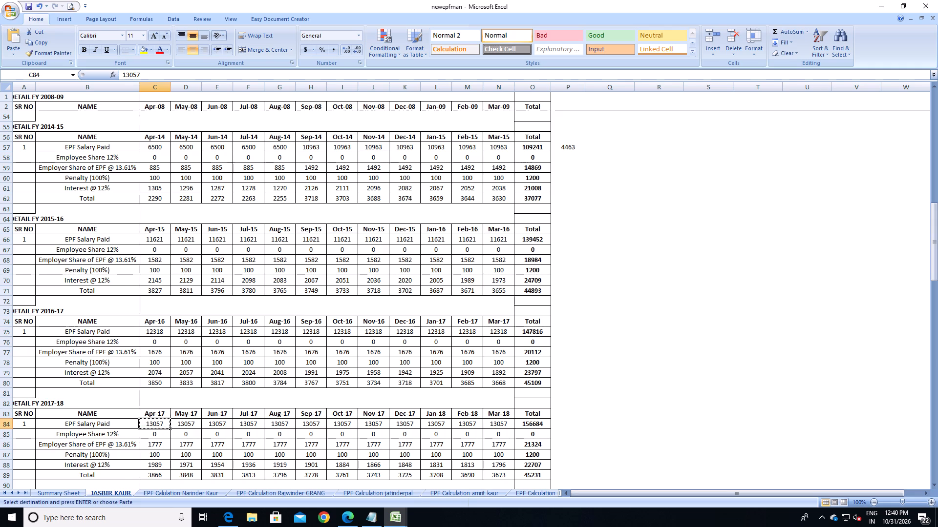
pyautogui.hotkey('alt', 'Tab')
pyautogui.hotkey('alt', 'Tab')
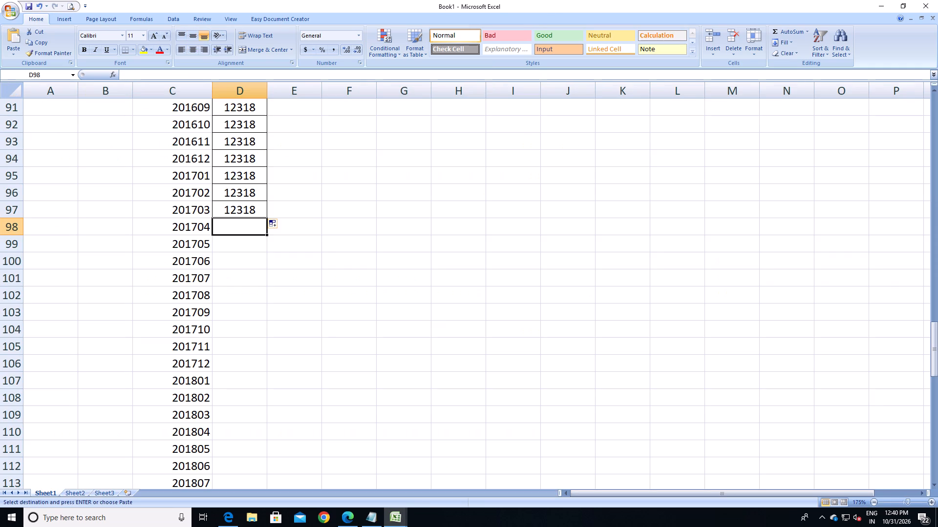
pyautogui.hotkey('ctrl', 'v')
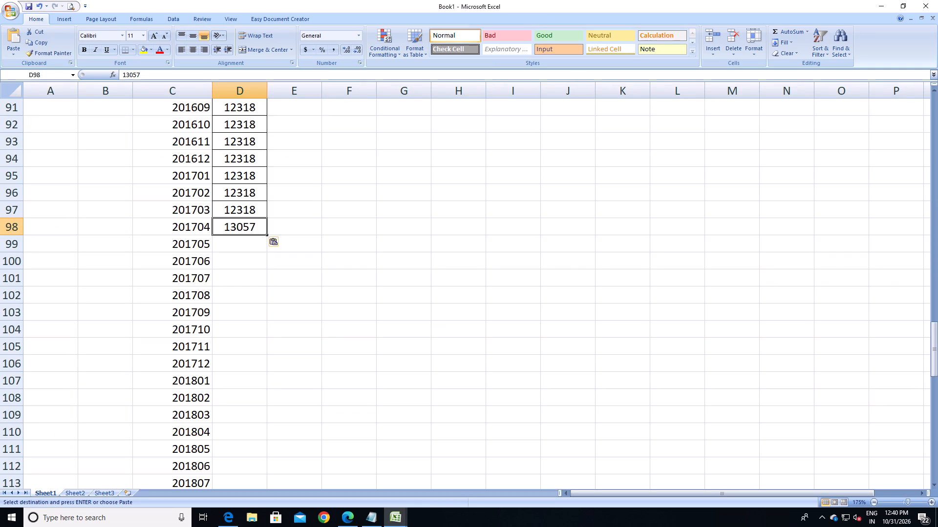
# Check the 2017-18 wages in newepfman and fill the 13057 wage from D98 down to D109, covering wages months through 201803.
pyautogui.hotkey('alt', 'Tab')
pyautogui.hotkey('alt', 'Tab')
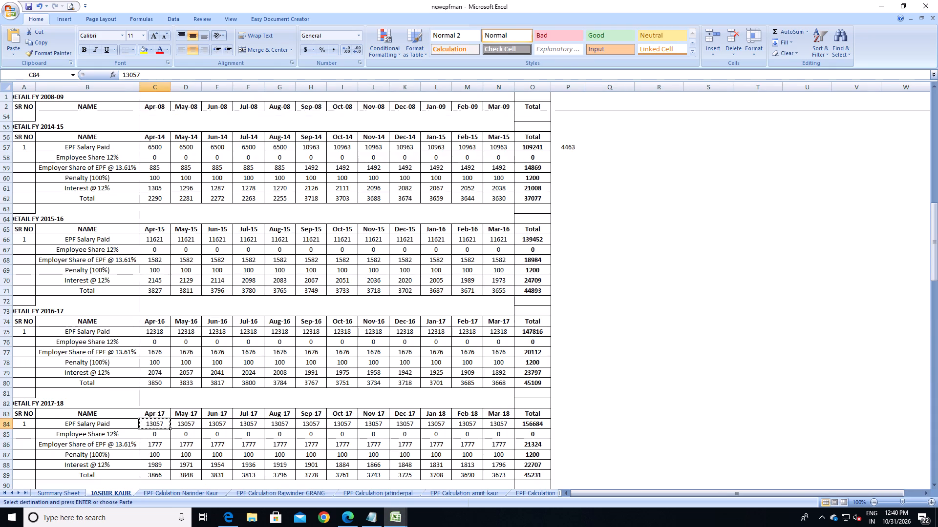
pyautogui.scroll(-4, 450, 426)
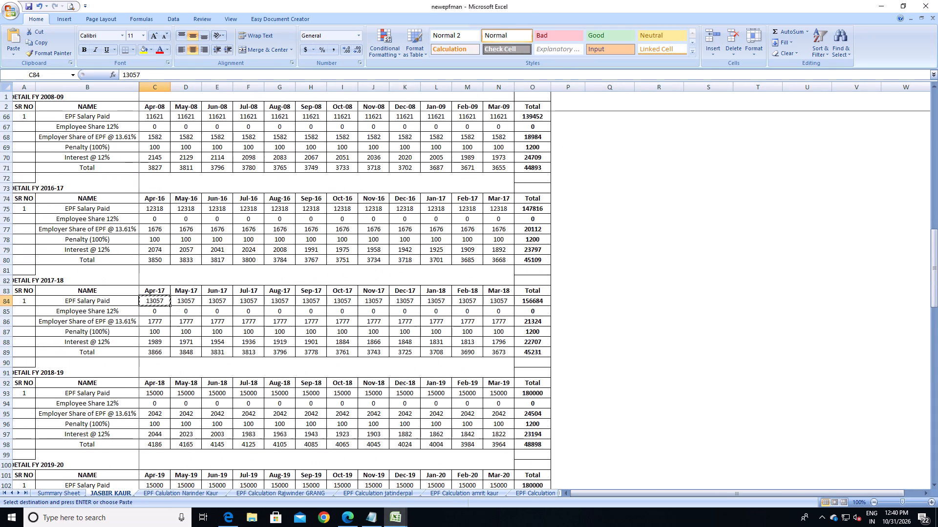
pyautogui.hotkey('alt', 'Tab')
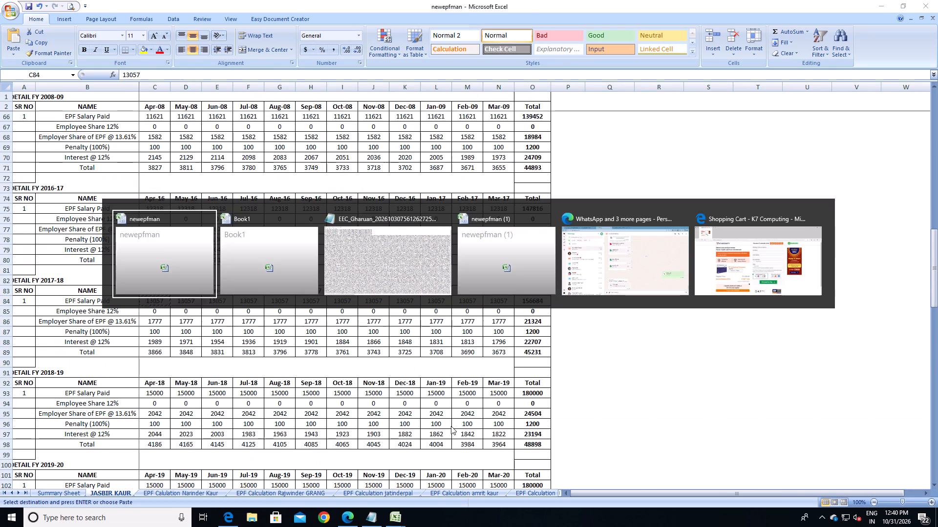
pyautogui.hotkey('alt', 'Tab')
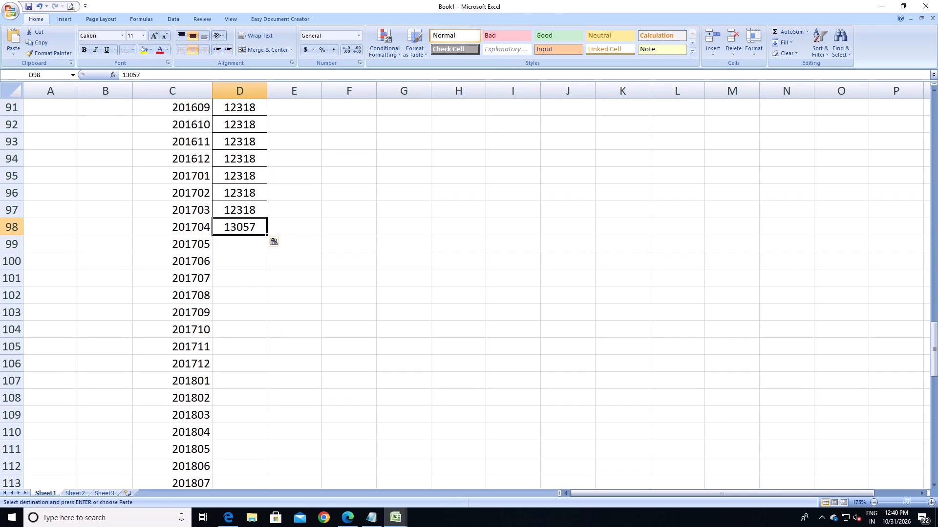
pyautogui.moveTo(266, 233); pyautogui.dragTo(268, 387)
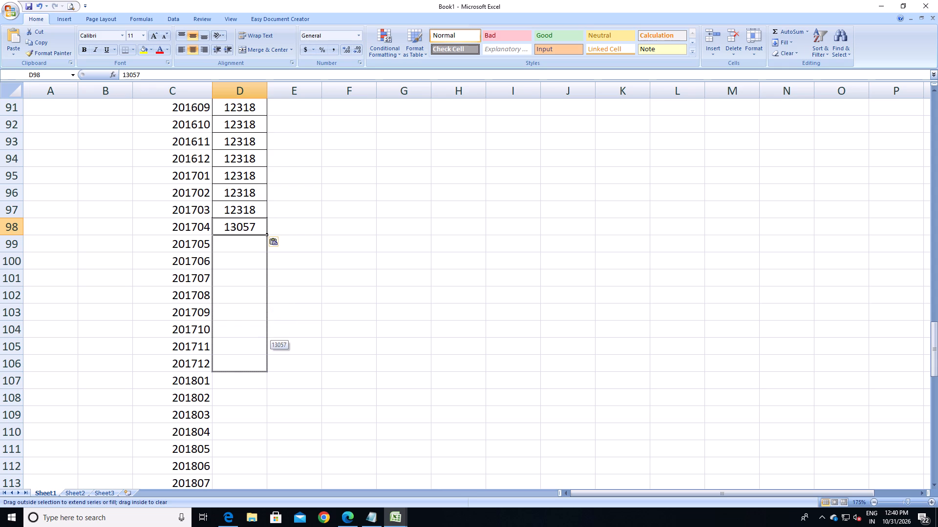
pyautogui.moveTo(268, 387); pyautogui.dragTo(265, 421)
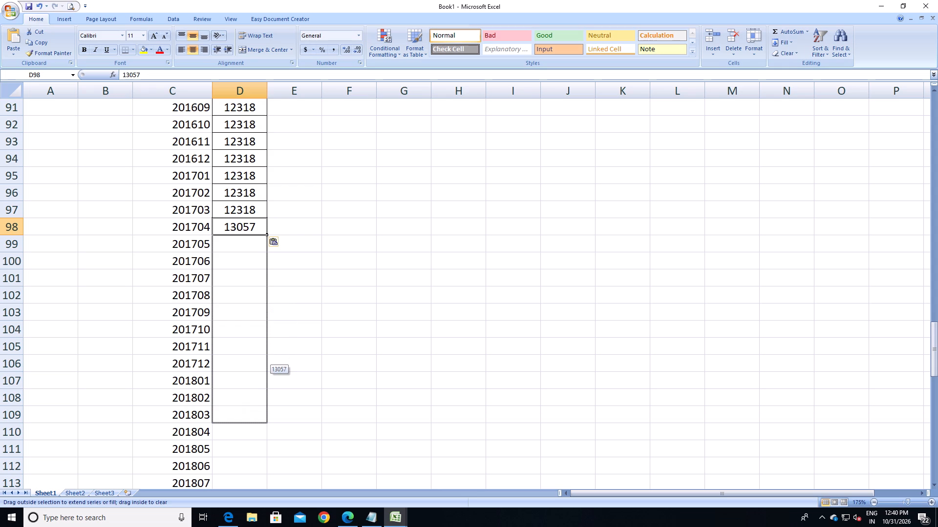
pyautogui.moveTo(265, 421); pyautogui.dragTo(266, 421)
pyautogui.click(360, 421)
# Check the EPF Salary Paid rows from Apr-18 onward in newepfman and enter 15000 in Book1's D110 for wages month 201804.
pyautogui.click(234, 434)
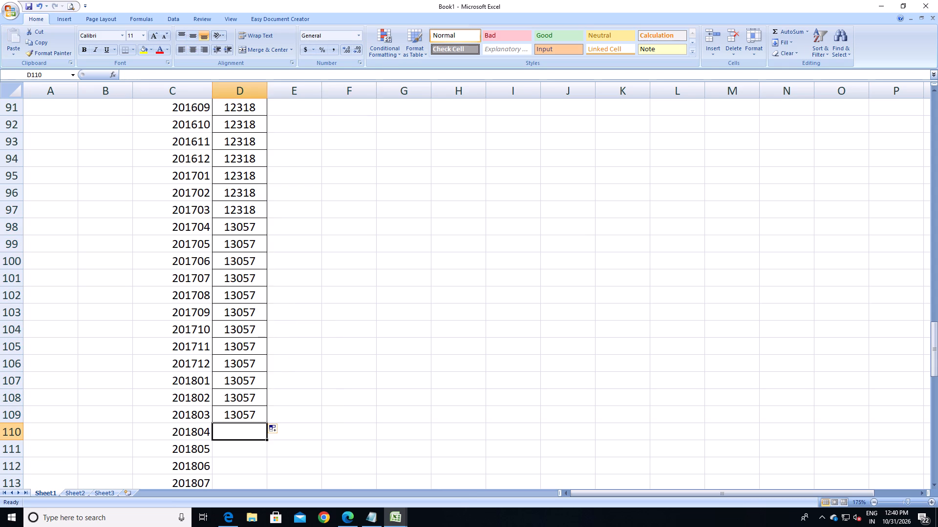
pyautogui.hotkey('alt', 'Tab')
pyautogui.hotkey('alt', 'Tab')
pyautogui.scroll(-5, 476, 433)
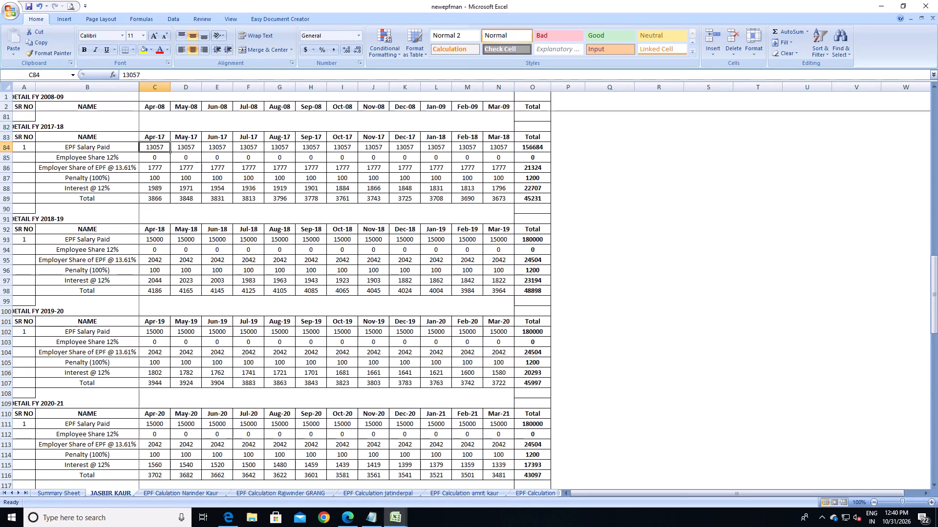
pyautogui.scroll(-4, 294, 352)
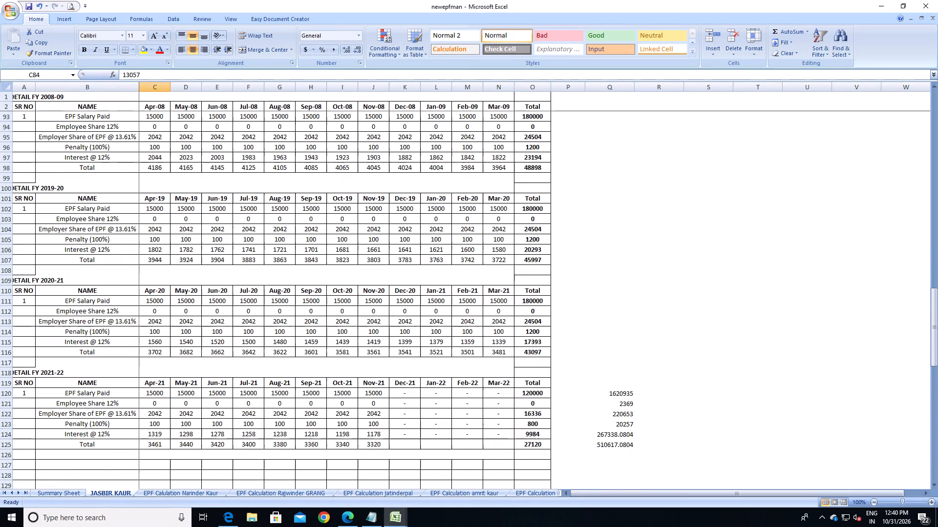
pyautogui.hotkey('alt', 'Tab')
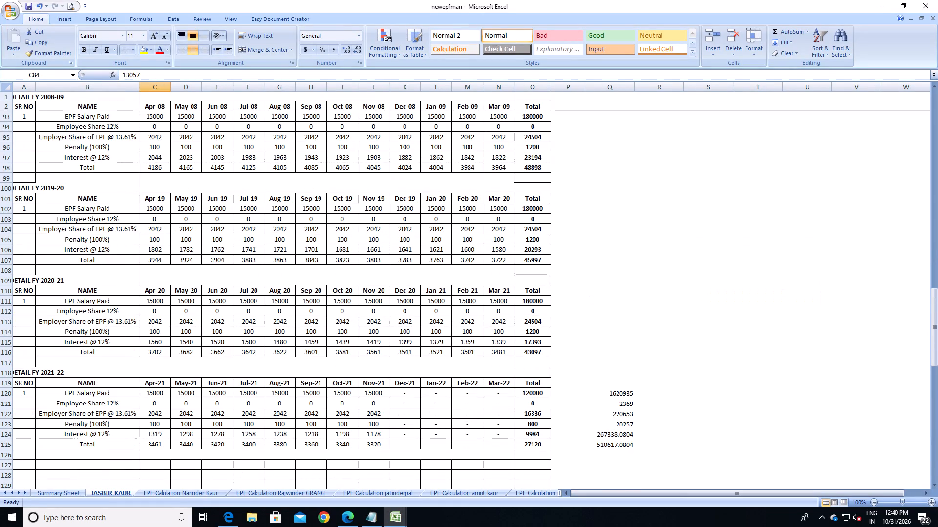
pyautogui.hotkey('alt', 'Tab')
pyautogui.hotkey('alt', 'Tab')
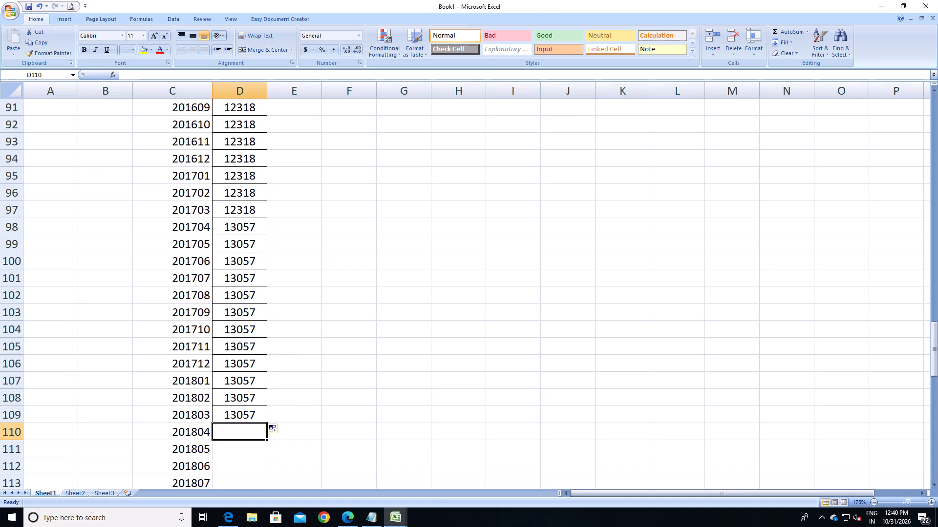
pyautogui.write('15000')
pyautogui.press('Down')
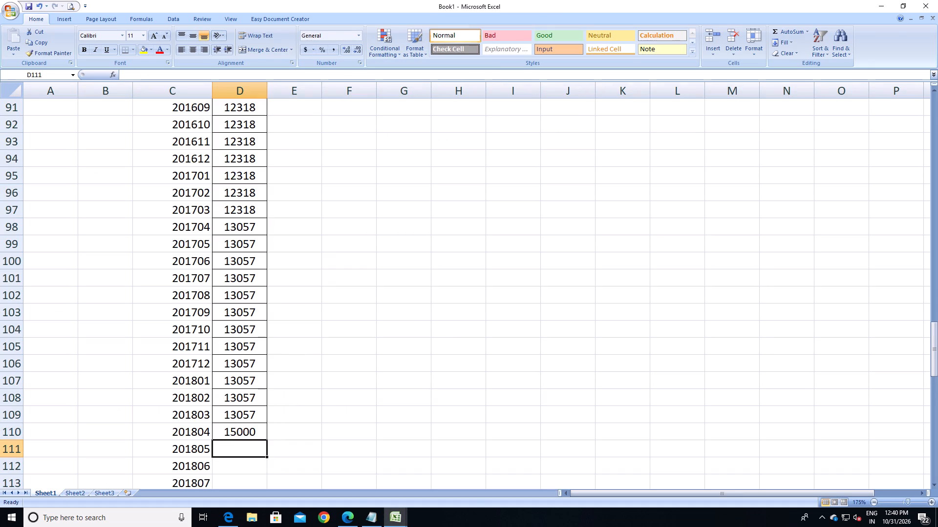
# Fill the 15000 wage from D110 down to D153, covering wages months through 202111.
pyautogui.click(253, 432)
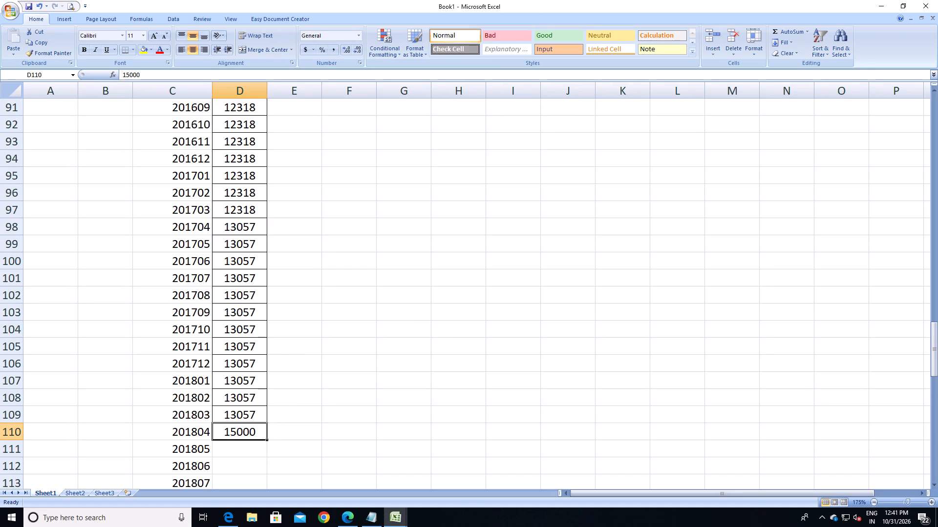
pyautogui.moveTo(267, 440); pyautogui.dragTo(259, 481)
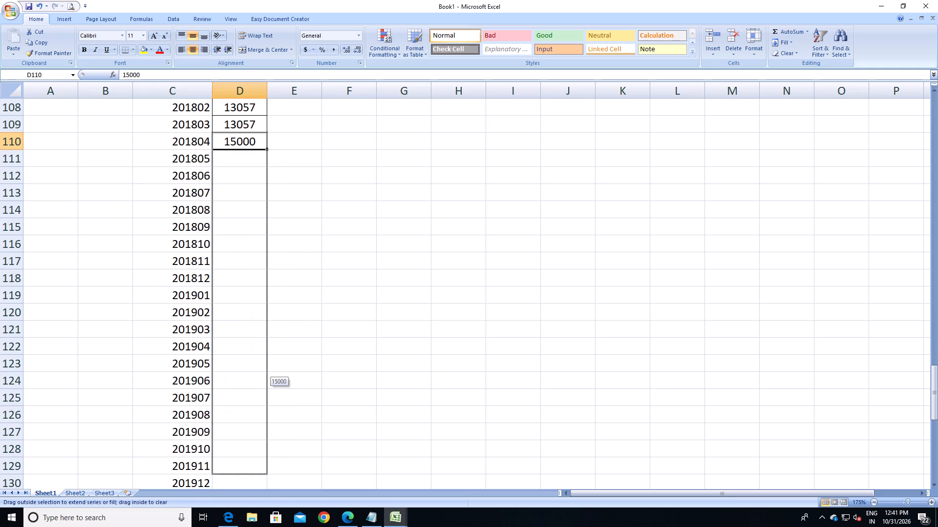
pyautogui.moveTo(259, 481); pyautogui.dragTo(258, 498)
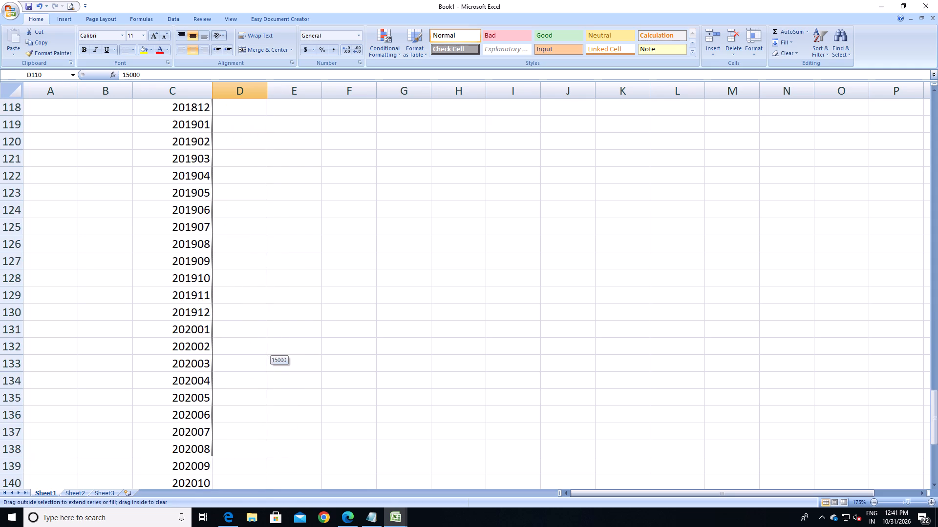
pyautogui.moveTo(258, 498); pyautogui.dragTo(245, 448)
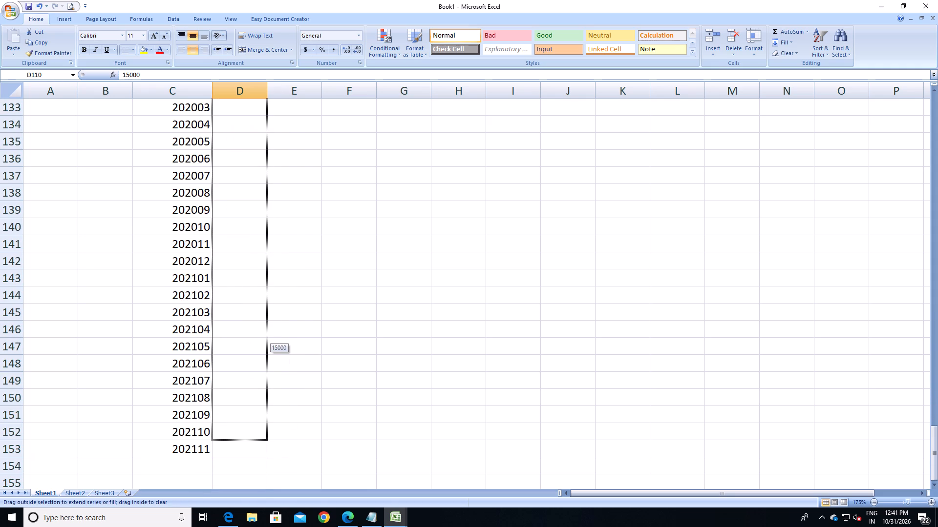
pyautogui.moveTo(245, 448); pyautogui.dragTo(247, 454)
# Enter the member's name from the active newepfman sheet in Book1's B2 under Name.
pyautogui.scroll(20, 369, 378)
pyautogui.scroll(2, 369, 378)
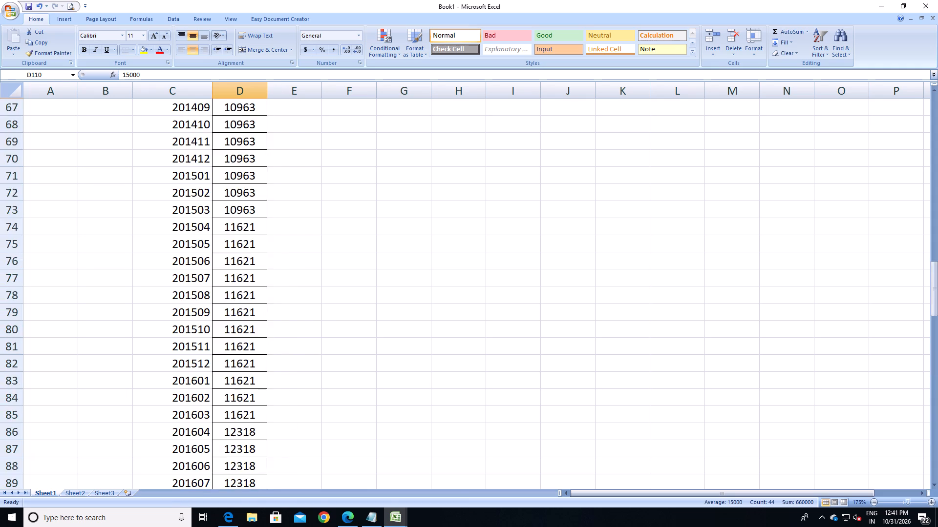
pyautogui.scroll(13, 376, 330)
pyautogui.hotkey('alt', 'Tab')
pyautogui.hotkey('alt', 'Tab')
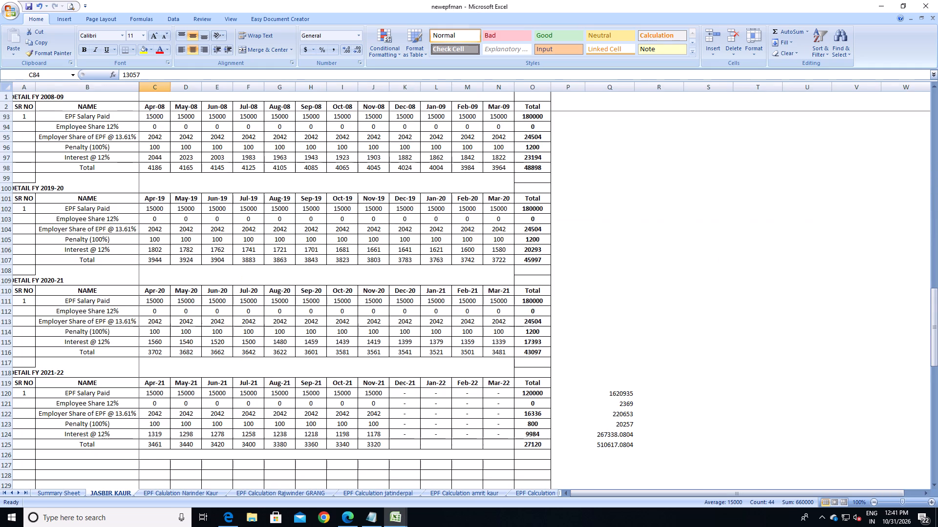
pyautogui.hotkey('alt', 'Tab')
pyautogui.hotkey('alt', 'Tab')
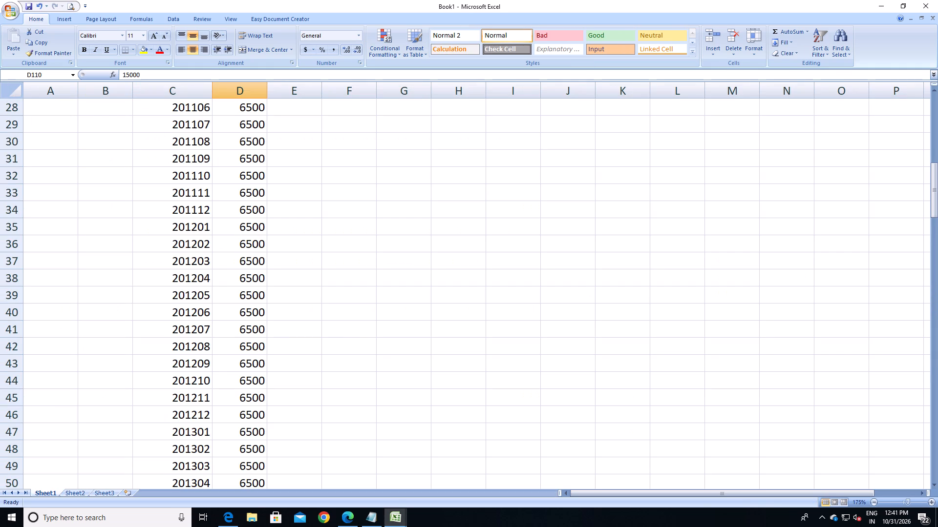
pyautogui.hotkey('ctrl', 'Home')
pyautogui.click(91, 127)
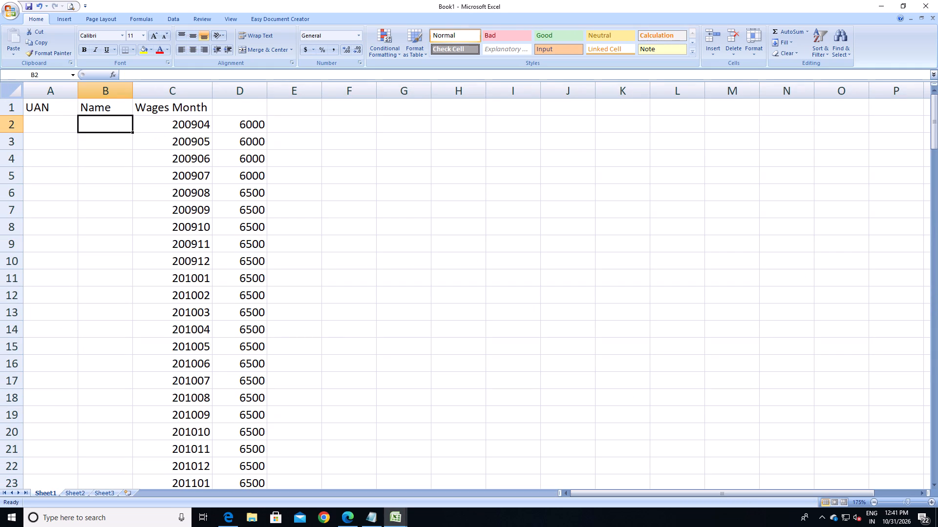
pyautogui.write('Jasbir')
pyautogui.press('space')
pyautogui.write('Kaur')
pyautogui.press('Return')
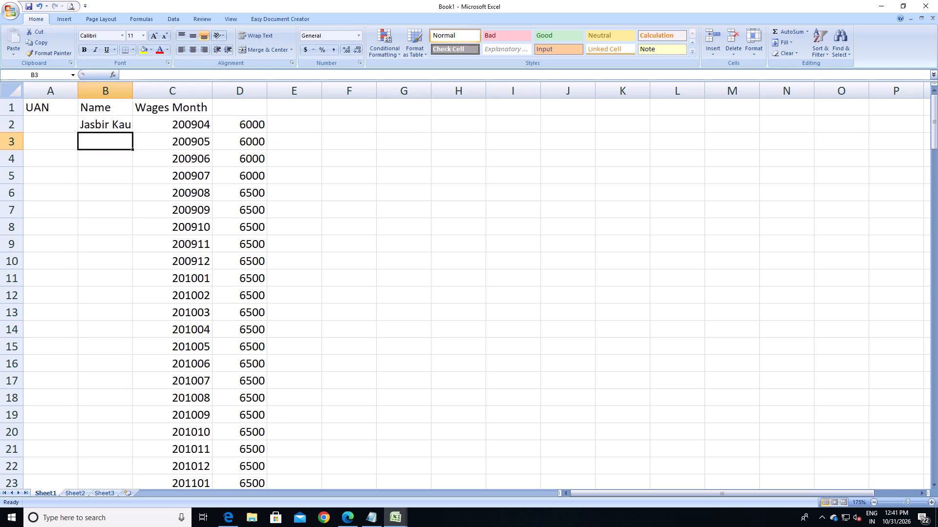
# Fill the member's name from B2 down to B153 and auto-fit the widths of columns B and C.
pyautogui.click(91, 127)
pyautogui.doubleClick(134, 132)
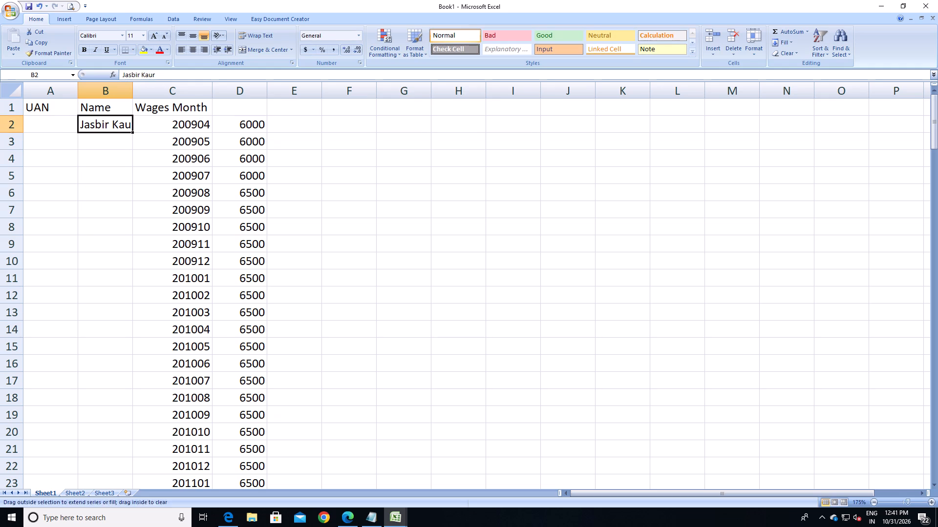
pyautogui.doubleClick(133, 91)
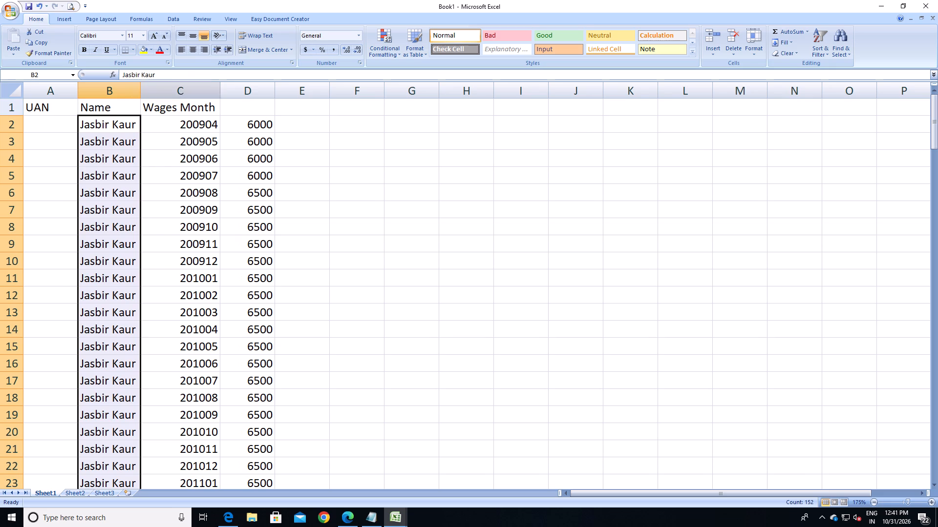
pyautogui.doubleClick(221, 91)
# Examine the EEC_Gharuan text file in Notepad against the workbooks' wages, searching it for 2014.
pyautogui.click(251, 111)
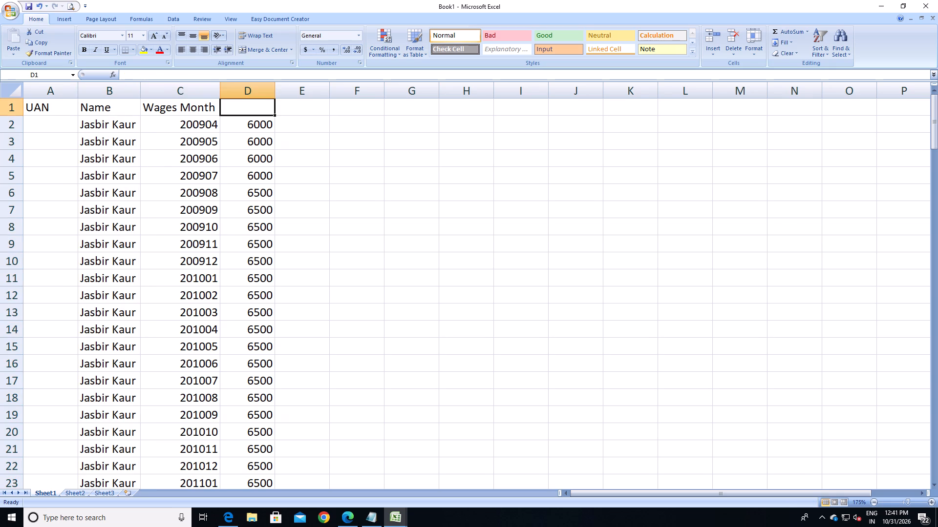
pyautogui.hotkey('alt', 'Tab')
pyautogui.click(373, 518)
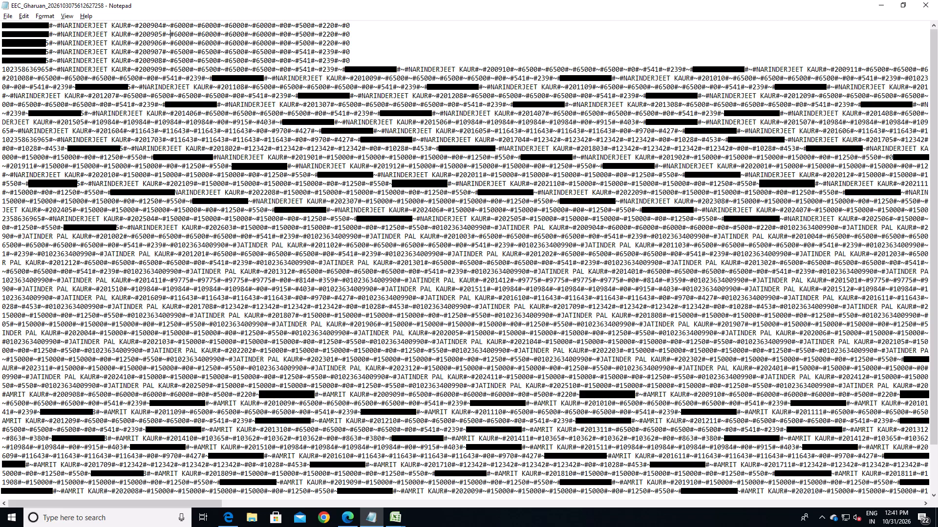
pyautogui.hotkey('alt', 'Tab')
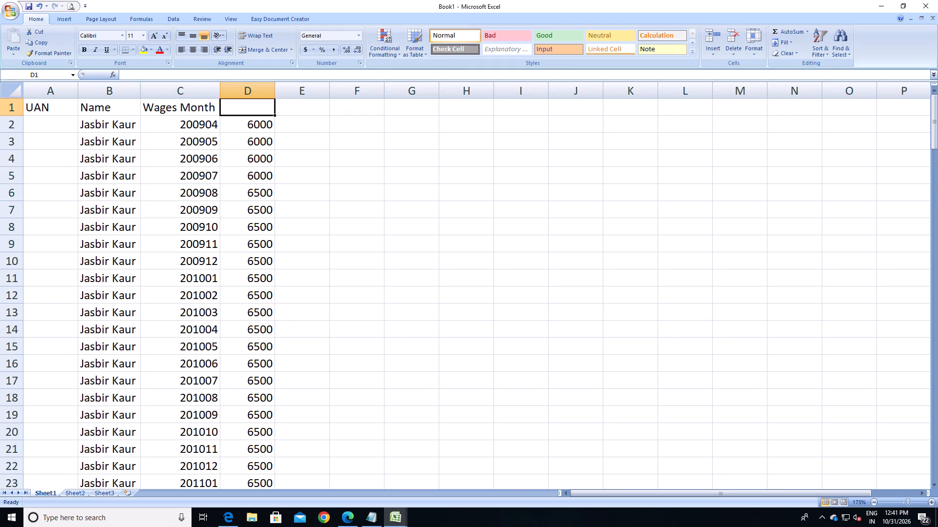
pyautogui.scroll(-19, 304, 287)
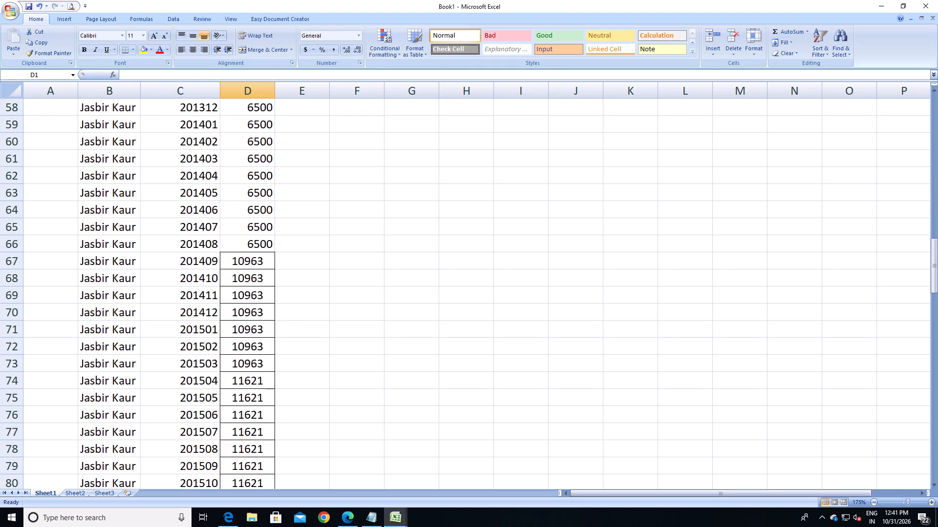
pyautogui.hotkey('alt', 'Tab')
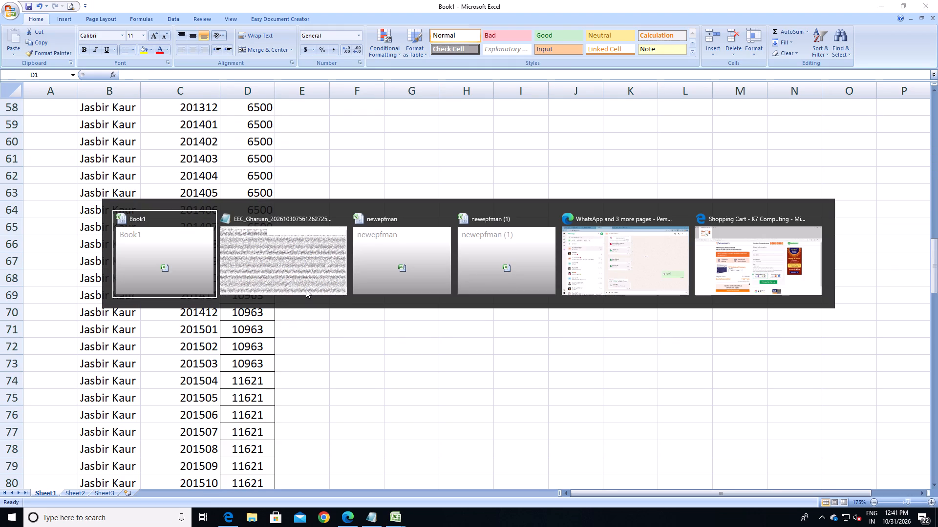
pyautogui.hotkey('alt', 'Tab')
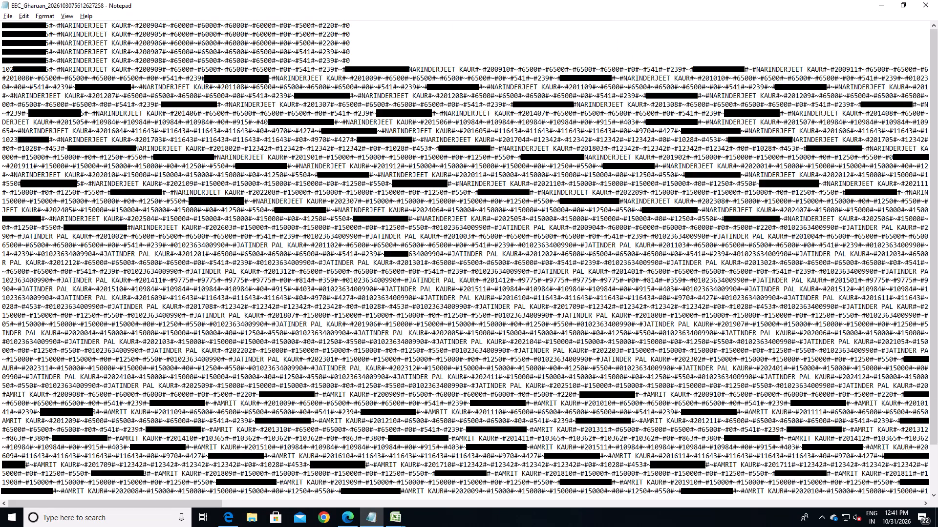
pyautogui.hotkey('ctrl', 'f')
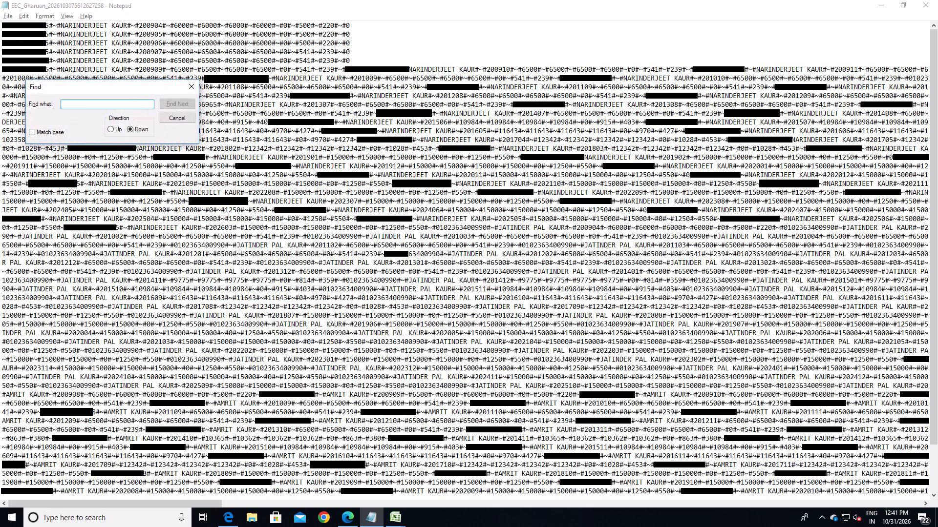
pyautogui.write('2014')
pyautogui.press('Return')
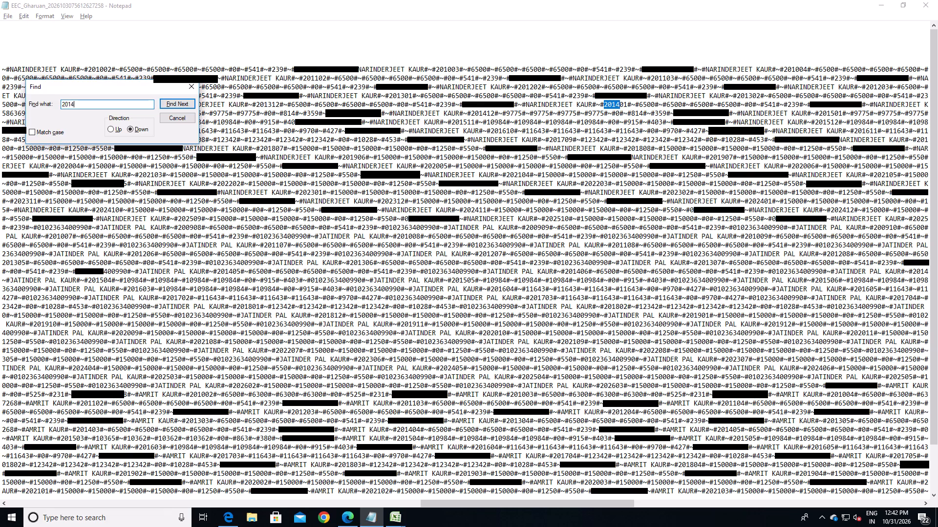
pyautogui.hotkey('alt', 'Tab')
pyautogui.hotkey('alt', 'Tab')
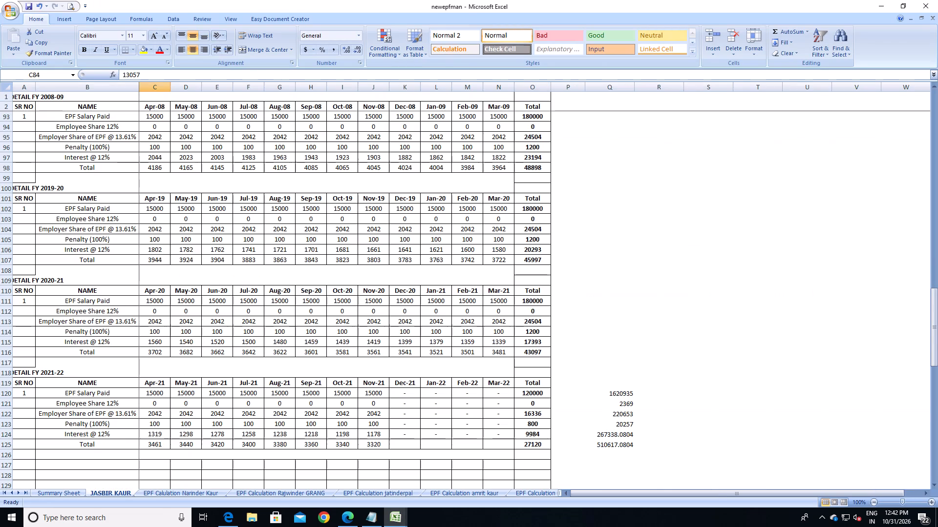
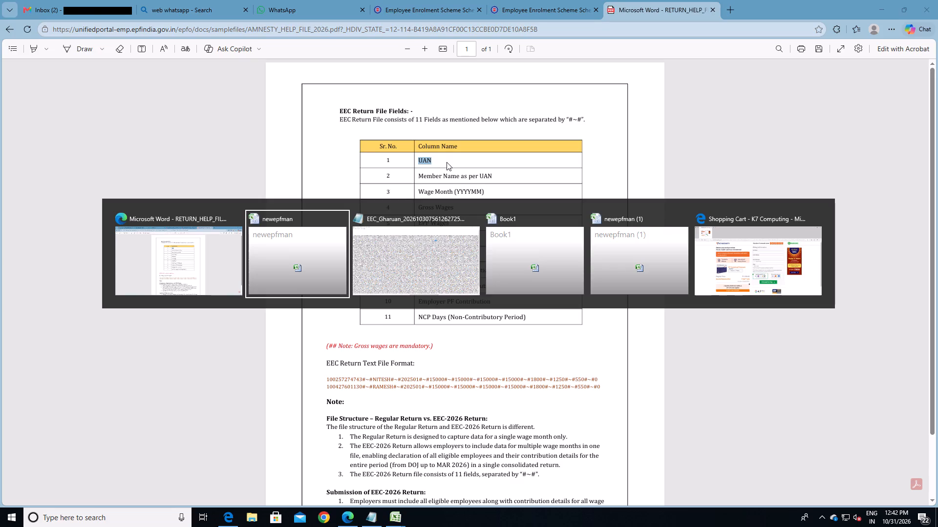
# Replace Book1's B1 header with the field name Member Name as per UAN, copied from the EEC return help PDF in Edge.
pyautogui.hotkey('alt', 'Tab')
pyautogui.hotkey('alt', 'Tab')
pyautogui.scroll(2, 364, 200)
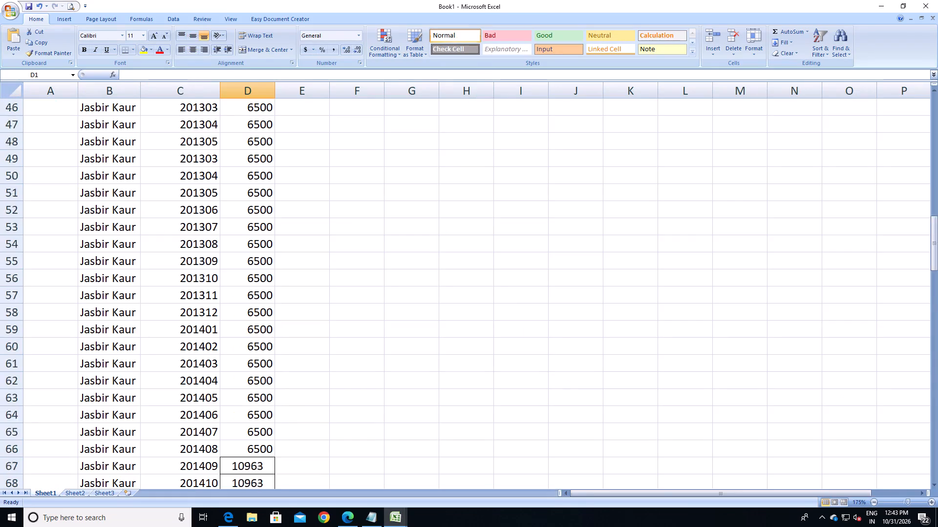
pyautogui.scroll(20, 368, 189)
pyautogui.scroll(6, 368, 189)
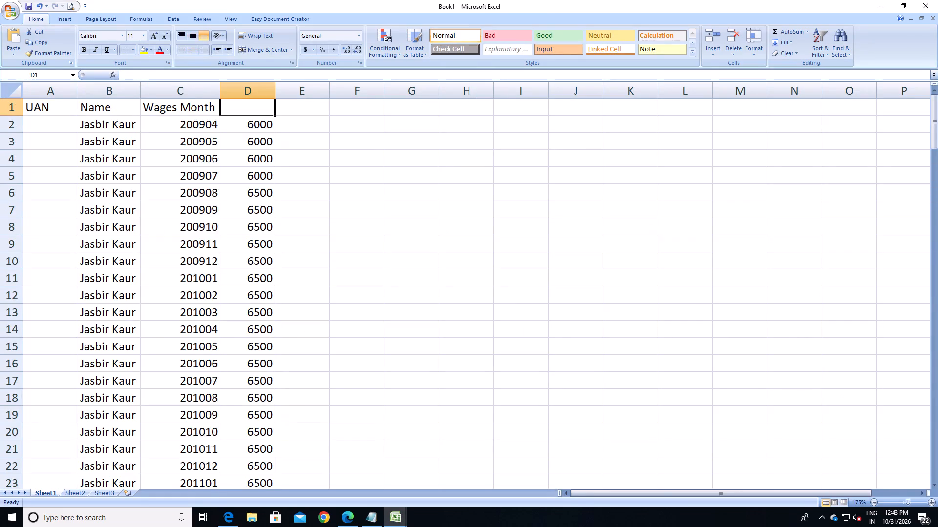
pyautogui.hotkey('alt', 'Tab')
pyautogui.hotkey('alt', 'Tab')
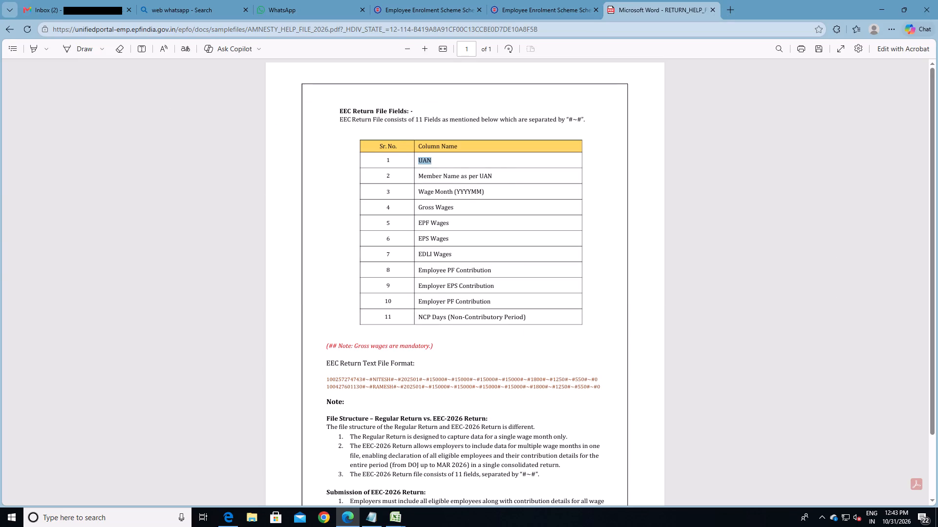
pyautogui.moveTo(500, 175); pyautogui.dragTo(428, 175)
pyautogui.click(507, 175)
pyautogui.moveTo(494, 176); pyautogui.dragTo(416, 177)
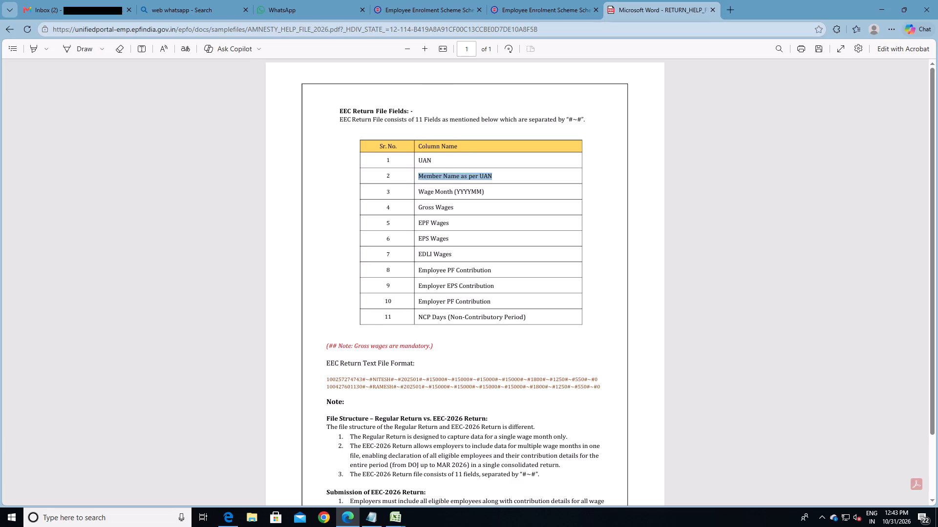
pyautogui.hotkey('ctrl', 'c')
pyautogui.hotkey('alt', 'Tab')
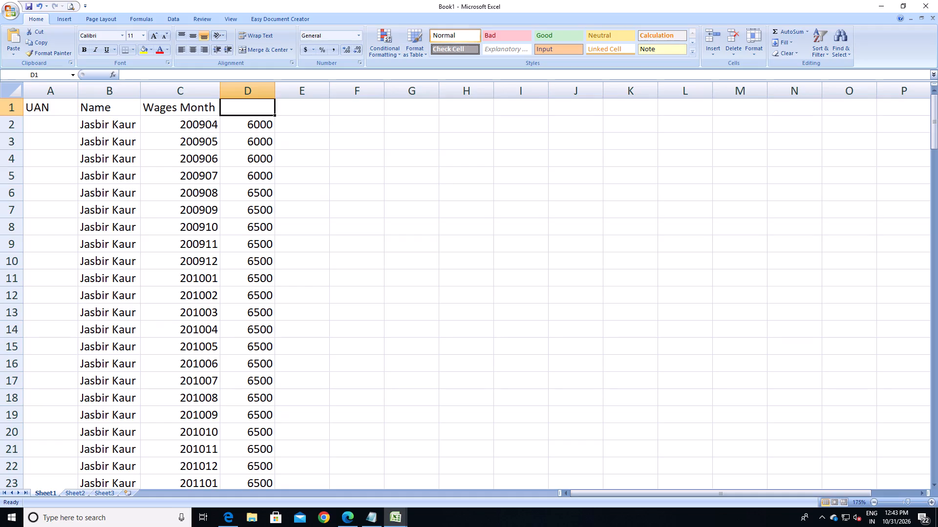
pyautogui.click(126, 106)
pyautogui.hotkey('ctrl', 'v')
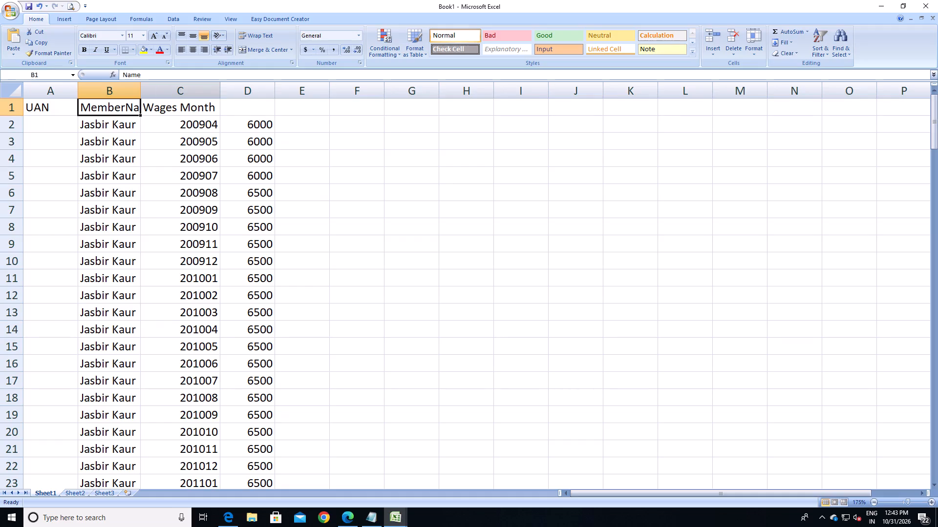
# Replace Book1's C1 header with the field name Wage Month (YYYYMM), copied from the return help PDF.
pyautogui.hotkey('alt', 'Tab')
pyautogui.hotkey('alt', 'Tab')
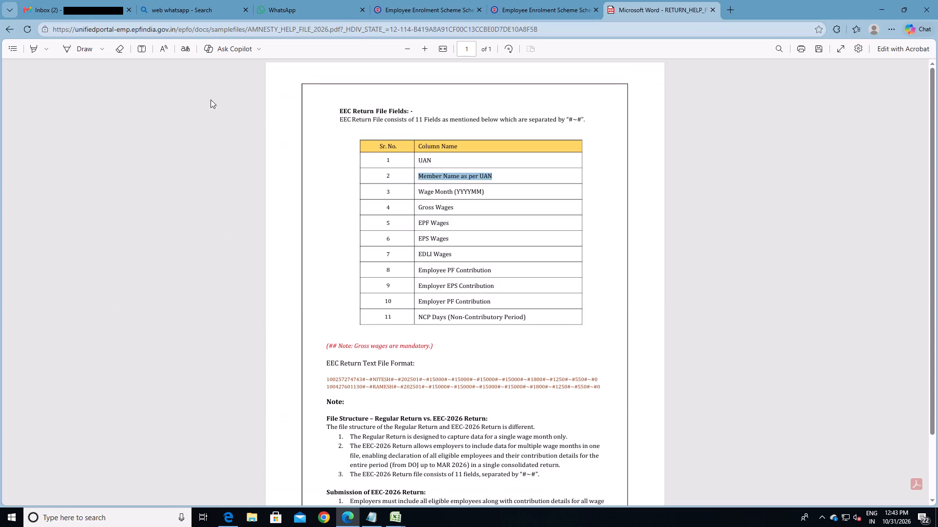
pyautogui.moveTo(492, 193); pyautogui.dragTo(432, 192)
pyautogui.click(432, 192)
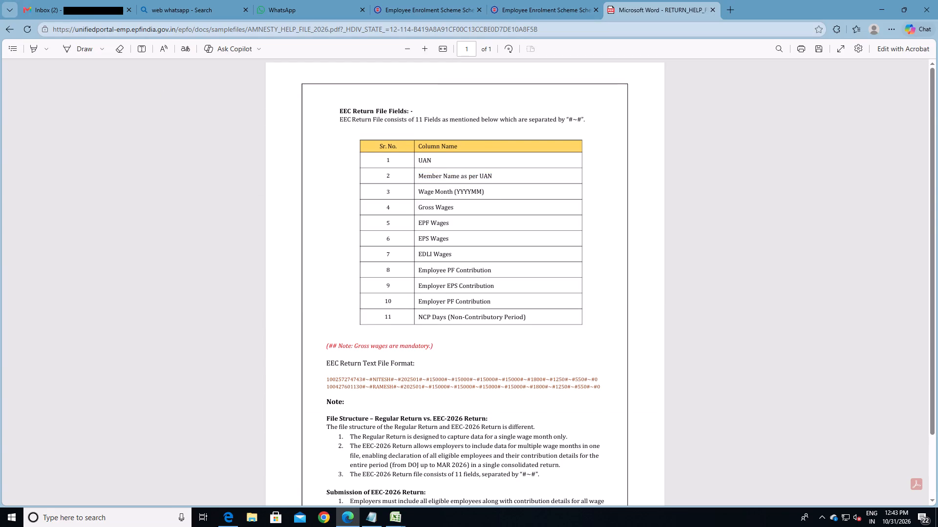
pyautogui.moveTo(484, 190); pyautogui.dragTo(418, 192)
pyautogui.hotkey('ctrl', 'c')
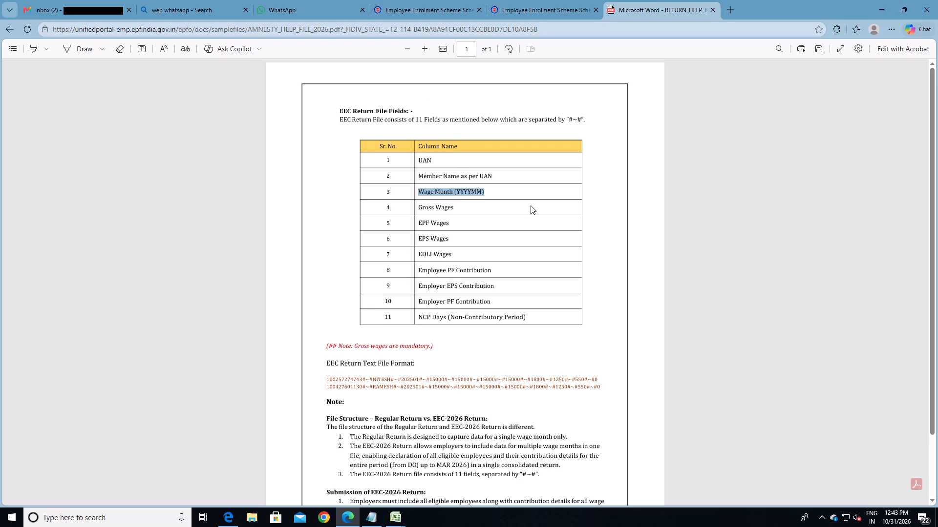
pyautogui.hotkey('alt', 'Tab')
pyautogui.hotkey('alt', 'Tab')
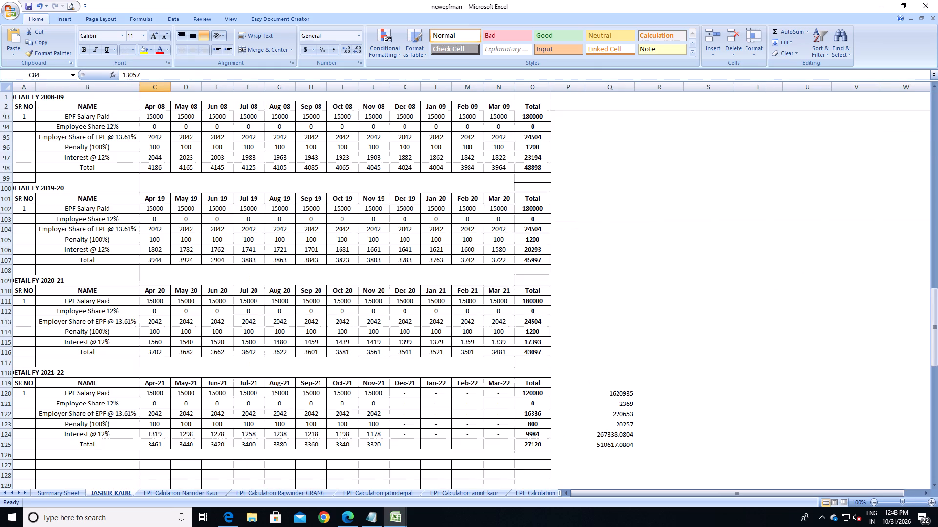
pyautogui.hotkey('alt', 'Tab')
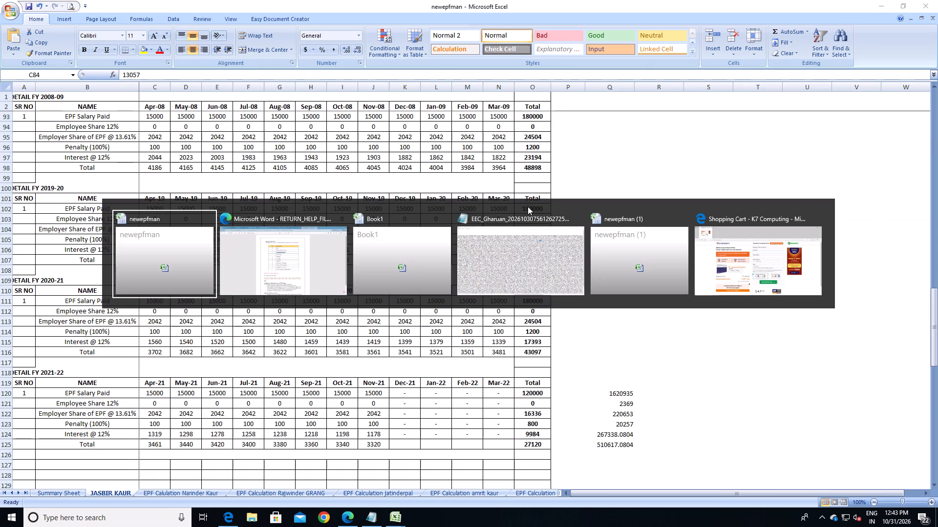
pyautogui.hotkey('alt', 'Tab')
pyautogui.hotkey('alt', 'Tab')
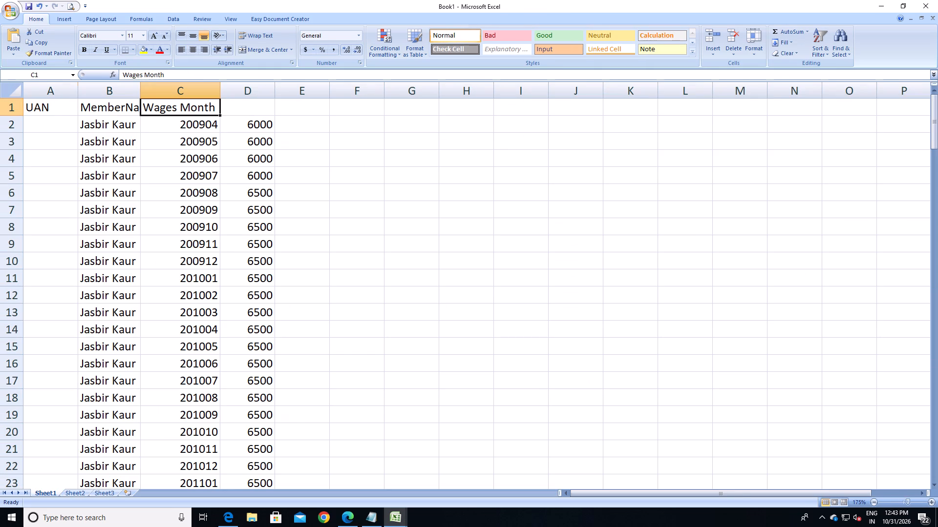
pyautogui.click(193, 108)
pyautogui.hotkey('ctrl', 'v')
# Copy the Gross Wages field name from the return help PDF into Book1's D1, auto-fitting column C's width before placing it.
pyautogui.hotkey('alt', 'Tab')
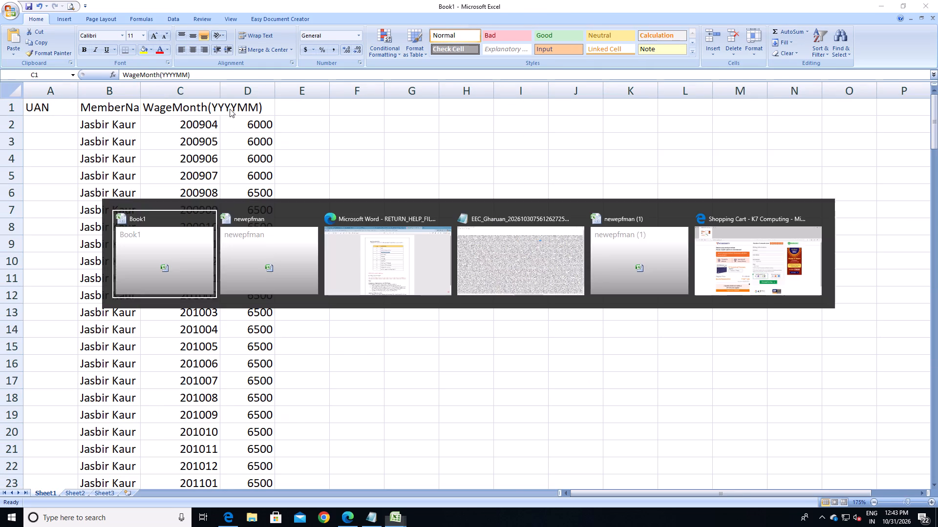
pyautogui.hotkey('alt', 'Tab')
pyautogui.hotkey('alt', 'Tab')
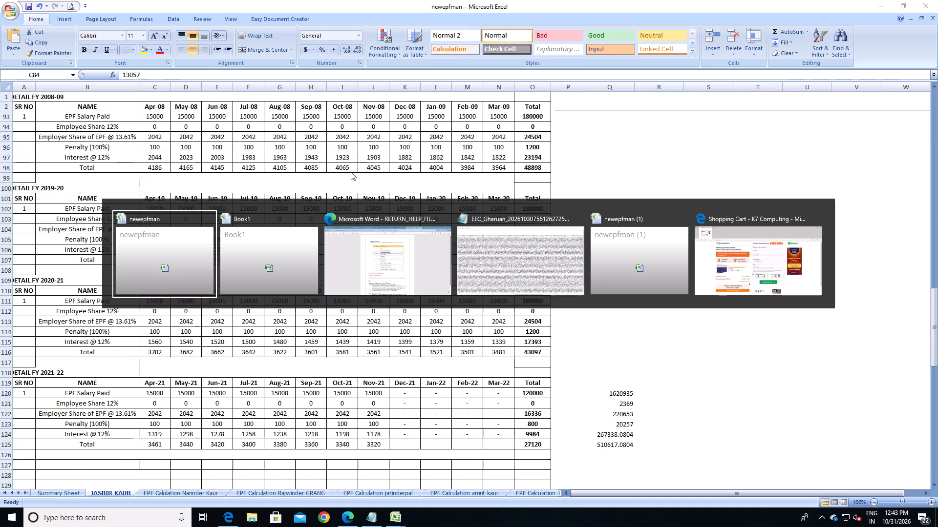
pyautogui.hotkey('alt', 'Tab')
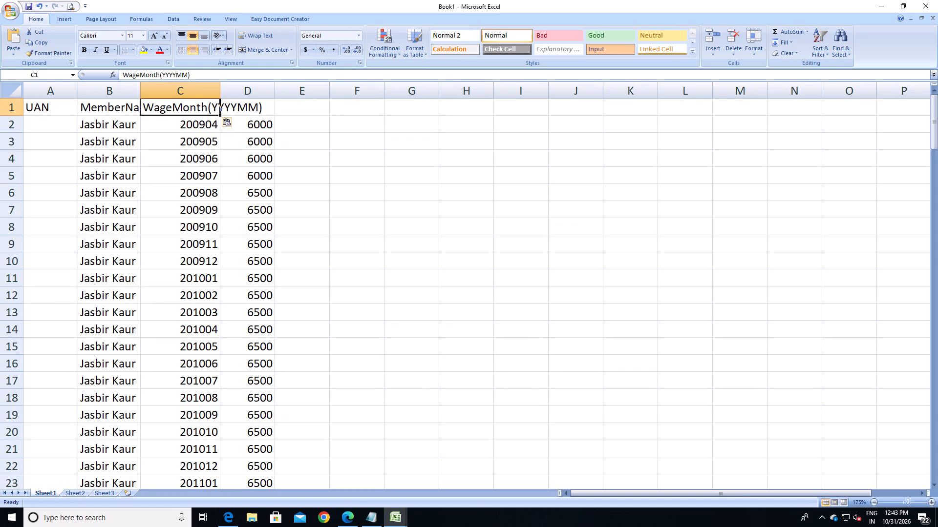
pyautogui.click(347, 522)
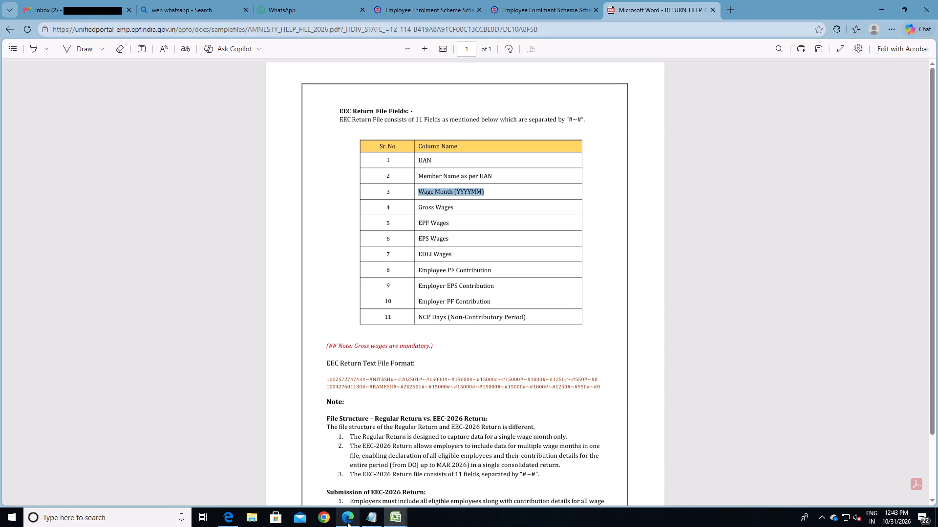
pyautogui.click(458, 214)
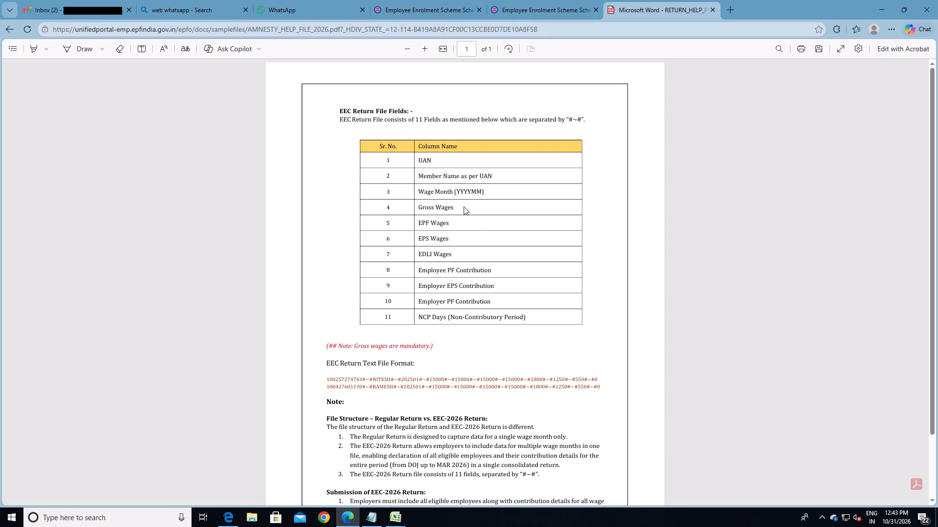
pyautogui.moveTo(464, 206); pyautogui.dragTo(421, 206)
pyautogui.doubleClick(460, 206)
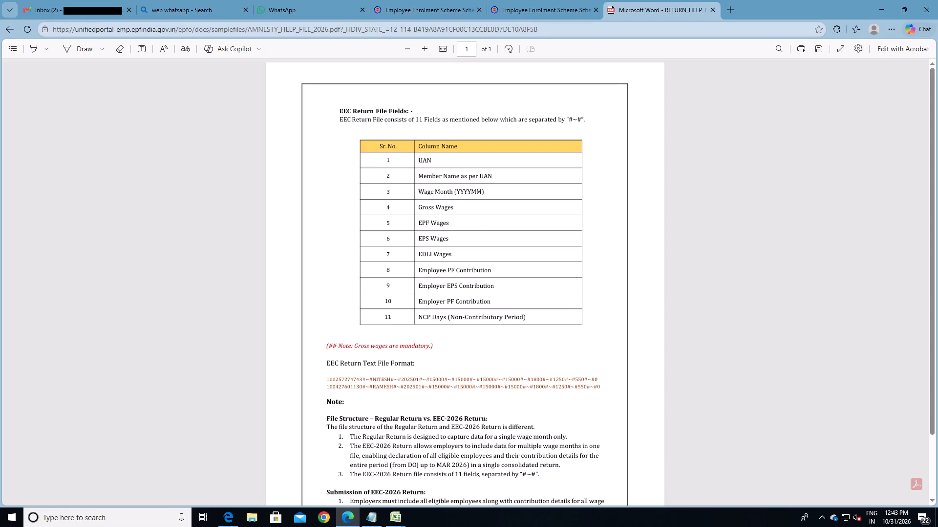
pyautogui.moveTo(454, 206); pyautogui.dragTo(419, 209)
pyautogui.click(462, 212)
pyautogui.click(456, 211)
pyautogui.moveTo(454, 209); pyautogui.dragTo(417, 206)
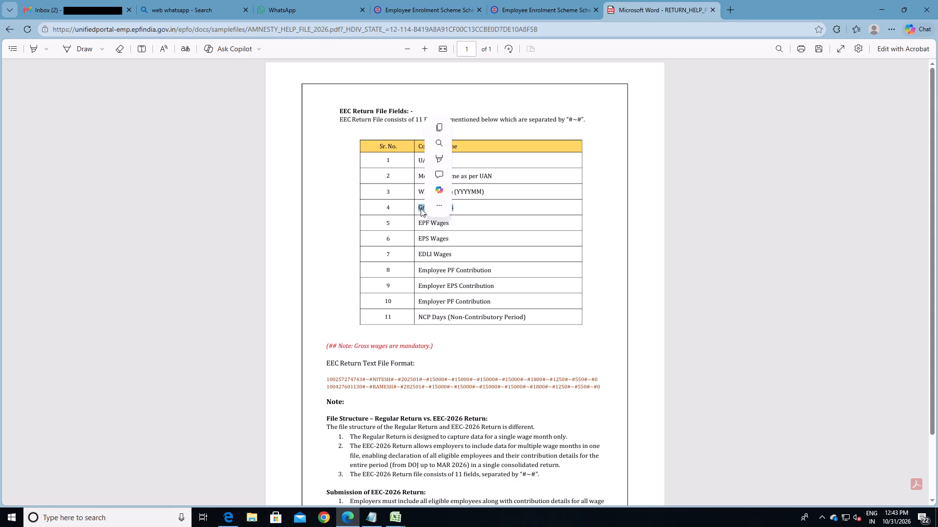
pyautogui.click(440, 127)
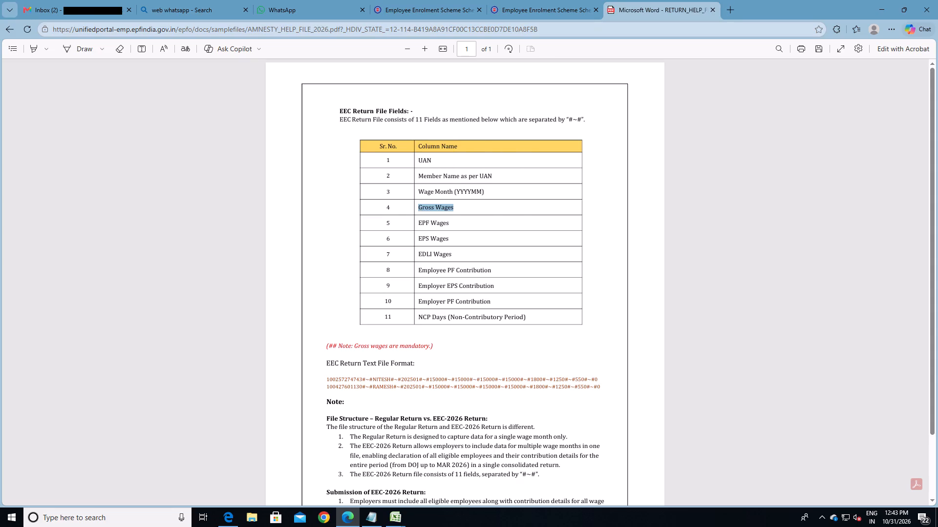
pyautogui.click(395, 517)
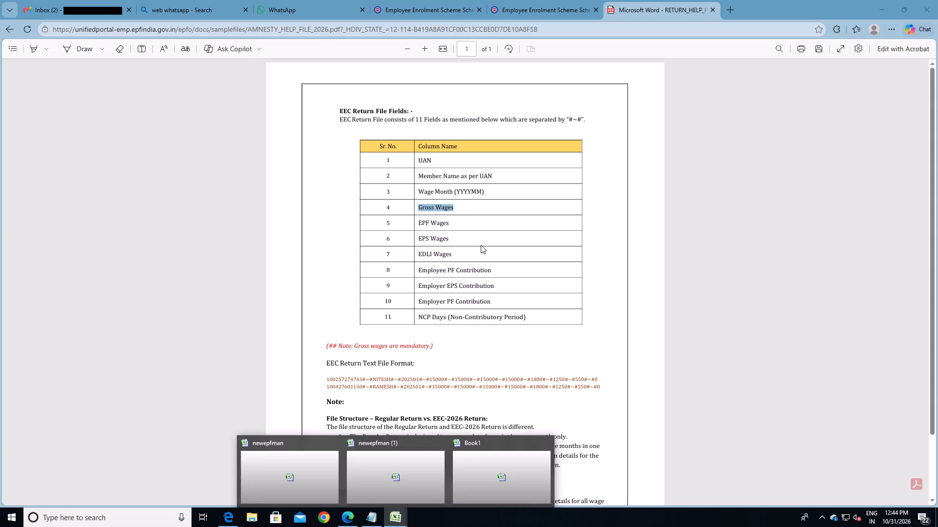
pyautogui.click(485, 458)
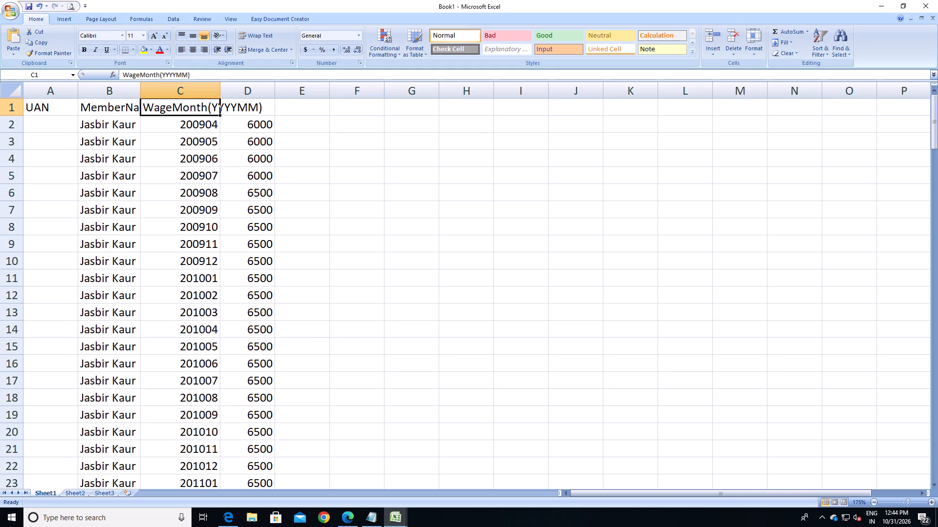
pyautogui.doubleClick(222, 88)
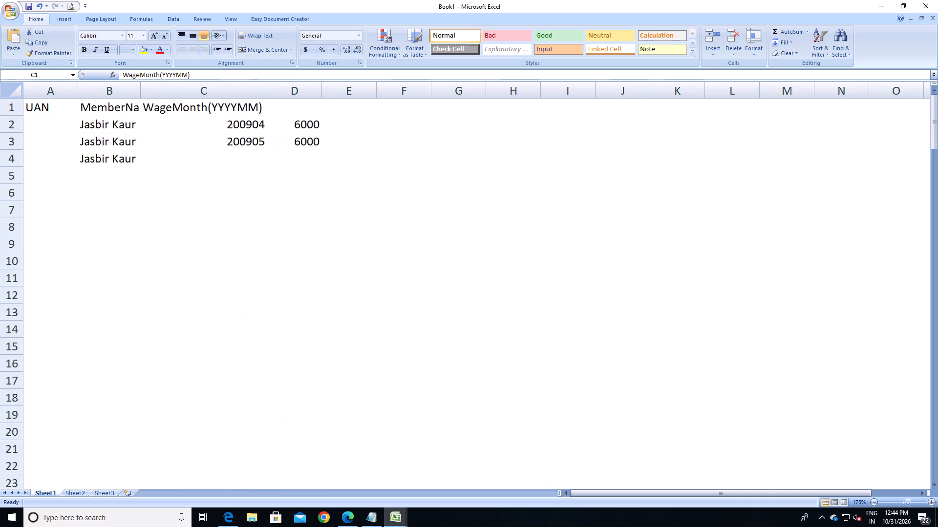
pyautogui.click(296, 106)
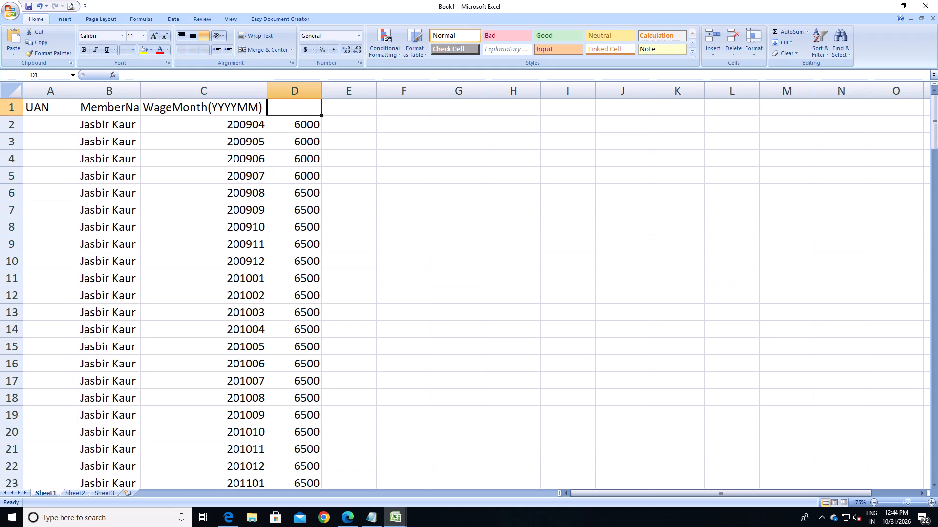
pyautogui.hotkey('ctrl', 'v')
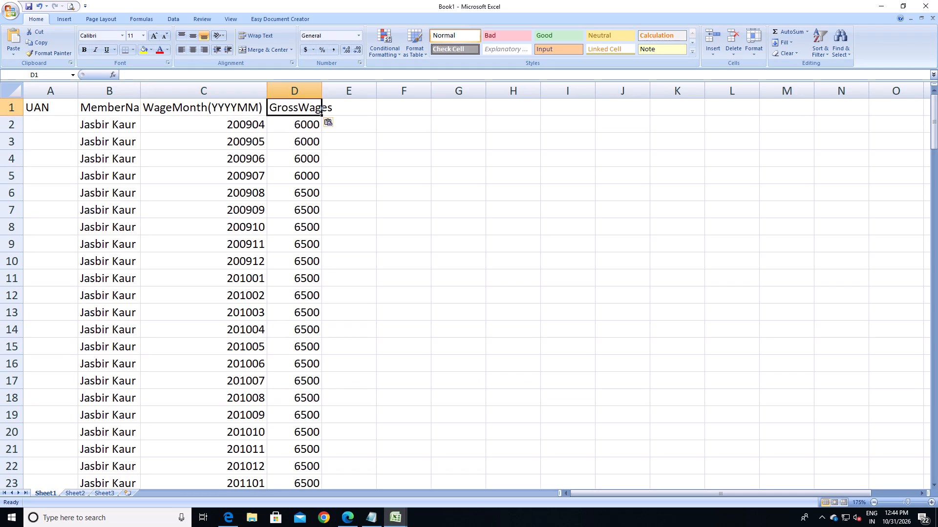
# Auto-fit the widths of Book1's columns D and B to their new headers.
pyautogui.click(365, 130)
pyautogui.doubleClick(320, 88)
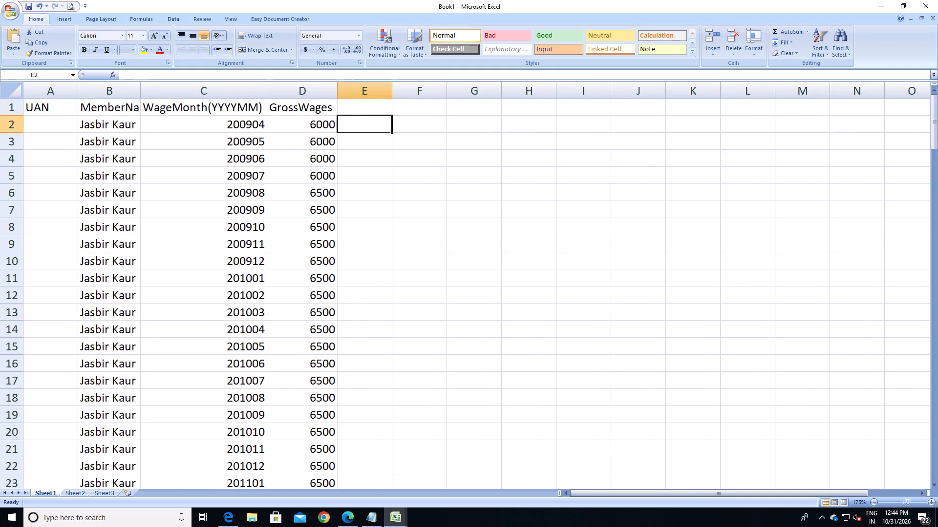
pyautogui.doubleClick(140, 90)
pyautogui.click(473, 153)
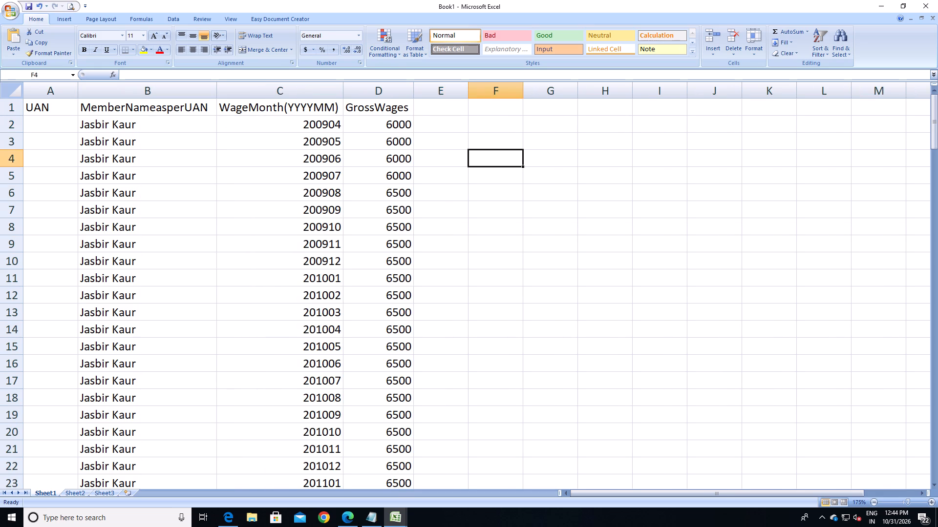
# Copy the EPF Wages field name from the return help PDF in Edge into Book1's E1 as a header.
pyautogui.hotkey('alt', 'Tab')
pyautogui.hotkey('alt', 'Tab')
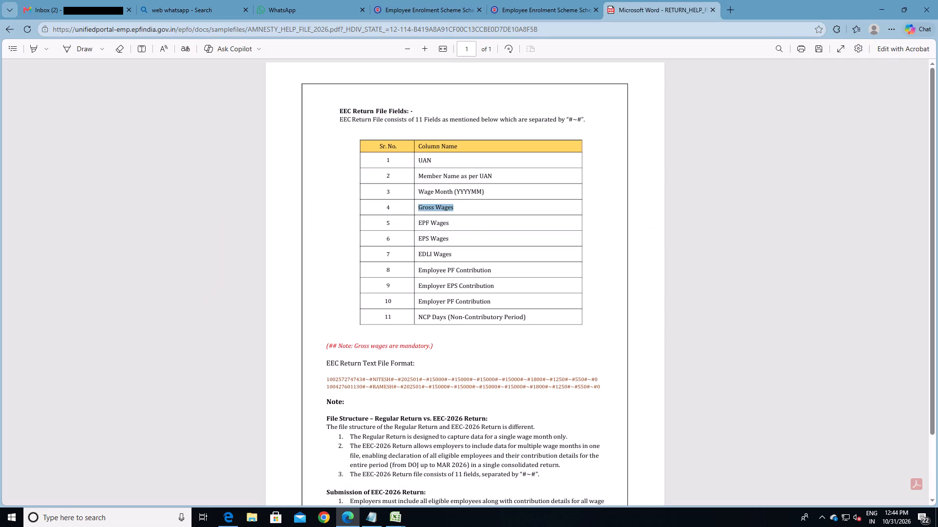
pyautogui.moveTo(456, 221); pyautogui.dragTo(419, 222)
pyautogui.moveTo(453, 223); pyautogui.dragTo(417, 224)
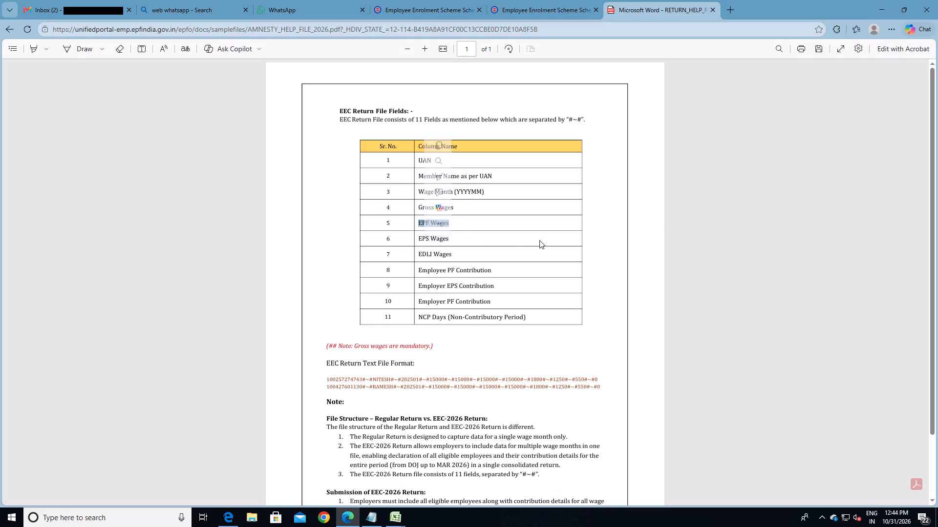
pyautogui.hotkey('ctrl', 'c')
pyautogui.hotkey('alt', 'Tab')
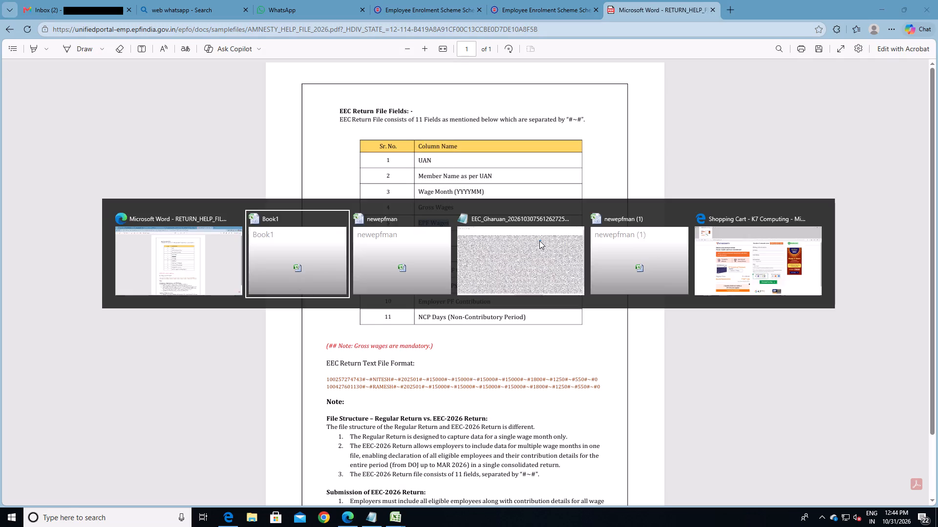
pyautogui.hotkey('alt', 'Tab')
pyautogui.hotkey('alt', 'Tab')
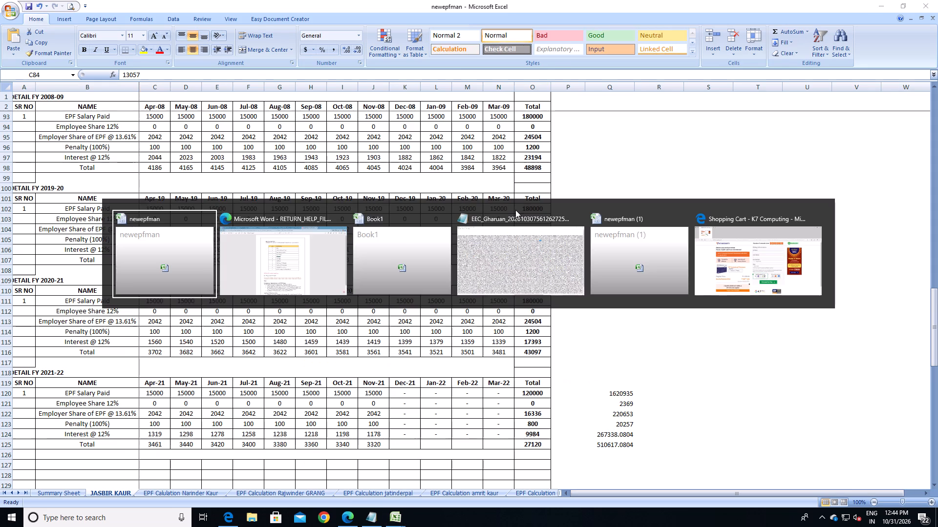
pyautogui.hotkey('alt', 'Tab')
pyautogui.hotkey('alt', 'Tab')
pyautogui.hotkey('alt', 'Tab')
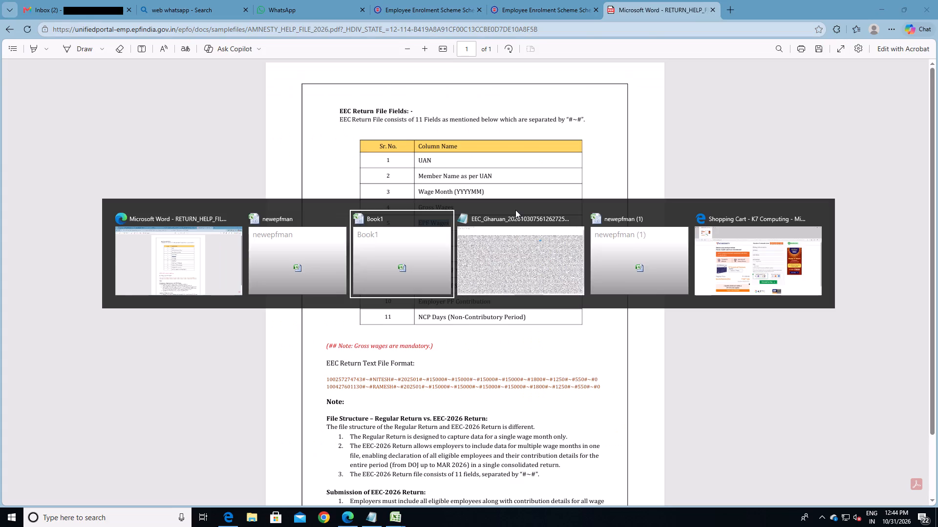
pyautogui.click(450, 107)
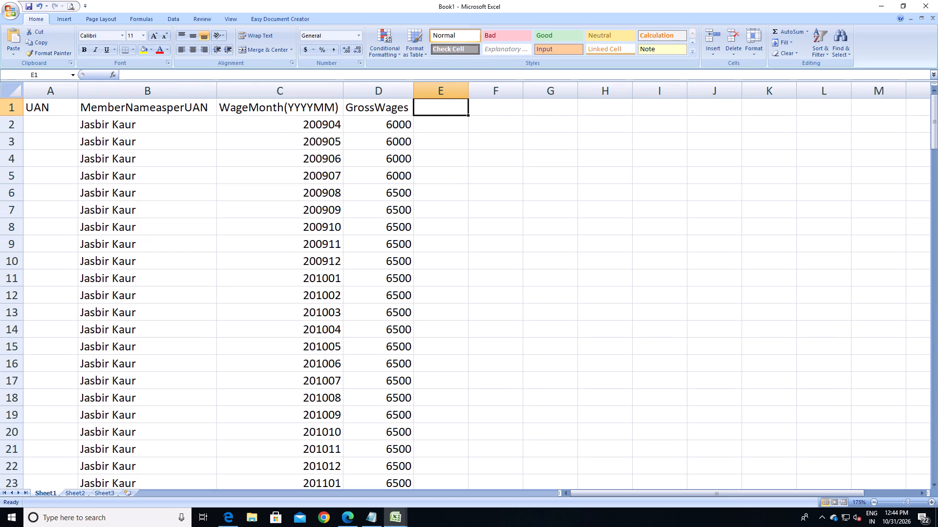
pyautogui.hotkey('ctrl', 'v')
# Copy the EPS Wages field name from the return help PDF in Edge into Book1's F1.
pyautogui.hotkey('alt', 'Tab')
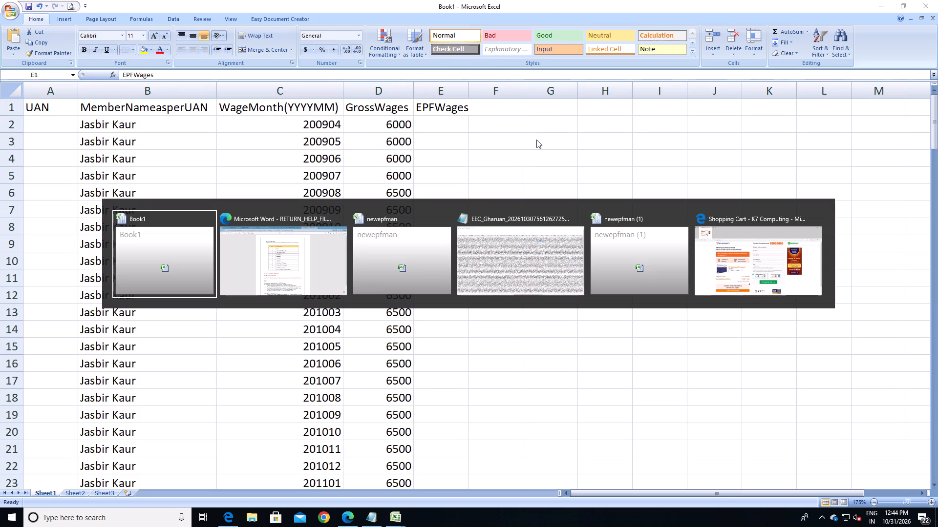
pyautogui.hotkey('alt', 'Tab')
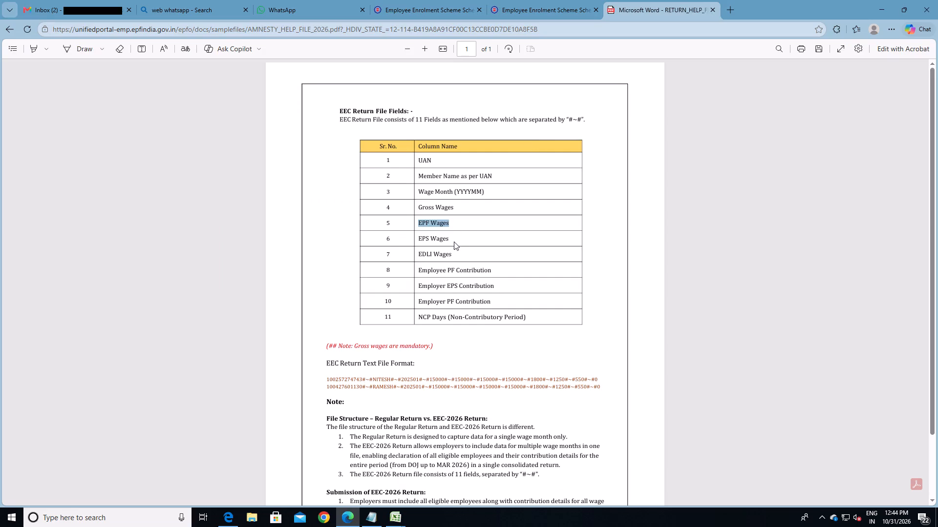
pyautogui.moveTo(454, 242); pyautogui.dragTo(435, 243)
pyautogui.click(443, 240)
pyautogui.moveTo(454, 238); pyautogui.dragTo(426, 238)
pyautogui.click(427, 237)
pyautogui.moveTo(448, 236); pyautogui.dragTo(422, 237)
pyautogui.moveTo(422, 237); pyautogui.dragTo(415, 237)
pyautogui.hotkey('ctrl', 'c')
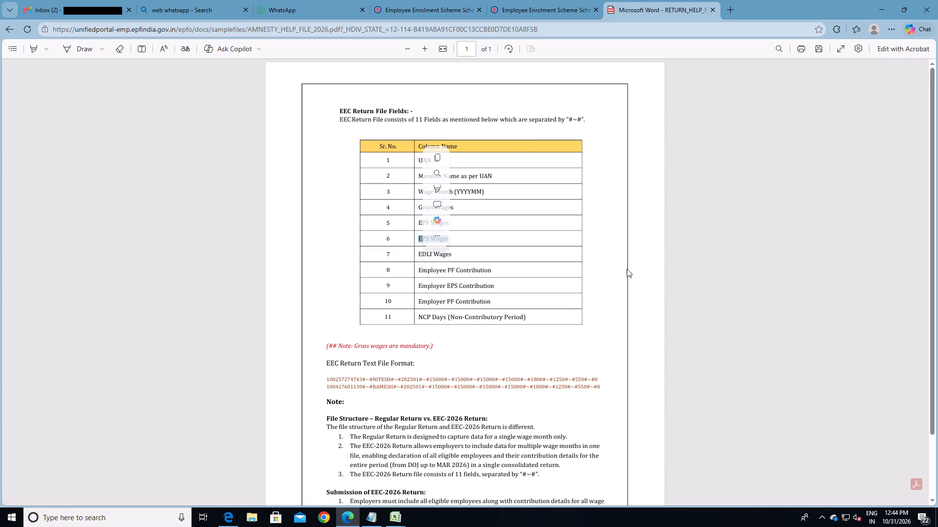
pyautogui.hotkey('alt', 'Tab')
pyautogui.hotkey('alt', 'Tab')
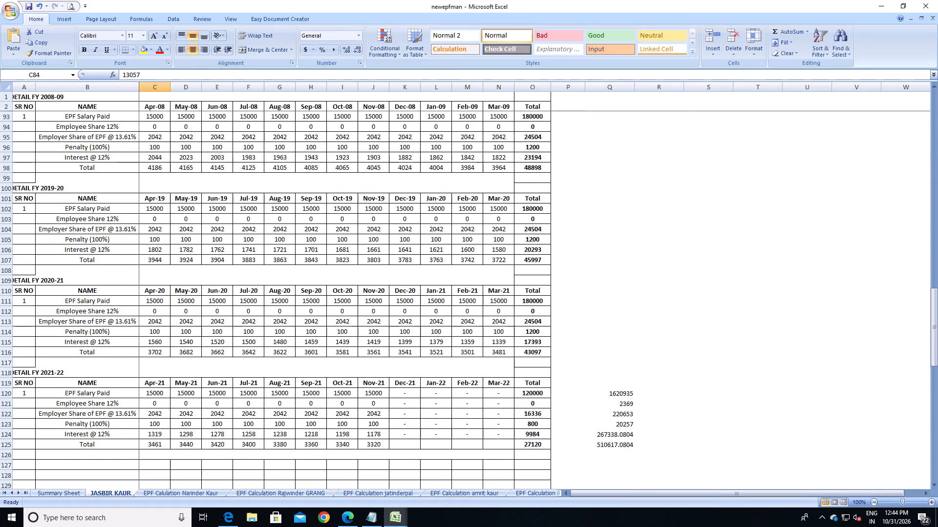
pyautogui.hotkey('alt', 'Tab')
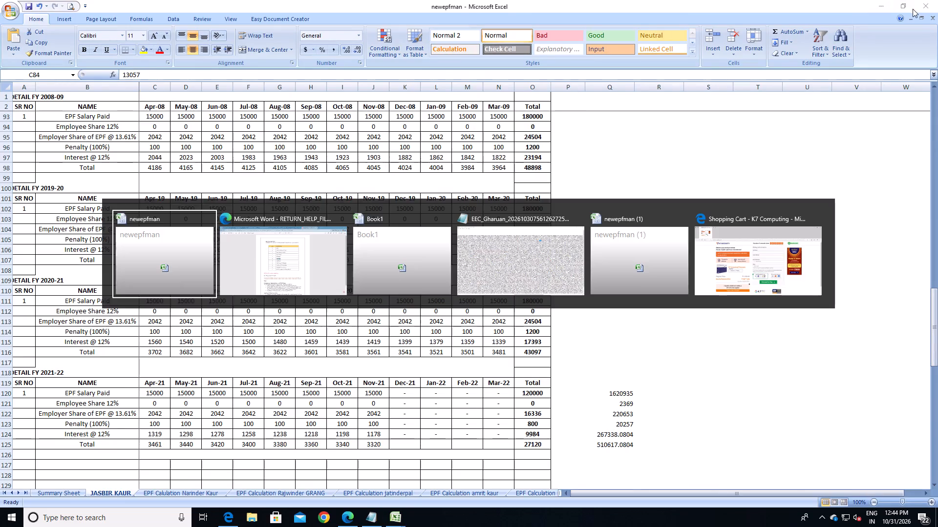
pyautogui.hotkey('alt', 'Tab')
pyautogui.hotkey('alt', 'Tab')
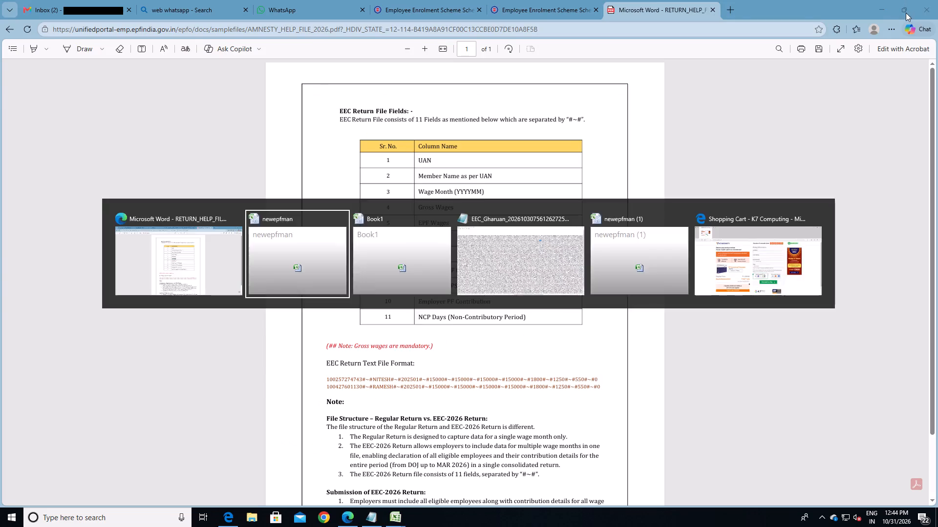
pyautogui.hotkey('alt', 'Tab')
pyautogui.hotkey('alt', 'Tab')
pyautogui.hotkey('alt', 'Tab')
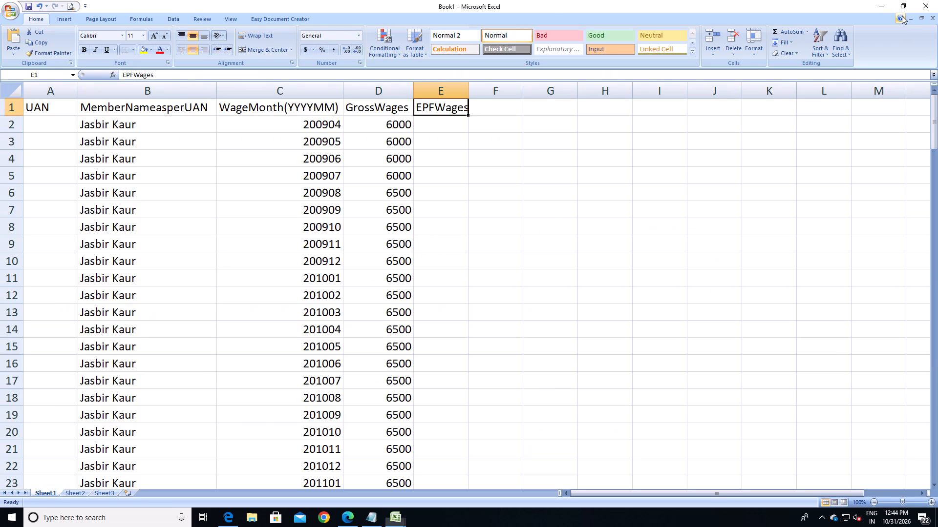
pyautogui.click(506, 109)
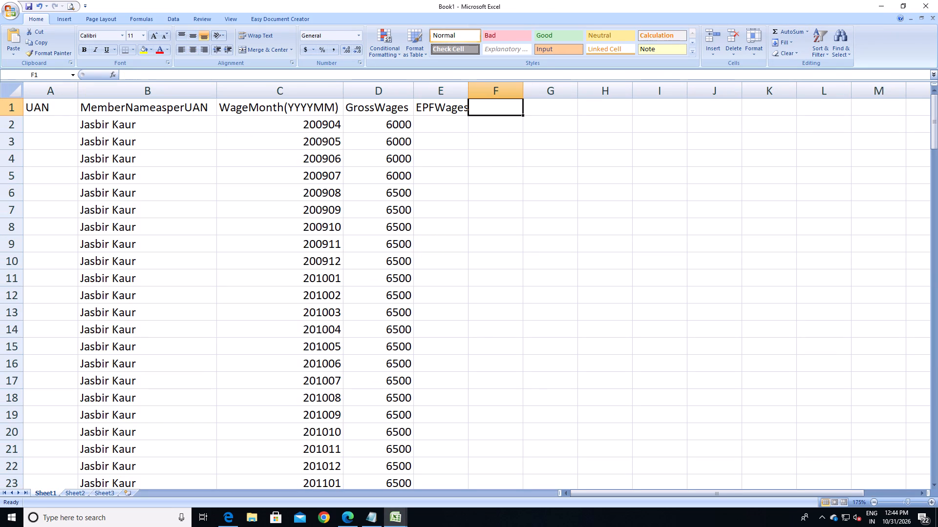
pyautogui.hotkey('ctrl', 'v')
# Copy the EDLI Wages field name from the return help PDF in Edge into Book1's G1.
pyautogui.hotkey('alt', 'Tab')
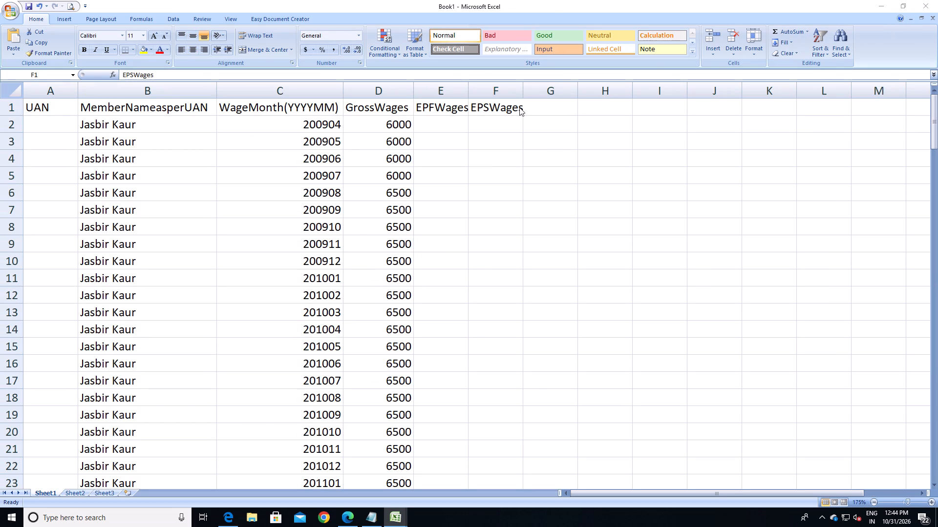
pyautogui.hotkey('alt', 'Tab')
pyautogui.hotkey('alt', 'Tab')
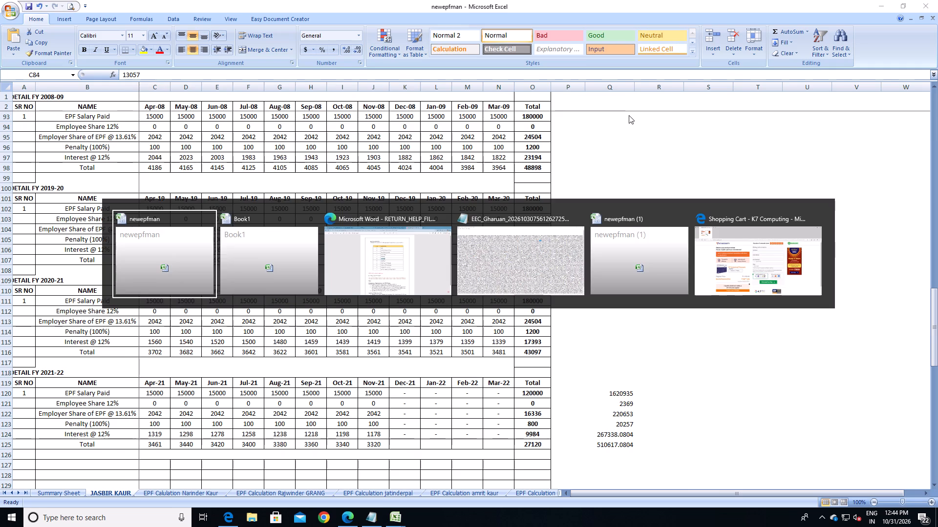
pyautogui.hotkey('alt', 'Tab')
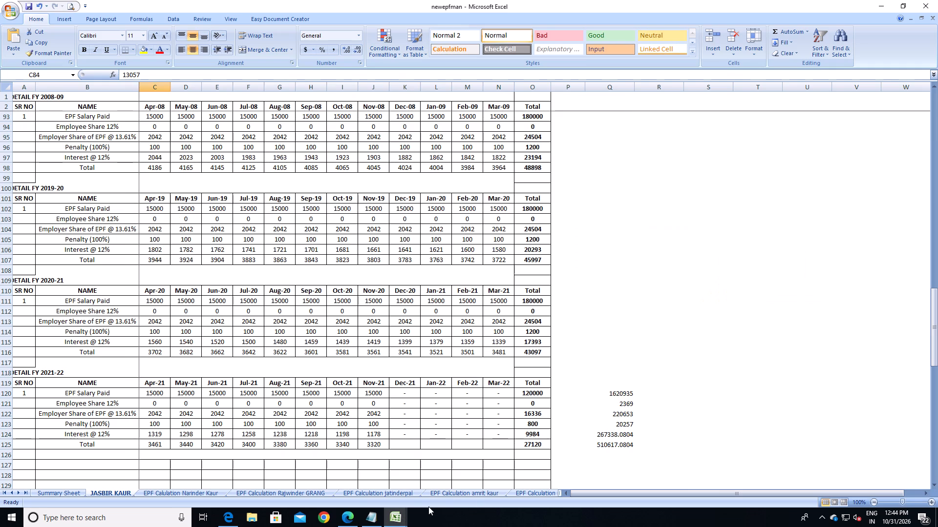
pyautogui.click(345, 522)
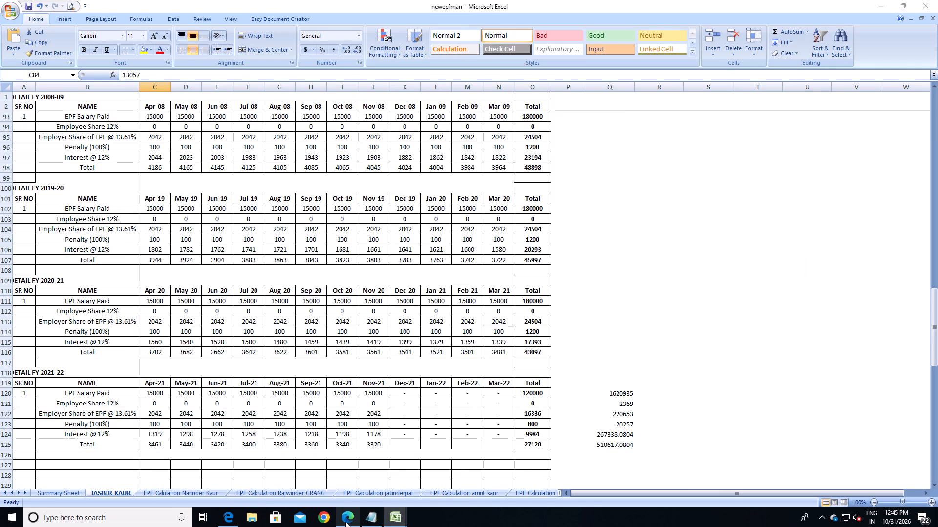
pyautogui.moveTo(456, 256); pyautogui.dragTo(413, 250)
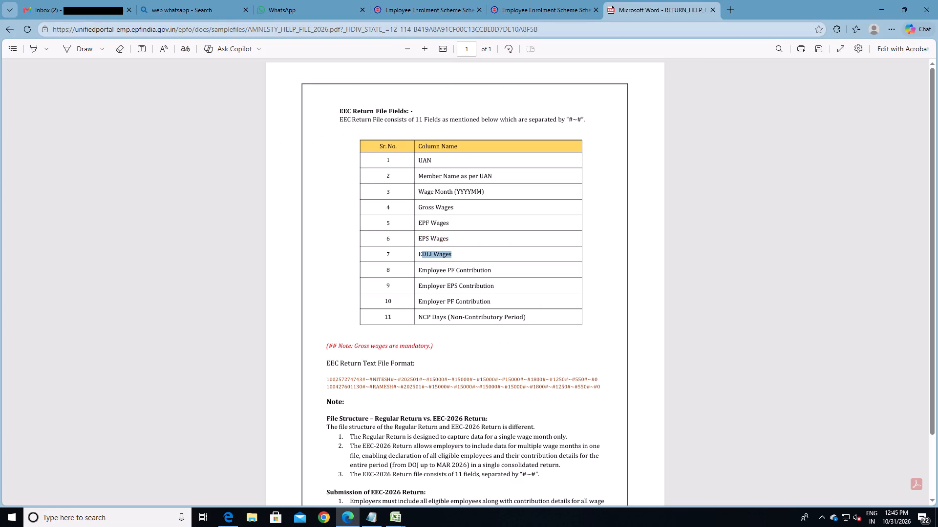
pyautogui.moveTo(413, 250); pyautogui.dragTo(412, 250)
pyautogui.hotkey('ctrl', 'c')
pyautogui.click(395, 521)
pyautogui.click(472, 472)
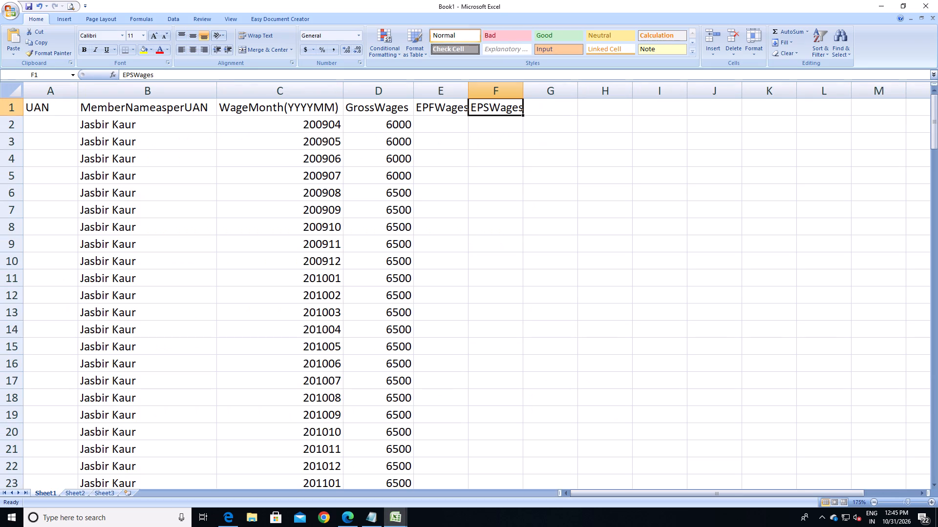
pyautogui.click(541, 109)
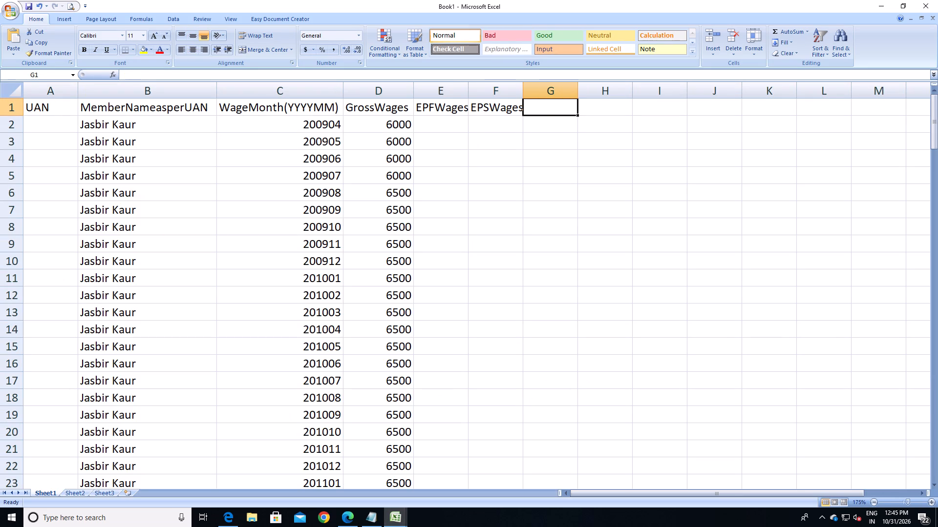
pyautogui.hotkey('ctrl', 'v')
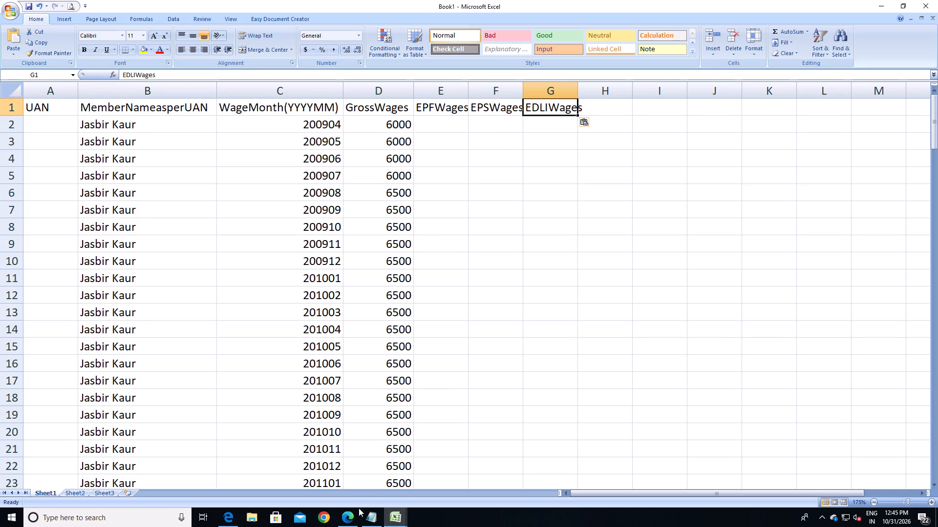
# Copy the Employee PF Contribution field name from the return help PDF in Edge into Book1's H1.
pyautogui.click(349, 517)
pyautogui.click(498, 269)
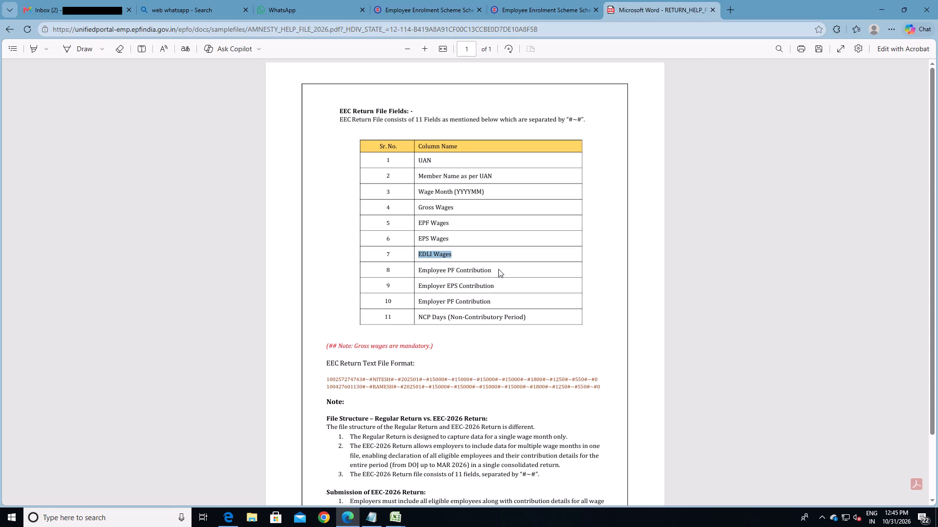
pyautogui.moveTo(496, 269); pyautogui.dragTo(418, 270)
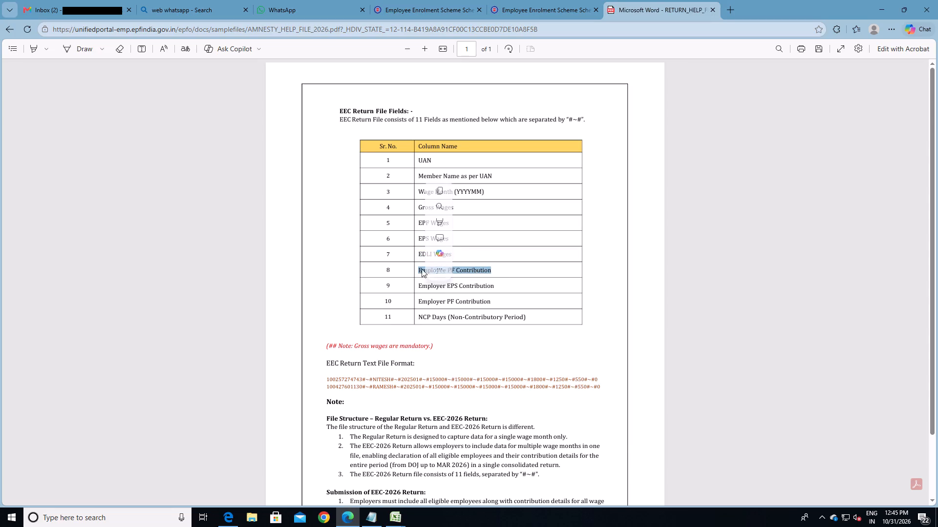
pyautogui.hotkey('ctrl', 'c')
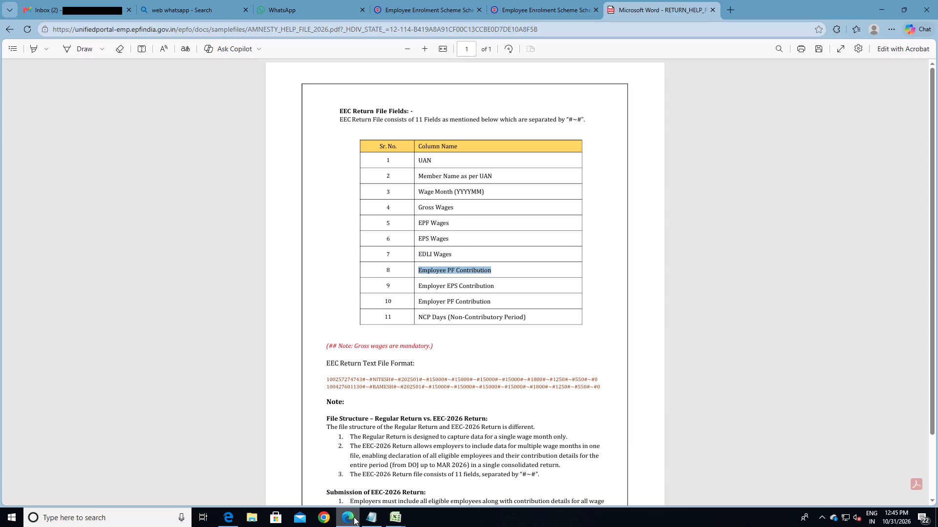
pyautogui.click(394, 519)
pyautogui.click(498, 484)
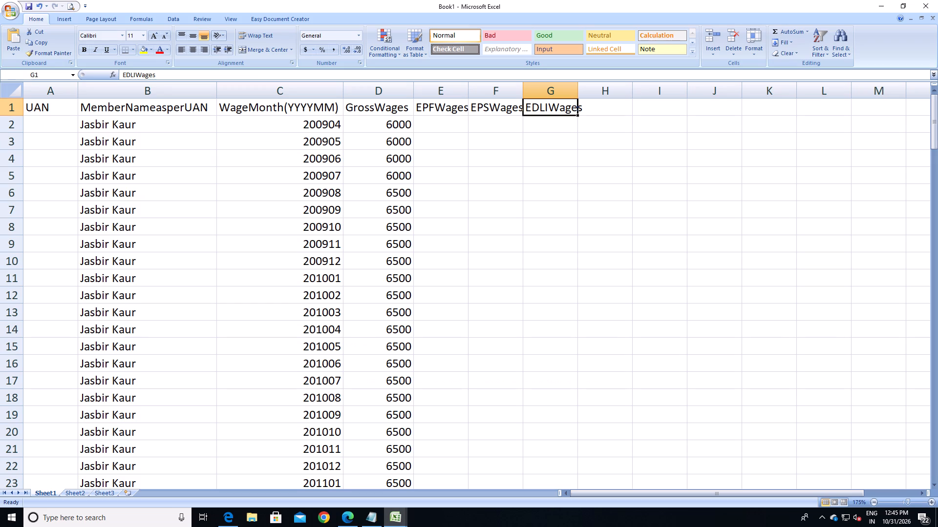
pyautogui.click(596, 115)
pyautogui.hotkey('ctrl', 'v')
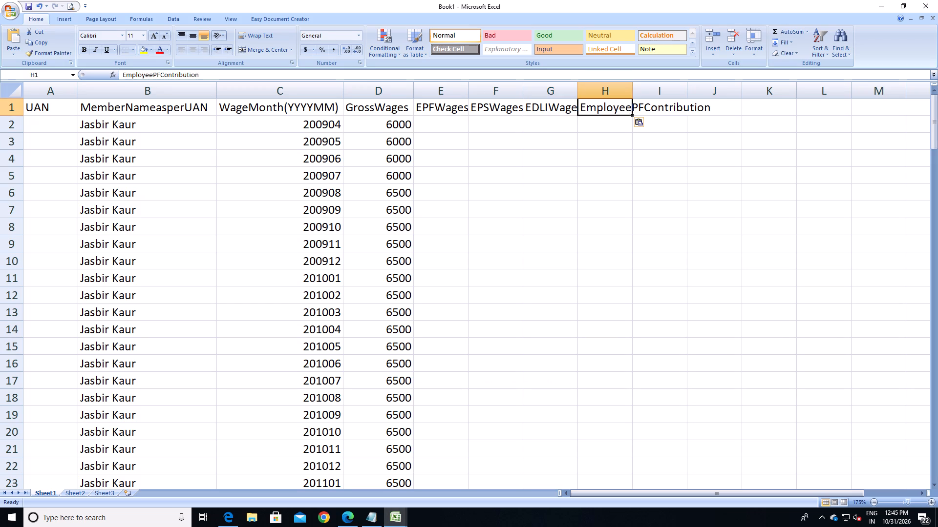
# Auto-fit the widths of all columns in Book1's Sheet1 to their contents.
pyautogui.click(14, 92)
pyautogui.doubleClick(217, 90)
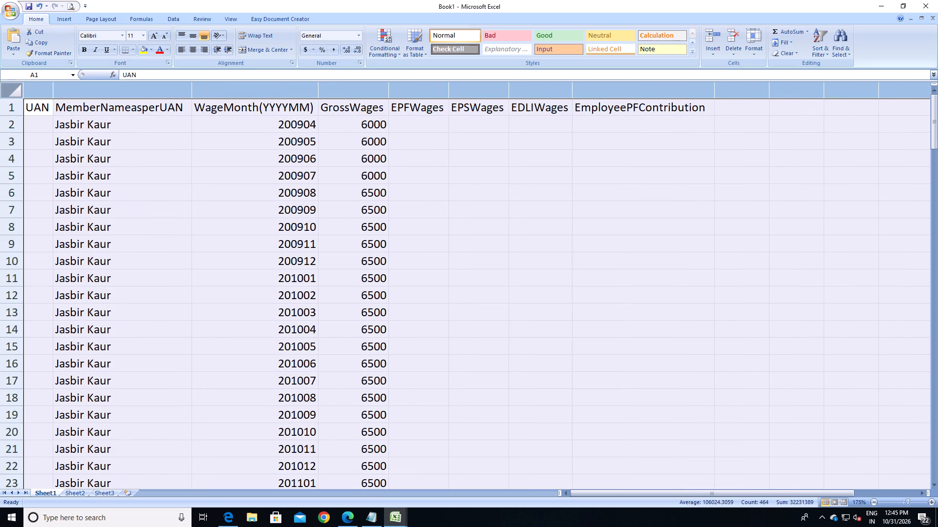
pyautogui.click(660, 125)
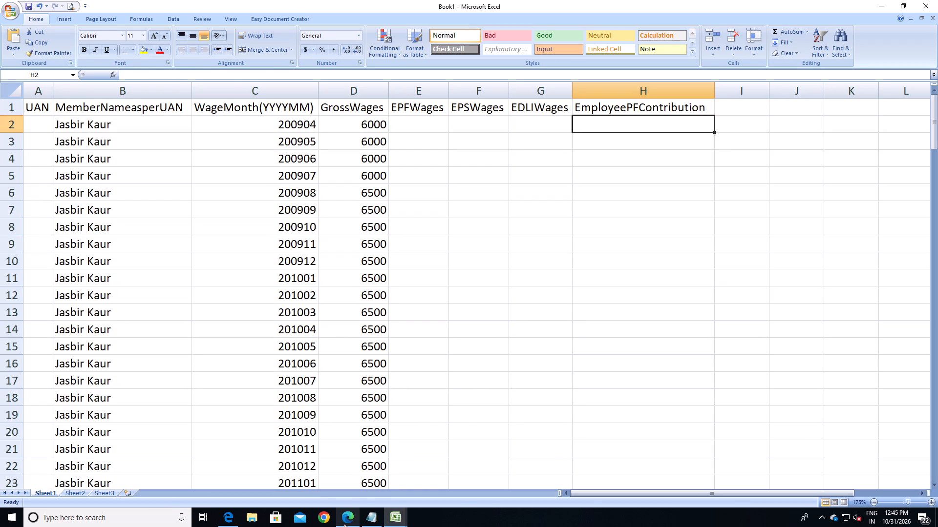
# Copy the Employer EPS Contribution field name from the return help PDF in Edge into Book1's I1 and auto-fit column I.
pyautogui.click(342, 521)
pyautogui.moveTo(503, 286); pyautogui.dragTo(428, 286)
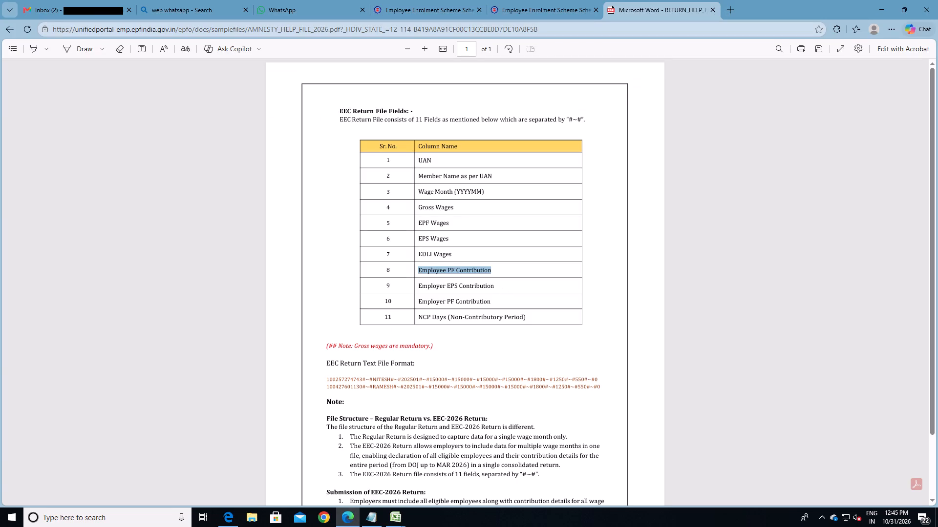
pyautogui.moveTo(428, 286); pyautogui.dragTo(419, 286)
pyautogui.click(459, 283)
pyautogui.moveTo(494, 285); pyautogui.dragTo(420, 287)
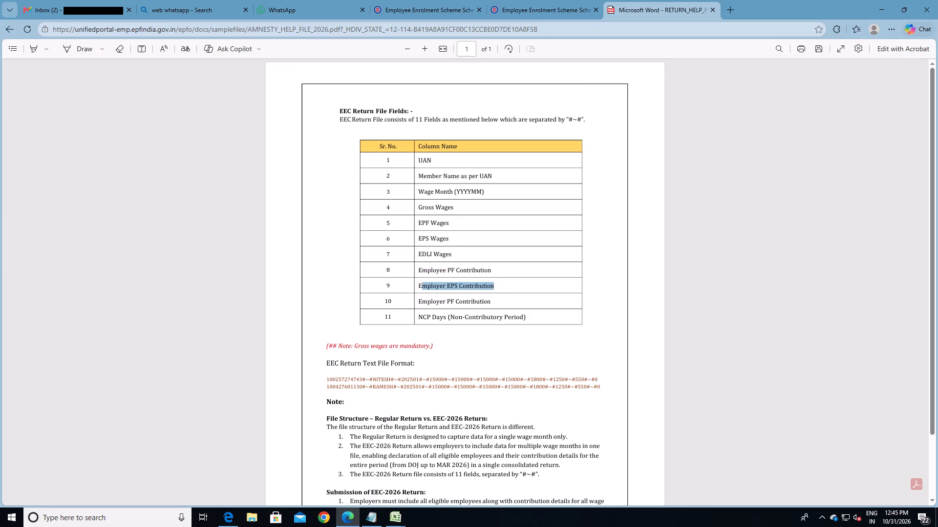
pyautogui.moveTo(420, 287); pyautogui.dragTo(418, 287)
pyautogui.hotkey('ctrl', 'c')
pyautogui.click(395, 521)
pyautogui.click(484, 466)
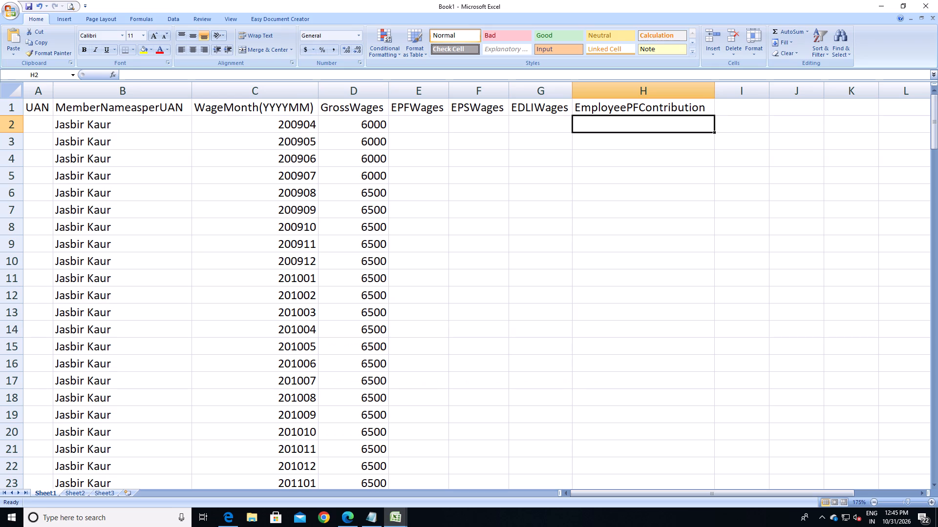
pyautogui.click(733, 108)
pyautogui.hotkey('ctrl', 'v')
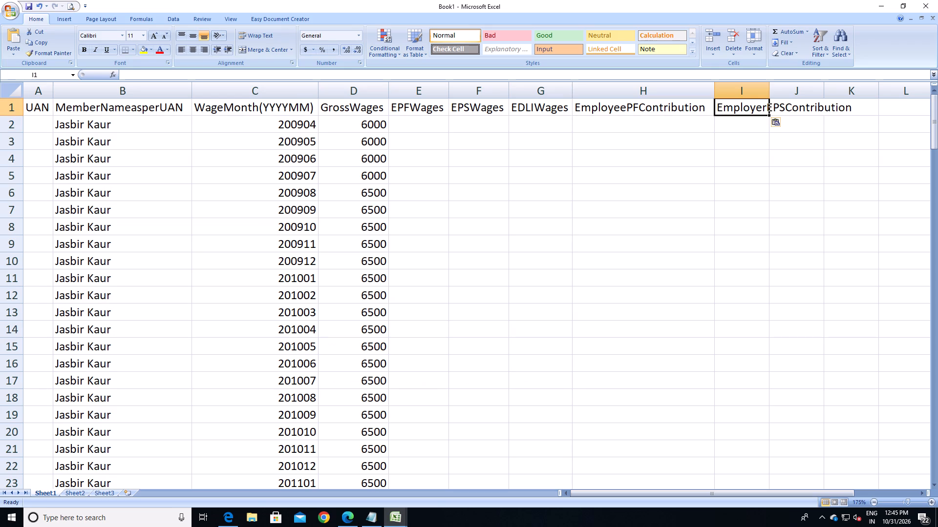
pyautogui.doubleClick(768, 90)
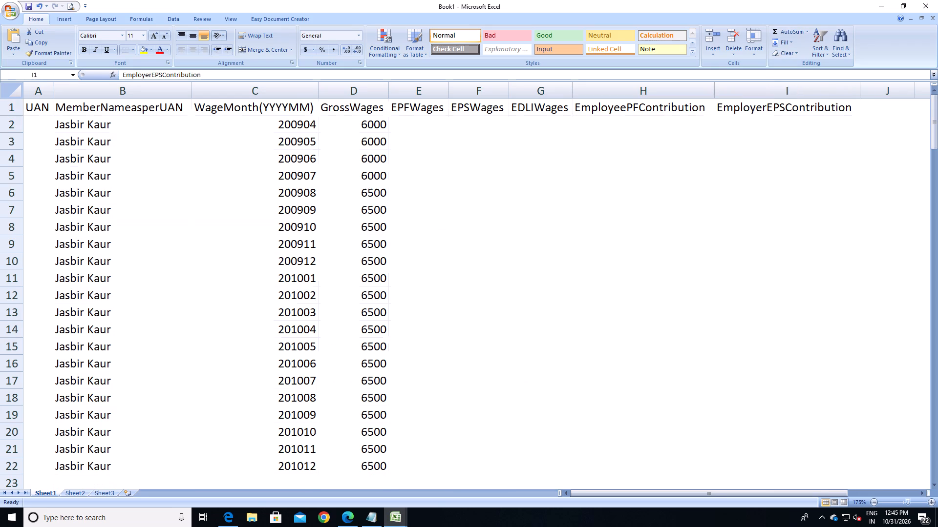
# Copy the Employer PF Contribution field name from the return help PDF in Edge into Book1's J1.
pyautogui.click(339, 518)
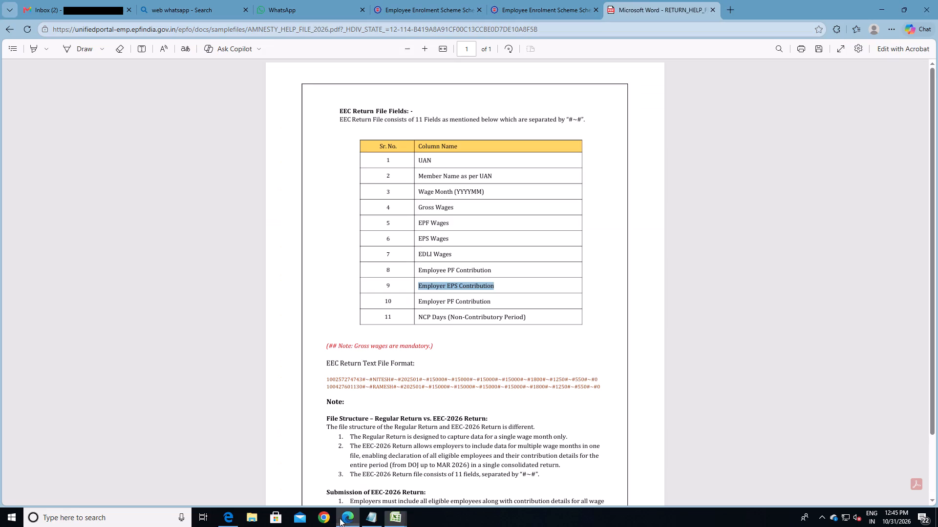
pyautogui.click(508, 300)
pyautogui.moveTo(501, 302); pyautogui.dragTo(469, 297)
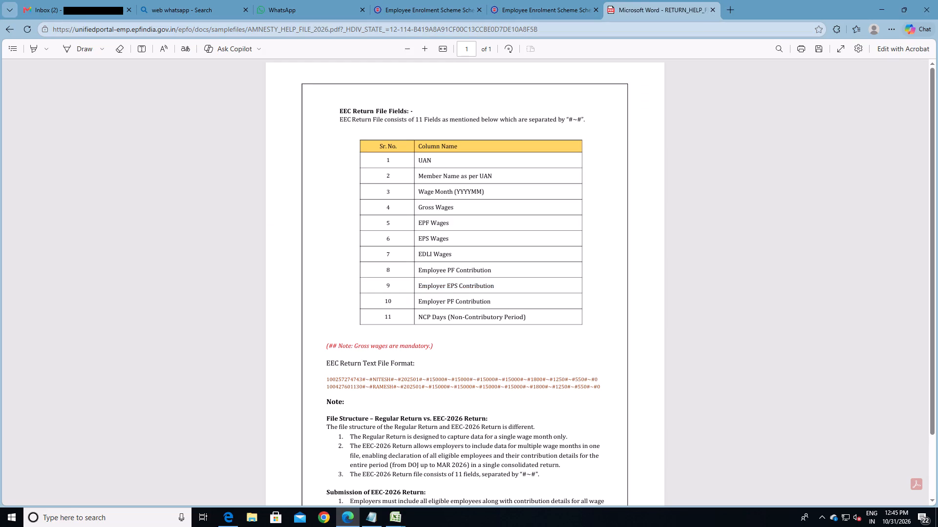
pyautogui.doubleClick(463, 298)
pyautogui.click(519, 301)
pyautogui.moveTo(493, 302); pyautogui.dragTo(419, 302)
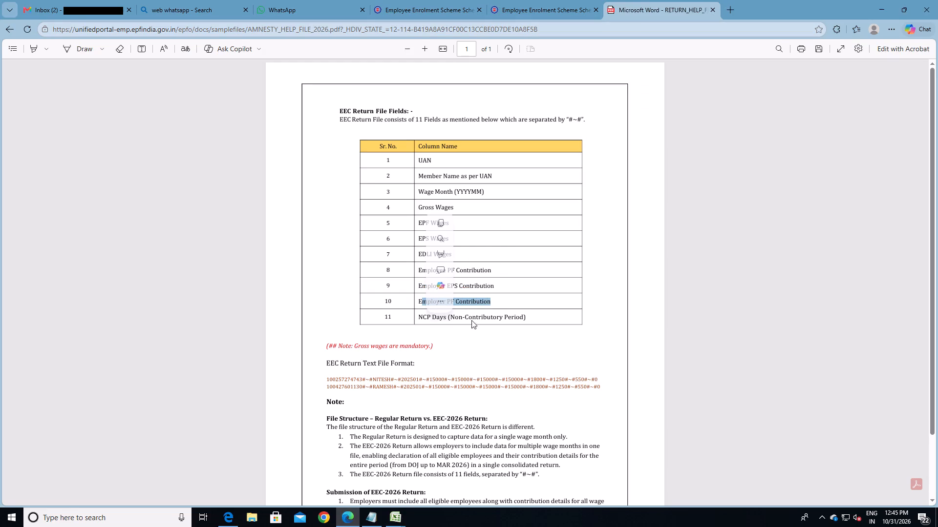
pyautogui.hotkey('shift', 'Left')
pyautogui.hotkey('shift', 'Left')
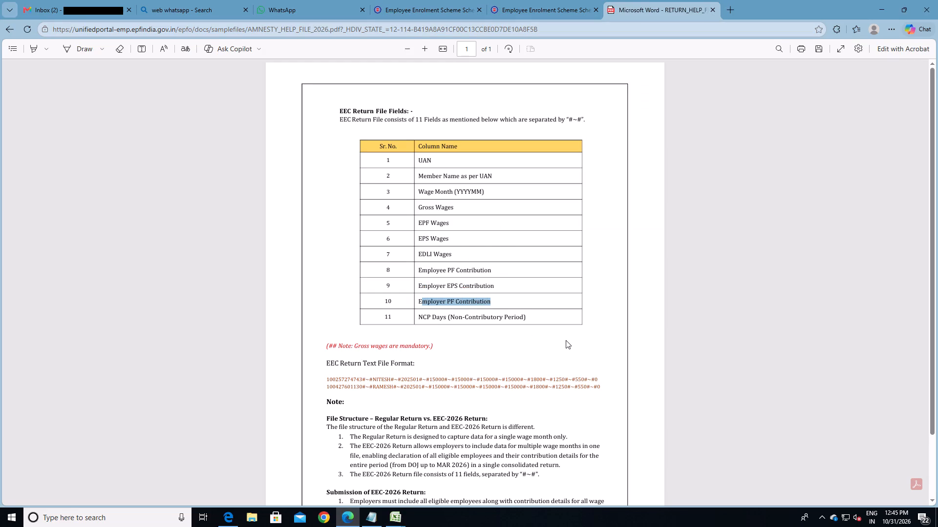
pyautogui.hotkey('shift', 'Left')
pyautogui.click(566, 340)
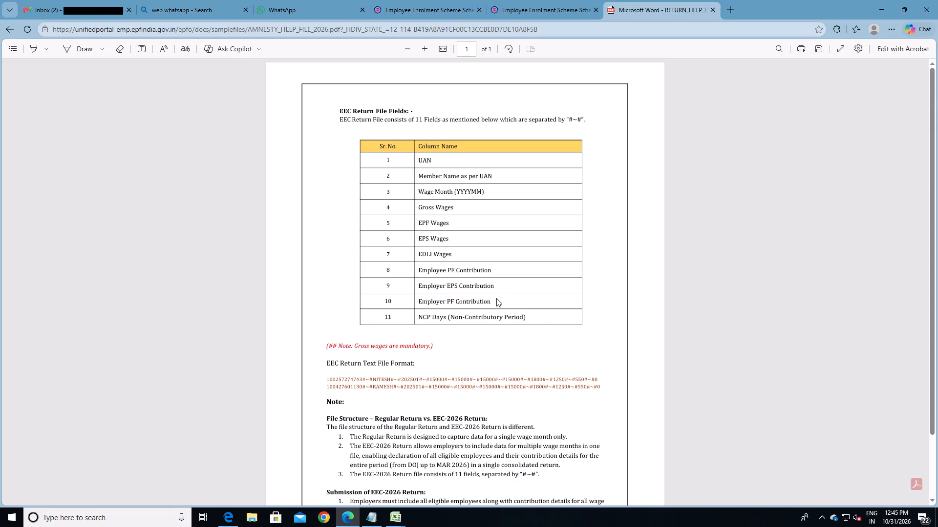
pyautogui.doubleClick(496, 298)
pyautogui.moveTo(493, 300); pyautogui.dragTo(418, 302)
pyautogui.hotkey('ctrl', 'c')
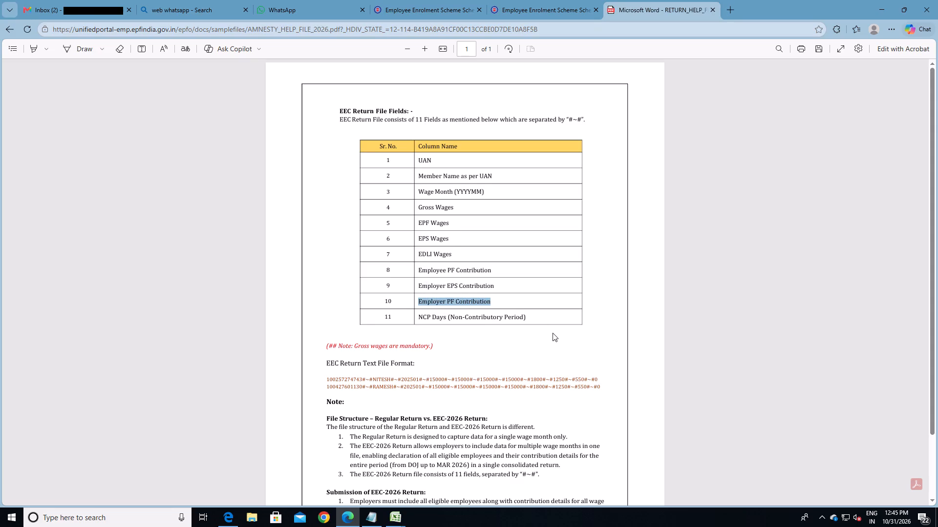
pyautogui.click(399, 518)
pyautogui.click(499, 472)
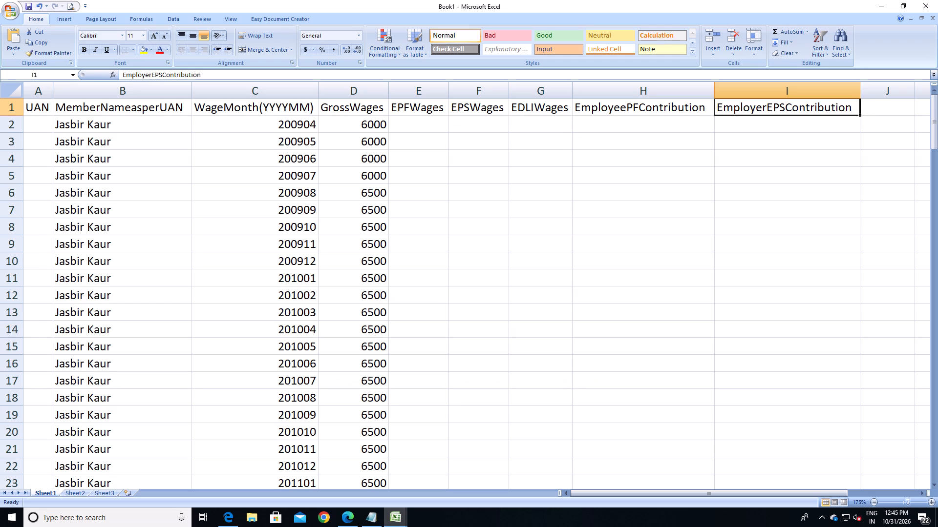
pyautogui.click(883, 109)
pyautogui.hotkey('ctrl', 'v')
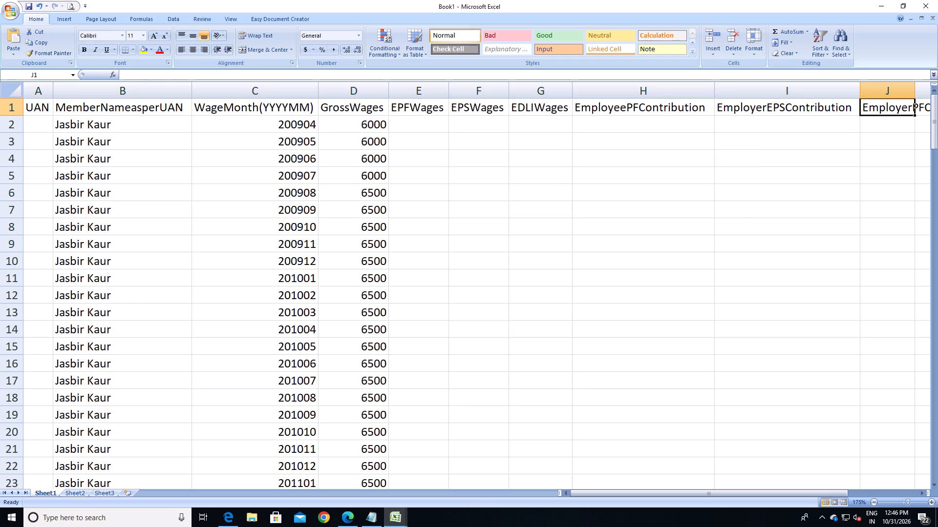
# Copy the NCP Days (Non-Contributory Period) field name from the return help PDF in Edge into Book1's K1.
pyautogui.click(348, 521)
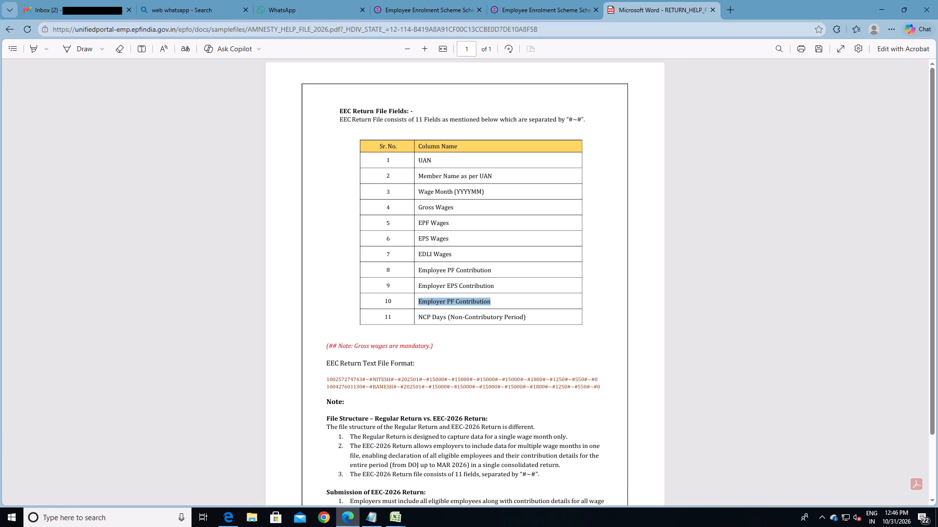
pyautogui.doubleClick(505, 320)
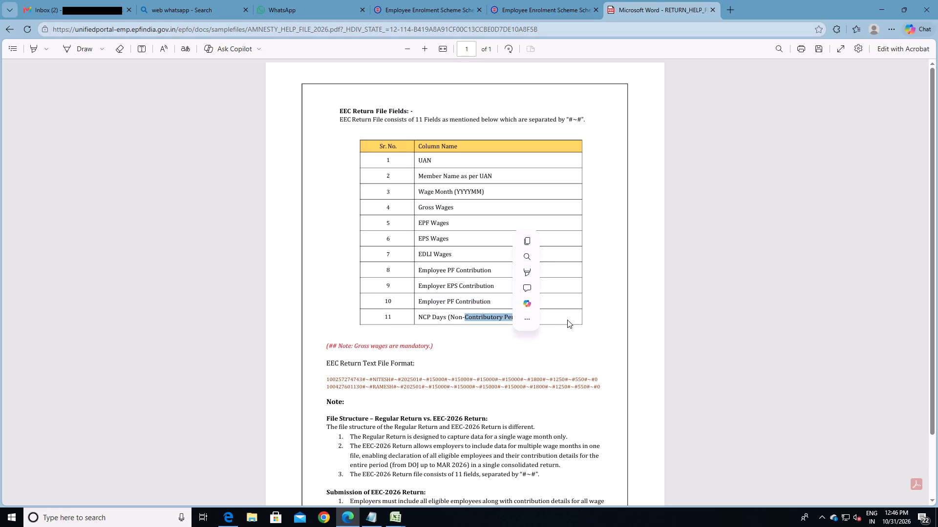
pyautogui.click(567, 320)
pyautogui.click(535, 315)
pyautogui.doubleClick(529, 316)
pyautogui.moveTo(527, 317); pyautogui.dragTo(495, 315)
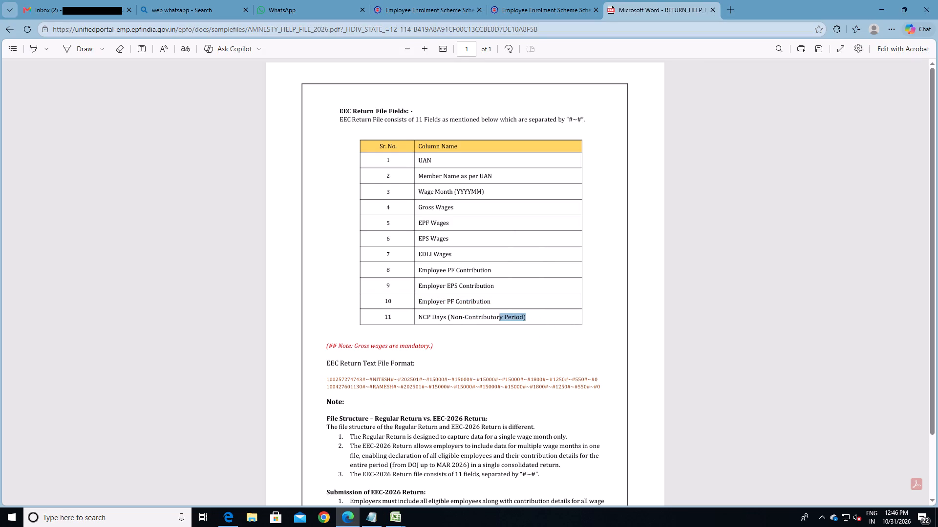
pyautogui.moveTo(495, 315); pyautogui.dragTo(417, 315)
pyautogui.hotkey('ctrl', 'c')
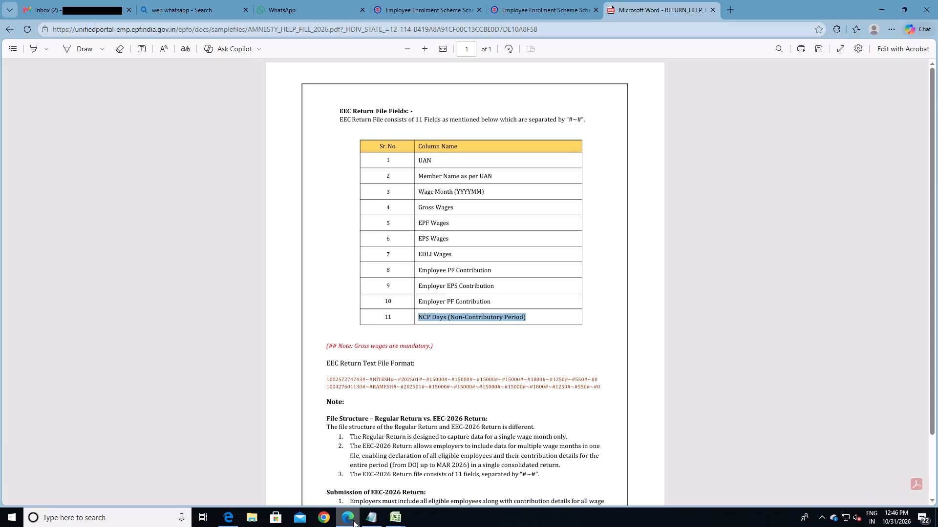
pyautogui.click(399, 517)
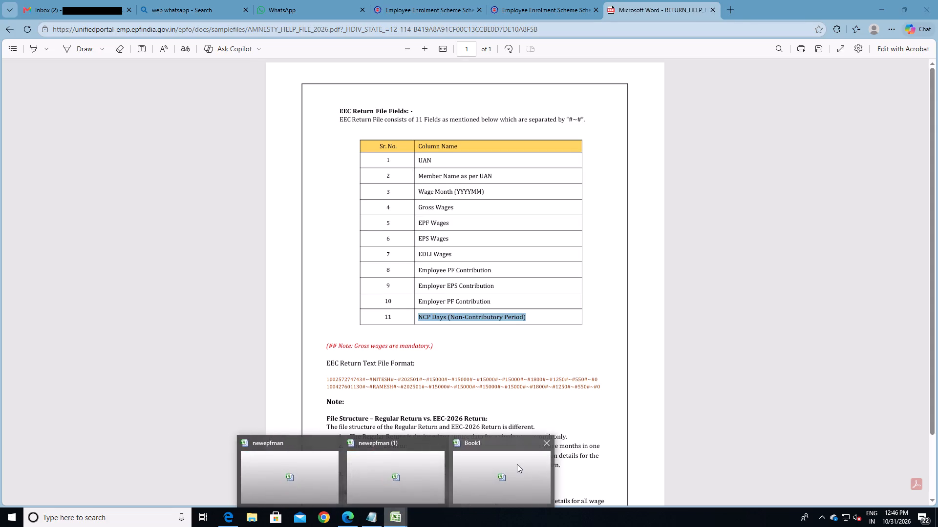
pyautogui.click(517, 465)
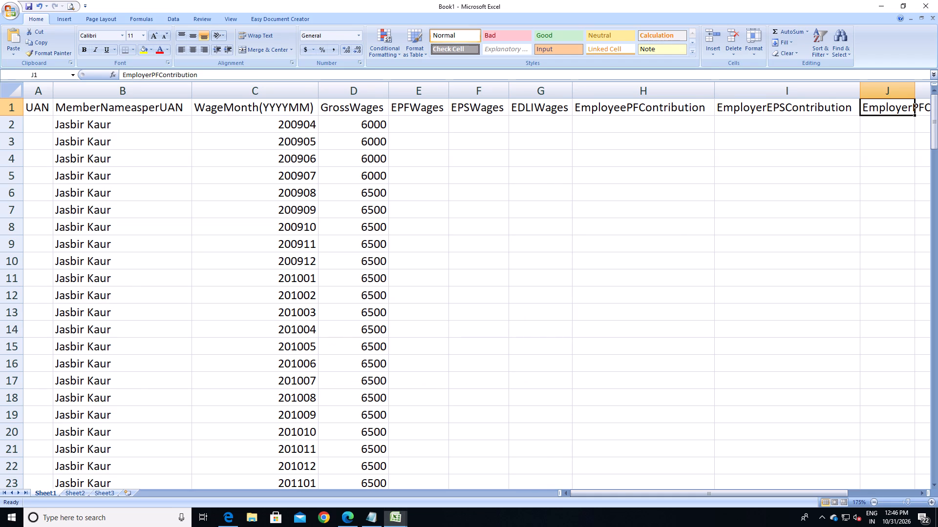
pyautogui.press('Right')
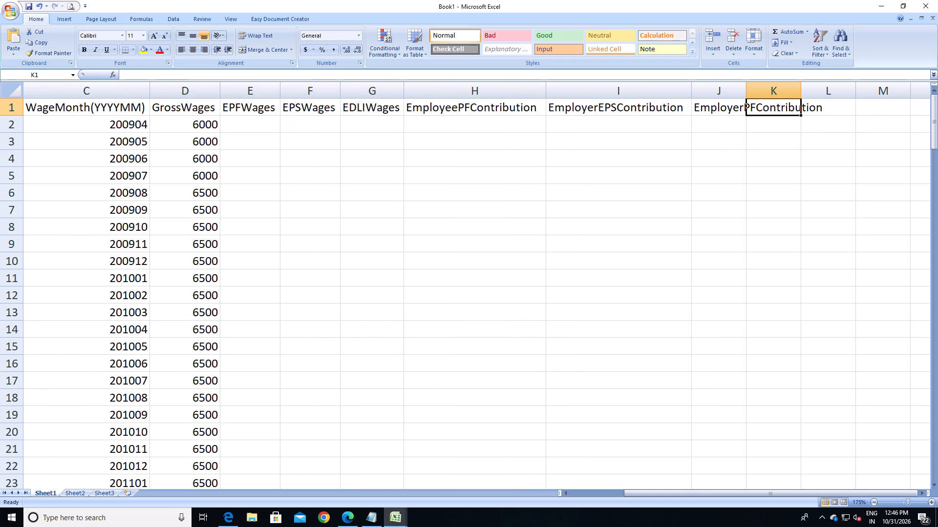
pyautogui.hotkey('ctrl', 'v')
# Auto-fit the widths of all columns in Book1's Sheet1 to their contents.
pyautogui.click(880, 154)
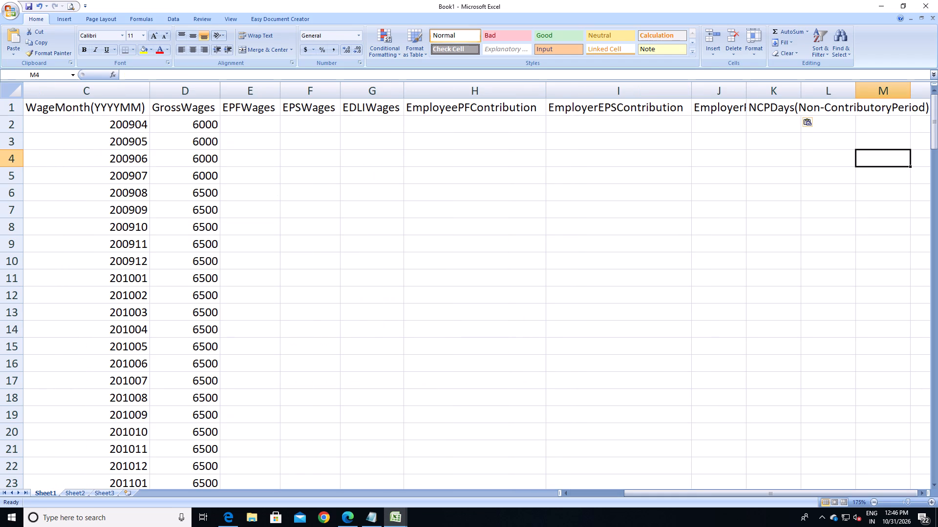
pyautogui.click(11, 96)
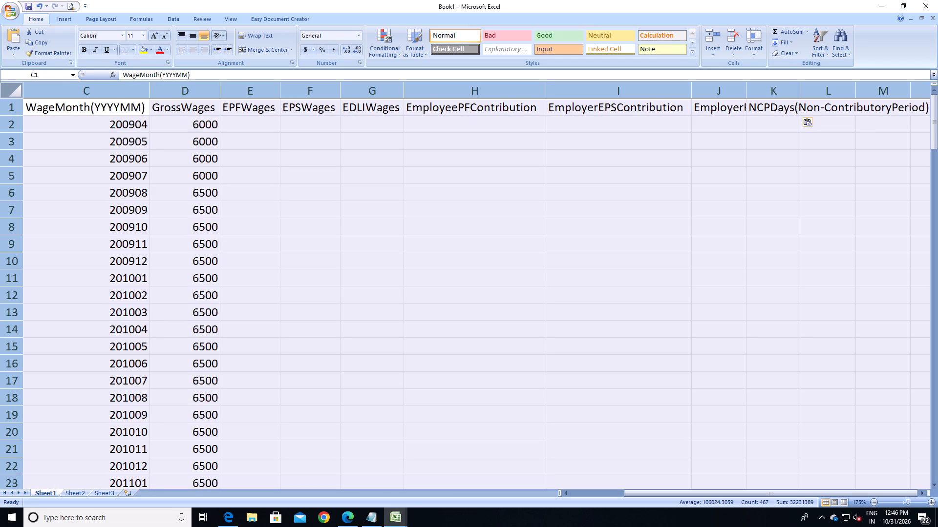
pyautogui.doubleClick(149, 91)
pyautogui.click(292, 153)
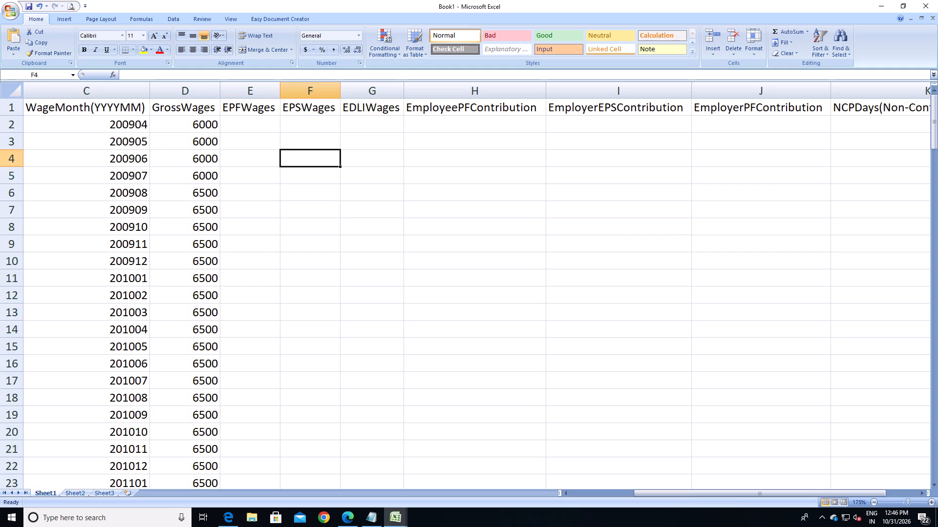
# Examine the first records of the EEC_Gharuan text file in Notepad and compare their field values with Book1's columns.
pyautogui.click(368, 521)
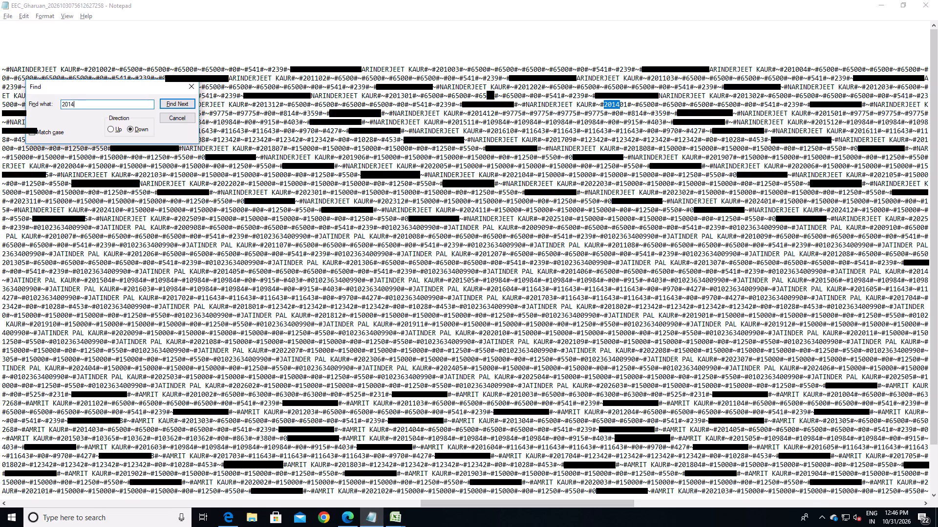
pyautogui.click(187, 86)
pyautogui.scroll(20, 322, 224)
pyautogui.scroll(5, 322, 224)
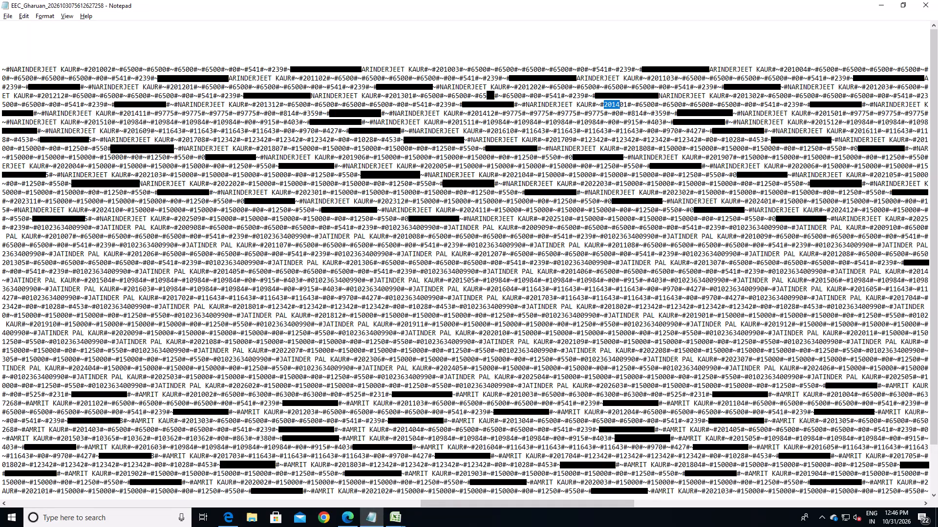
pyautogui.scroll(2, 326, 223)
pyautogui.scroll(6, 294, 58)
pyautogui.click(487, 43)
pyautogui.scroll(2, 475, 47)
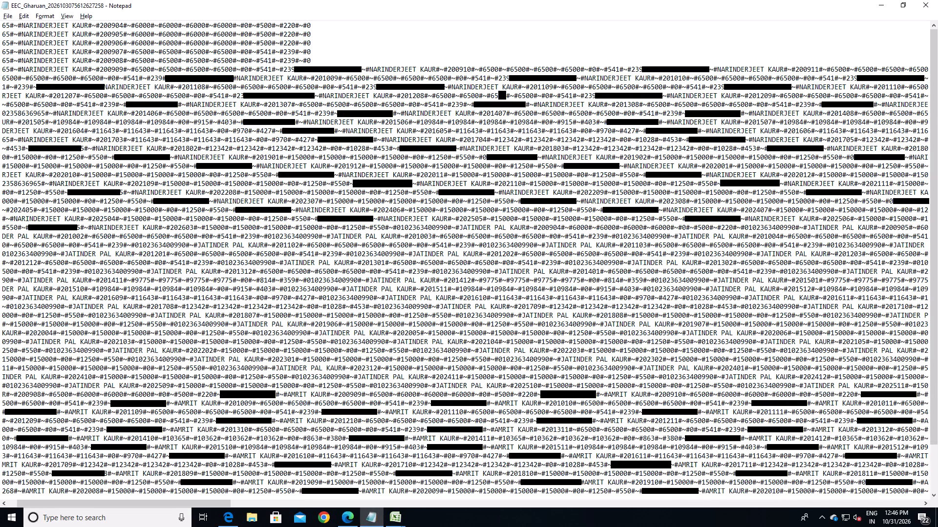
pyautogui.scroll(8, 475, 47)
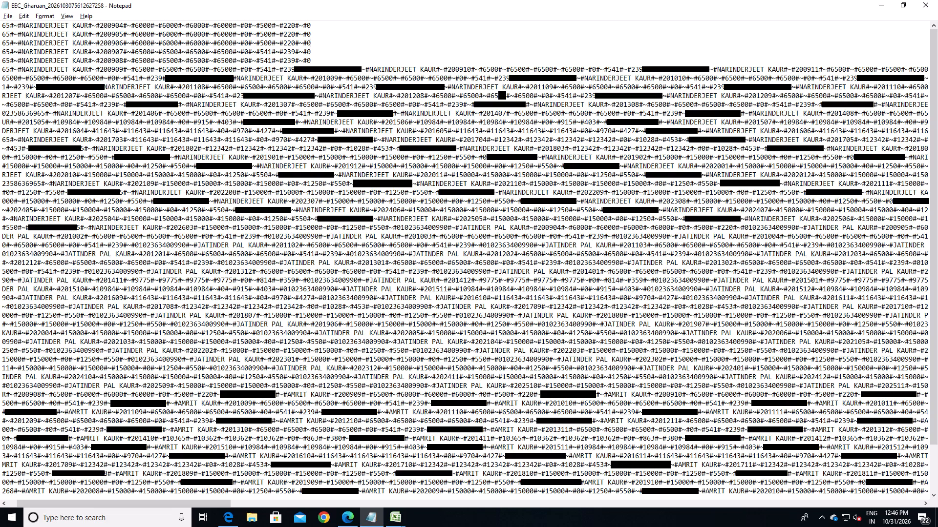
pyautogui.hotkey('alt', 'Tab')
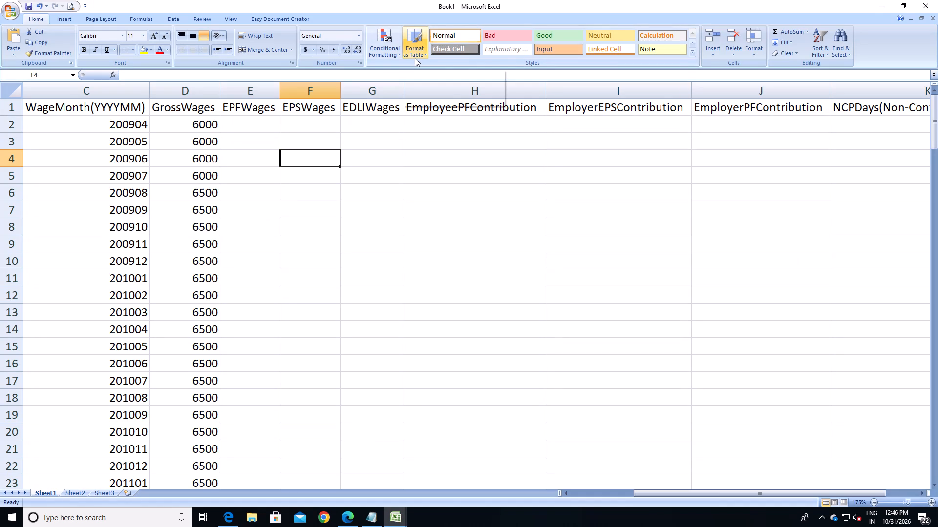
pyautogui.hotkey('alt', 'Tab')
pyautogui.hotkey('alt', 'Tab')
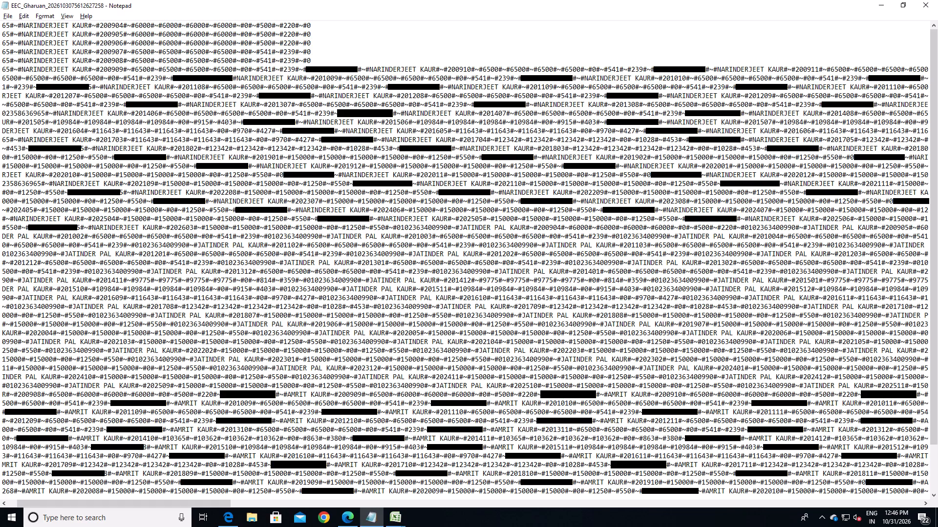
pyautogui.hotkey('alt', 'Tab')
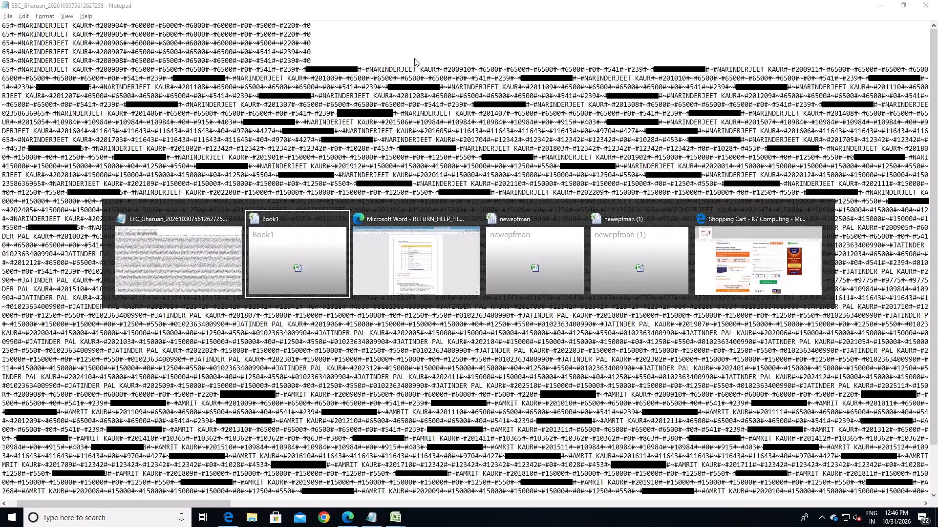
pyautogui.hotkey('alt', 'Tab')
pyautogui.hotkey('alt', 'Tab')
pyautogui.hotkey('alt', 'Tab')
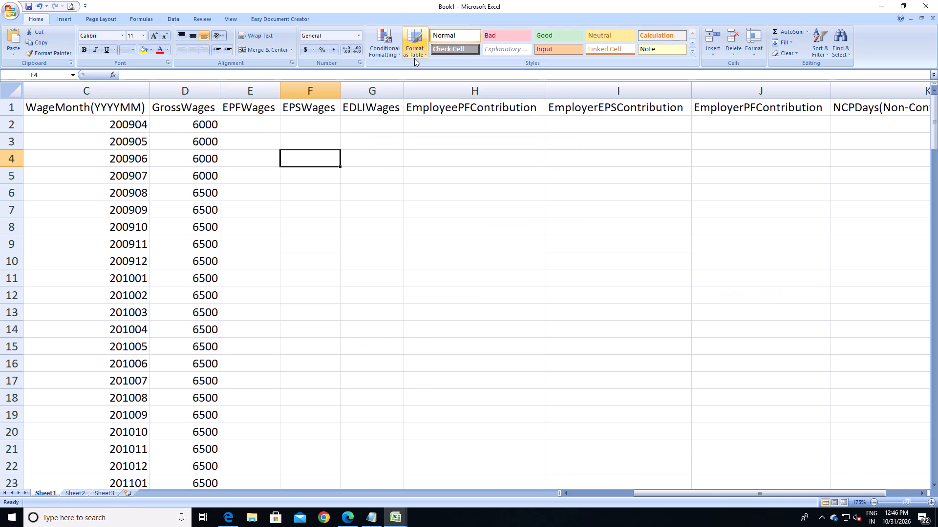
# Copy the GrossWages values for 200904 to 201408 (D2:D66) into the EPFWages column starting at E2.
pyautogui.click(246, 122)
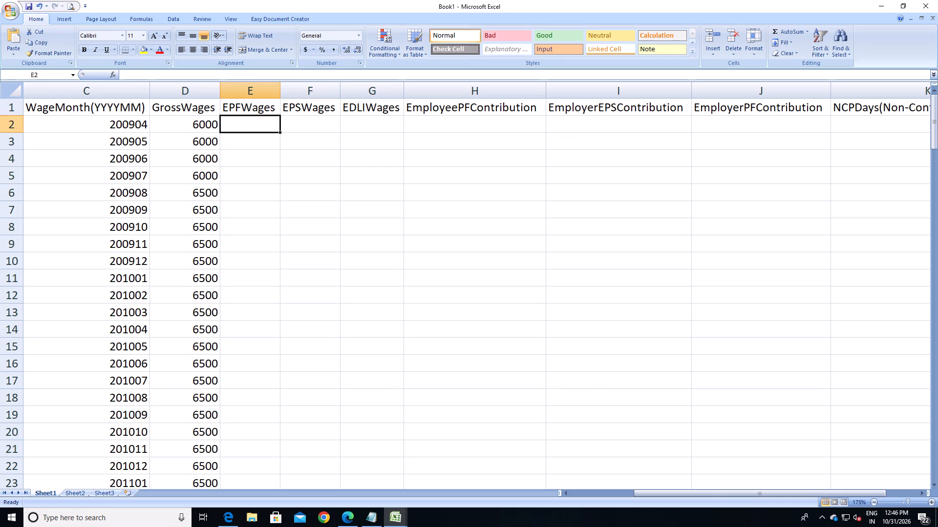
pyautogui.moveTo(202, 123); pyautogui.dragTo(206, 132)
pyautogui.click(248, 131)
pyautogui.moveTo(211, 127); pyautogui.dragTo(205, 377)
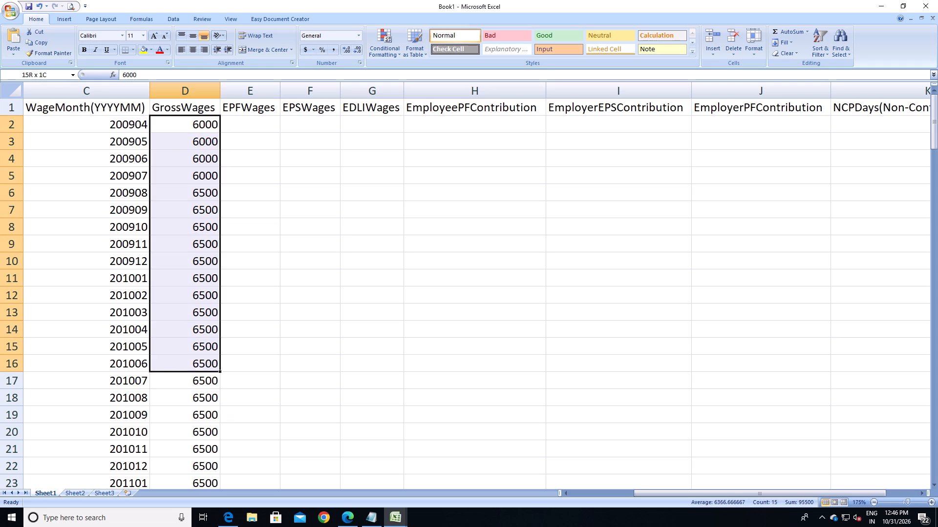
pyautogui.moveTo(205, 377); pyautogui.dragTo(194, 488)
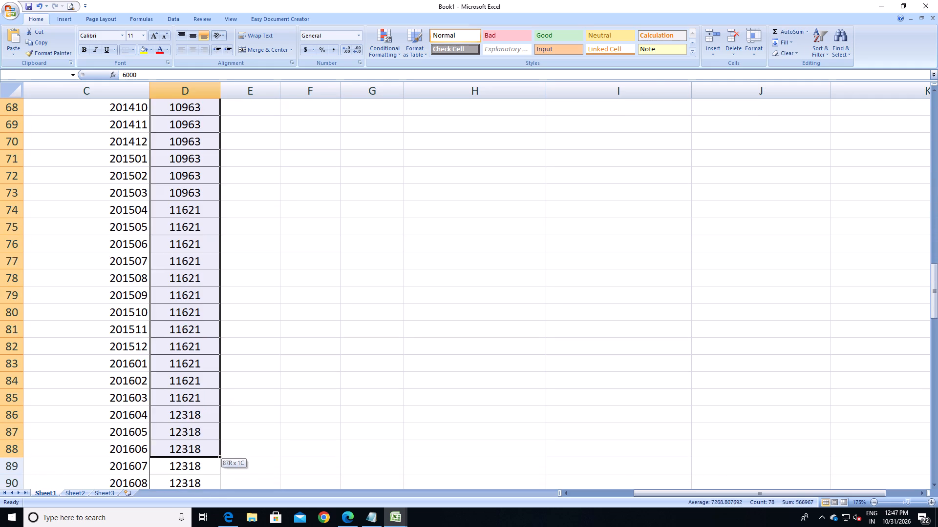
pyautogui.moveTo(194, 488); pyautogui.dragTo(199, 136)
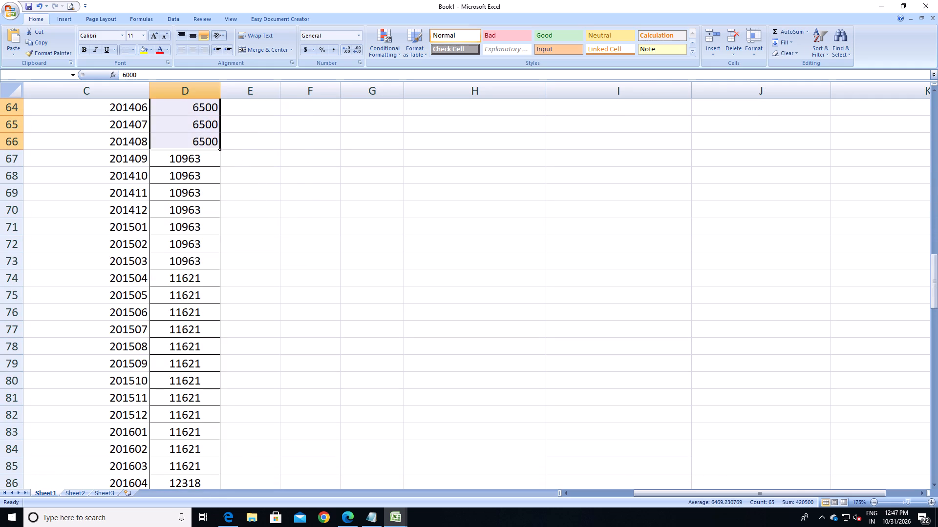
pyautogui.hotkey('ctrl', 'c')
pyautogui.scroll(20, 471, 240)
pyautogui.scroll(6, 471, 240)
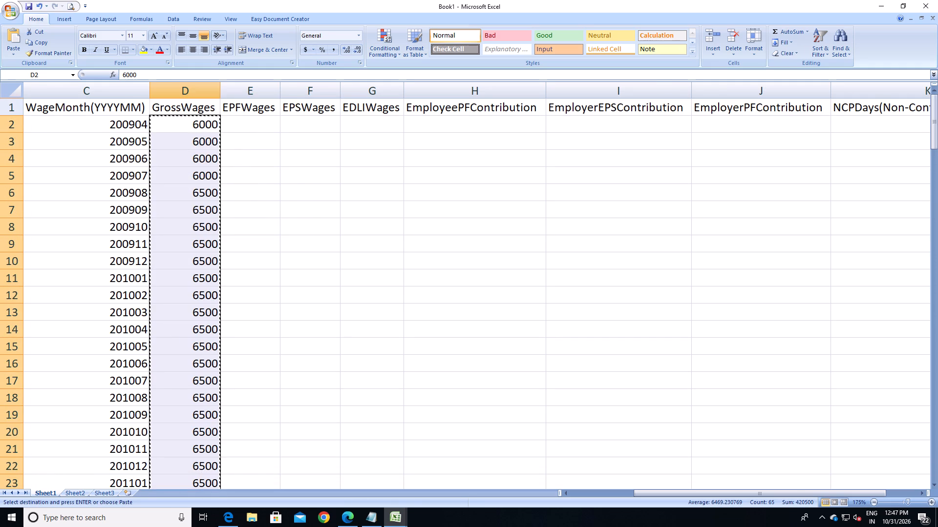
pyautogui.click(258, 124)
pyautogui.press('Return')
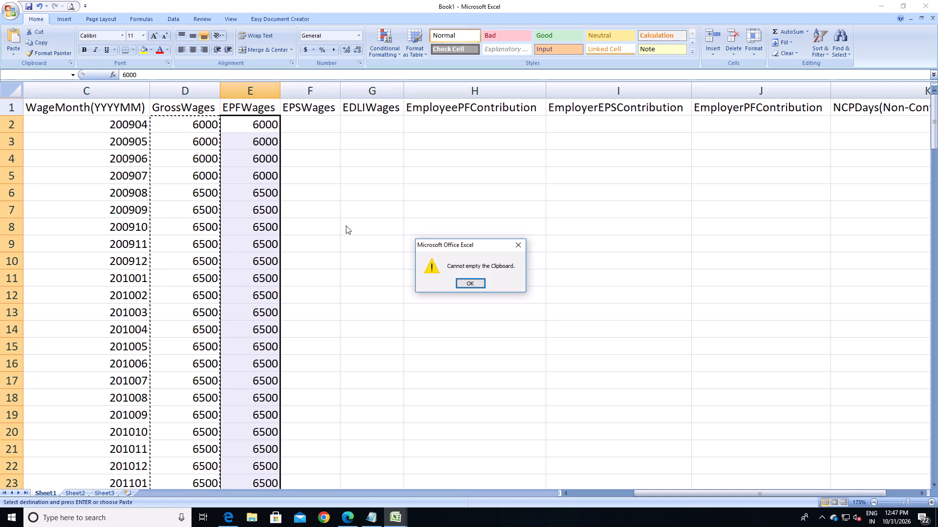
pyautogui.click(480, 282)
pyautogui.click(408, 303)
# Fill the EPFWages value 6500 from E66 down to E109, covering the wage months through 201803.
pyautogui.scroll(-2, 410, 302)
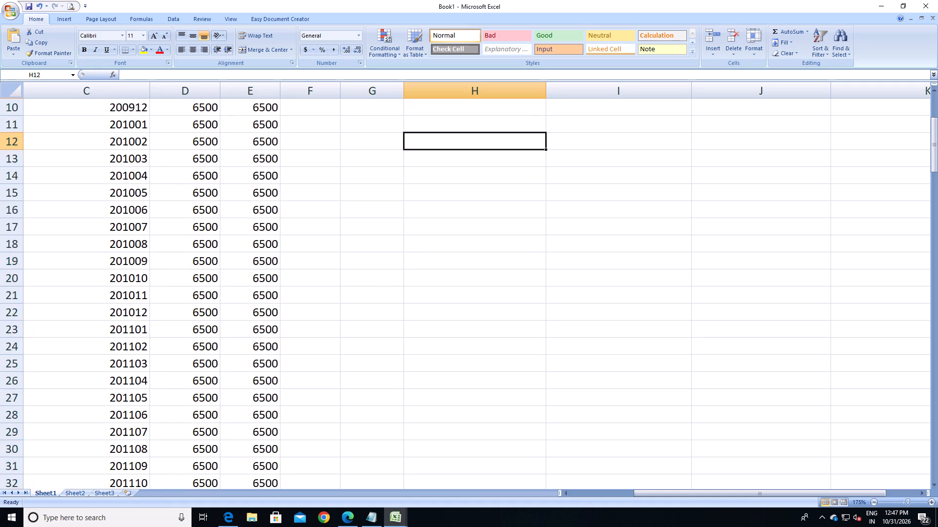
pyautogui.scroll(-16, 410, 302)
pyautogui.click(272, 296)
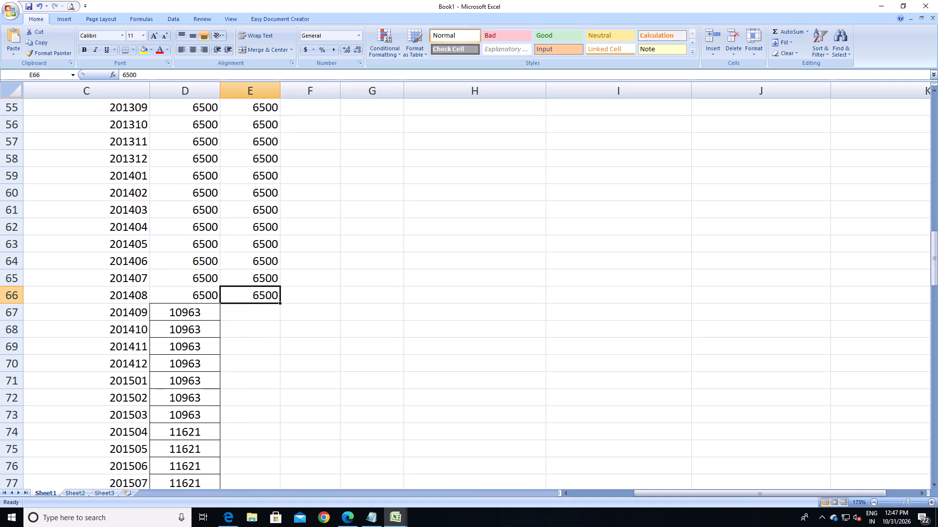
pyautogui.moveTo(279, 302); pyautogui.dragTo(269, 496)
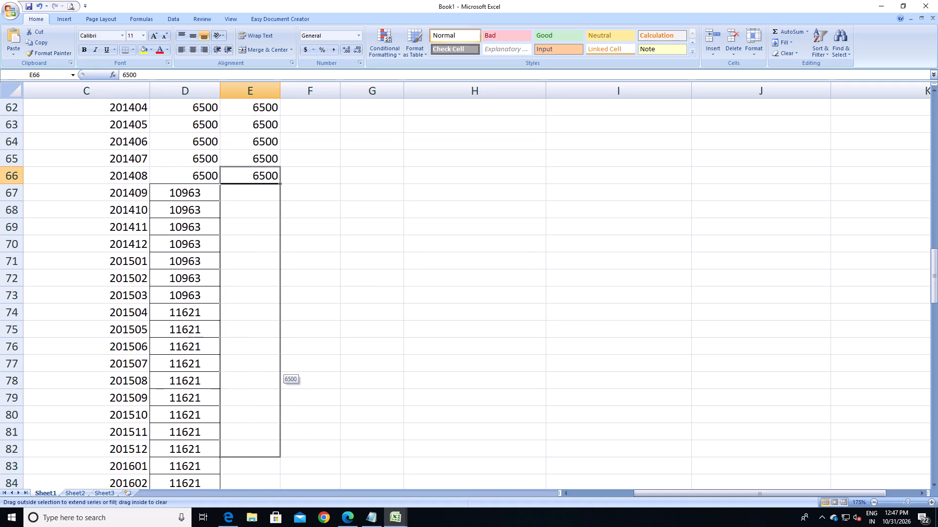
pyautogui.moveTo(269, 496); pyautogui.dragTo(269, 496)
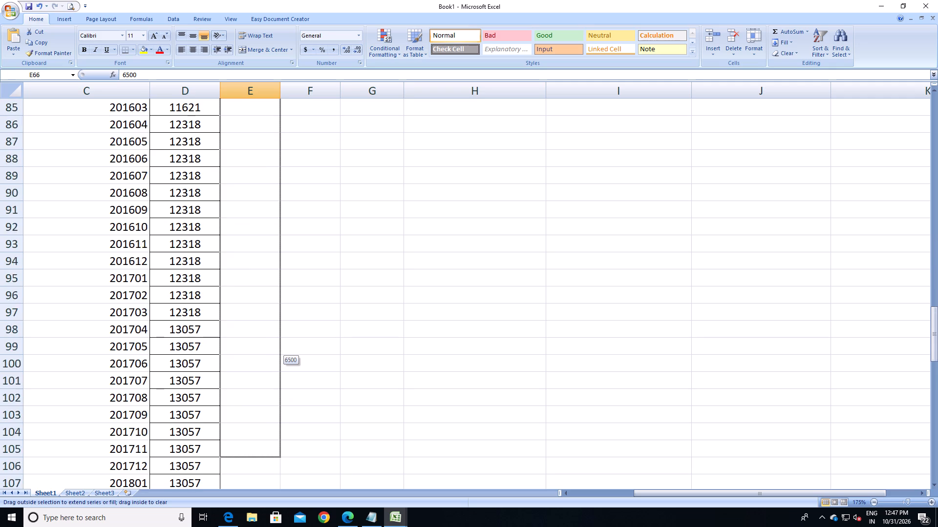
pyautogui.moveTo(269, 496); pyautogui.dragTo(249, 239)
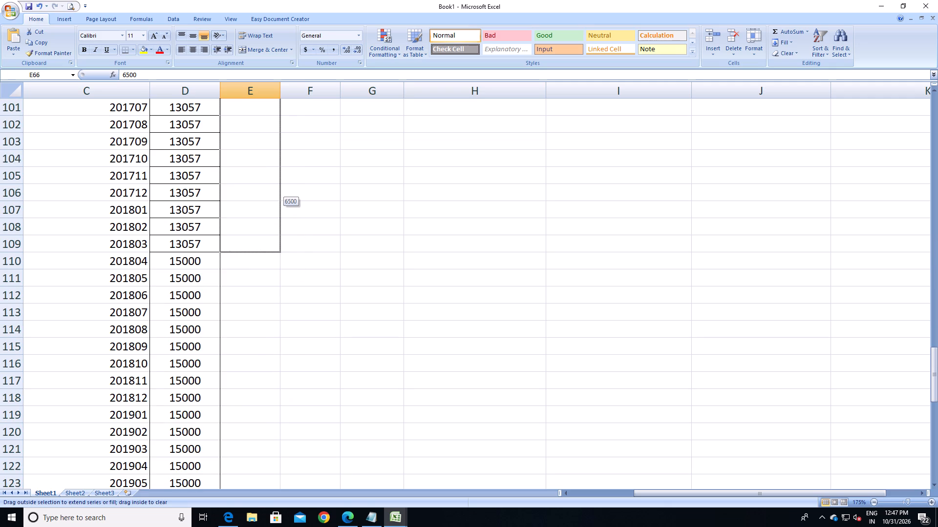
pyautogui.moveTo(249, 239); pyautogui.dragTo(244, 248)
# Enter 15000 as EPFWages for 201804 in E110 and fill it down to the last record in row 153.
pyautogui.click(241, 259)
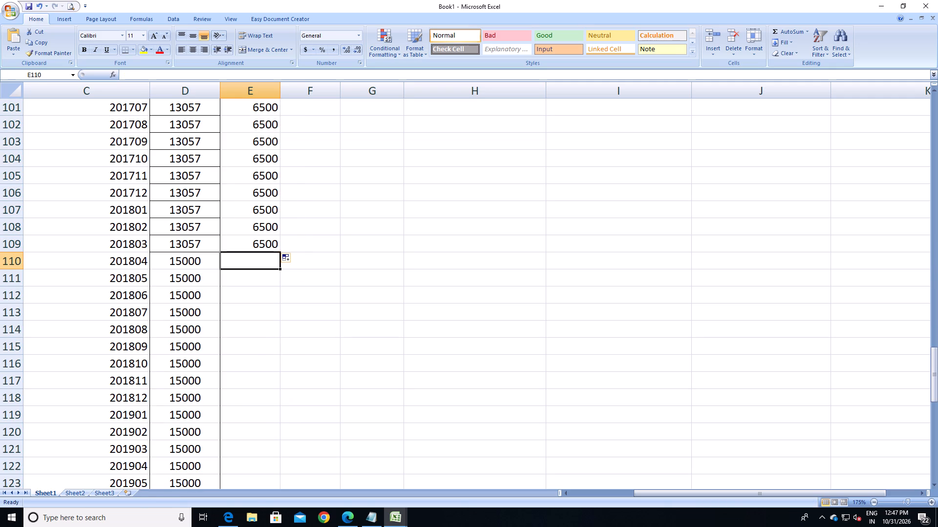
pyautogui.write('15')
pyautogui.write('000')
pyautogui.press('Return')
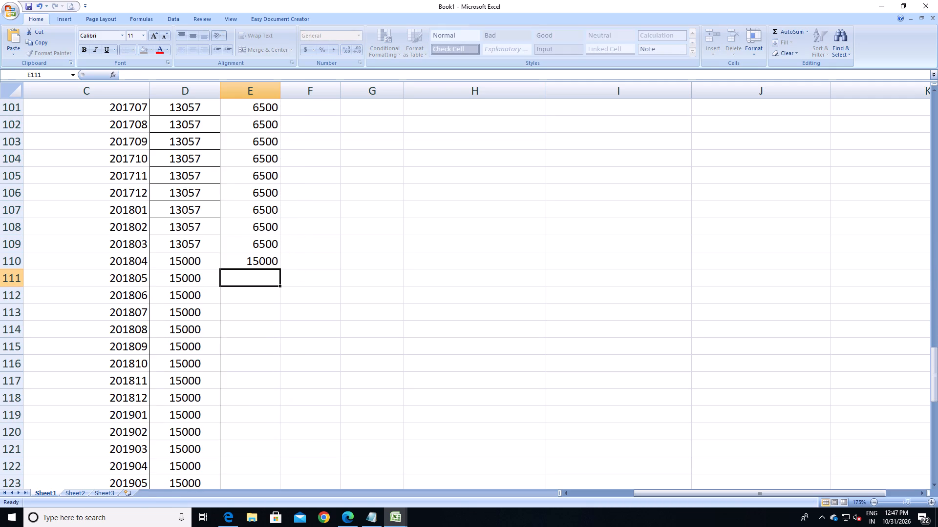
pyautogui.click(267, 263)
pyautogui.doubleClick(280, 270)
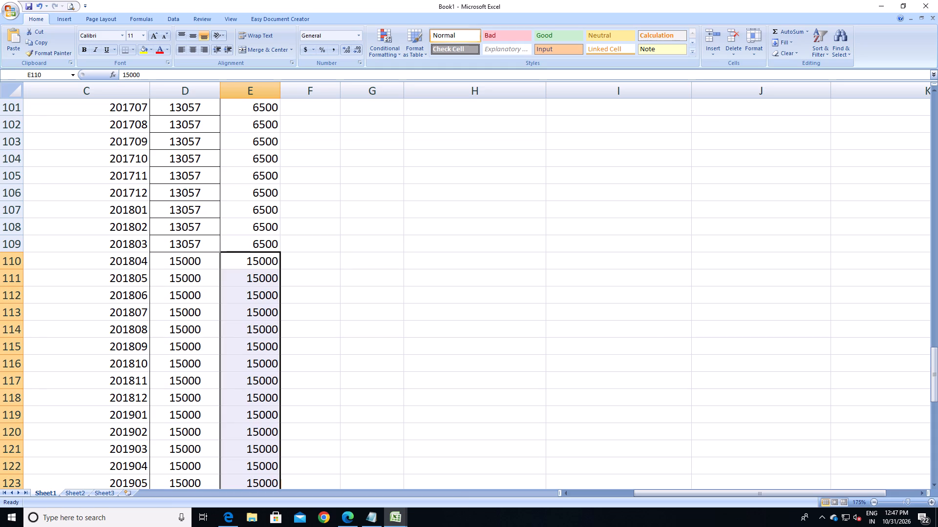
# Check the wage fields of the records in the EEC_Gharuan text file in Notepad, and return to Book1.
pyautogui.click(372, 512)
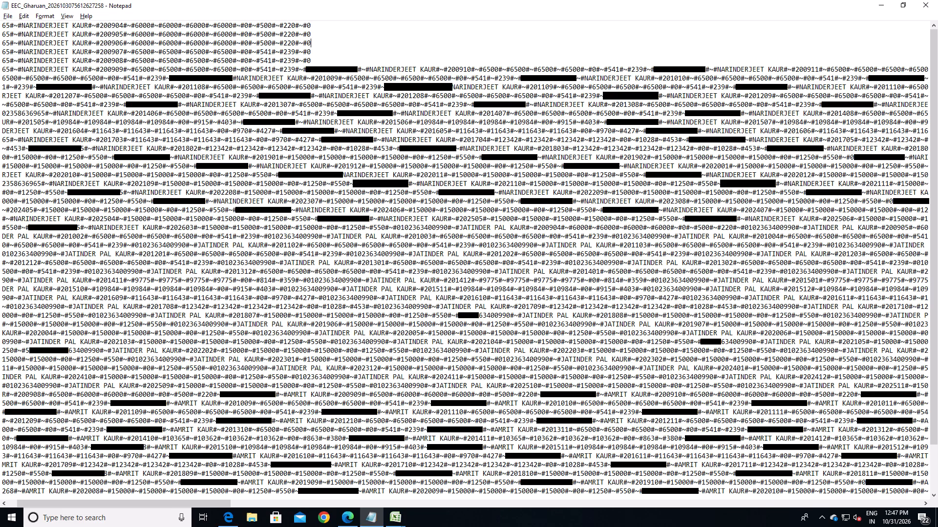
pyautogui.hotkey('alt', 'Tab')
pyautogui.hotkey('alt', 'Tab')
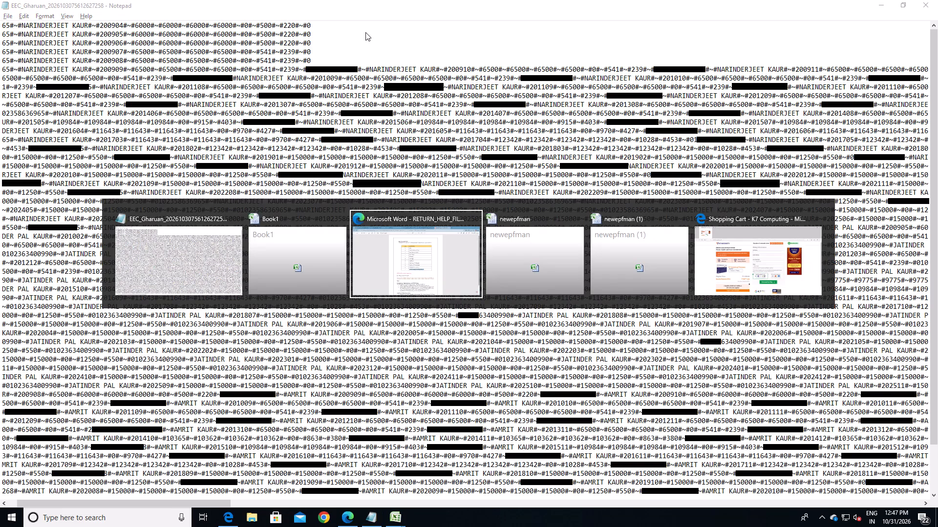
pyautogui.hotkey('alt', 'Tab')
pyautogui.hotkey('alt', 'Tab')
pyautogui.hotkey('alt', 'Tab')
pyautogui.hotkey('alt', 'Tab')
pyautogui.hotkey('alt', 'Tab')
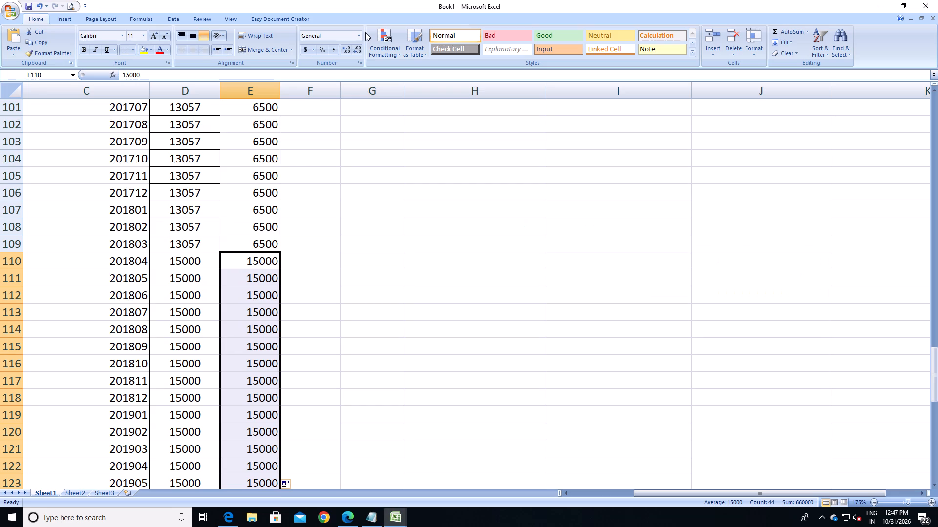
# Copy all EPFWages values (E2:E153) into the EPSWages and EDLIWages columns, F2:G153.
pyautogui.click(351, 189)
pyautogui.scroll(20, 353, 188)
pyautogui.scroll(7, 353, 188)
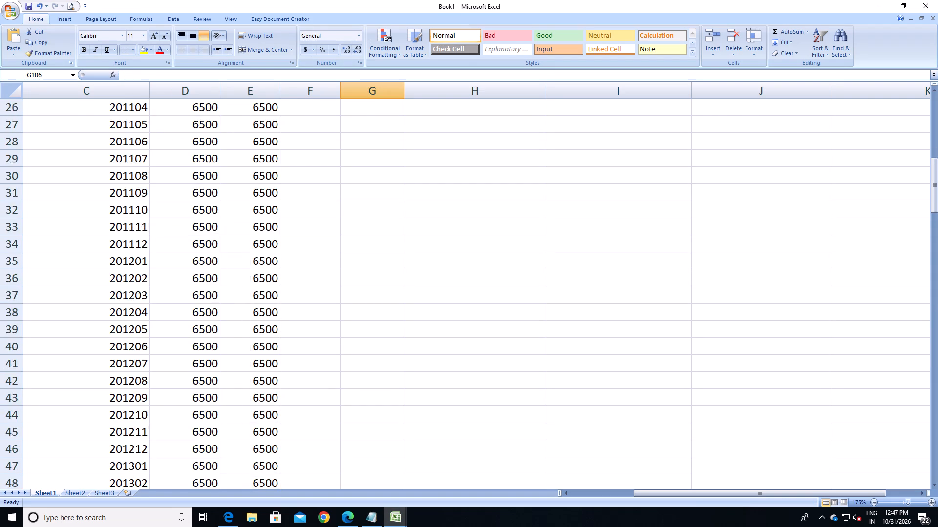
pyautogui.scroll(15, 355, 190)
pyautogui.click(211, 127)
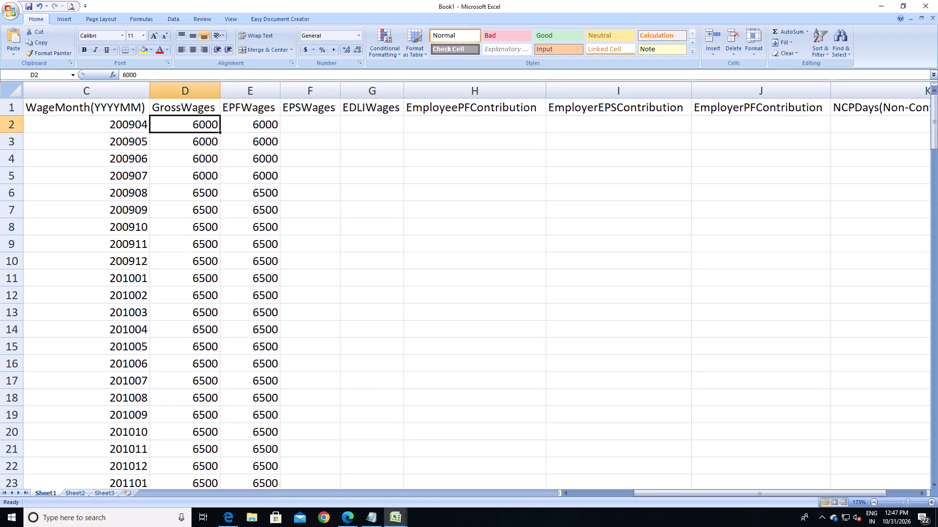
pyautogui.moveTo(269, 126); pyautogui.dragTo(273, 508)
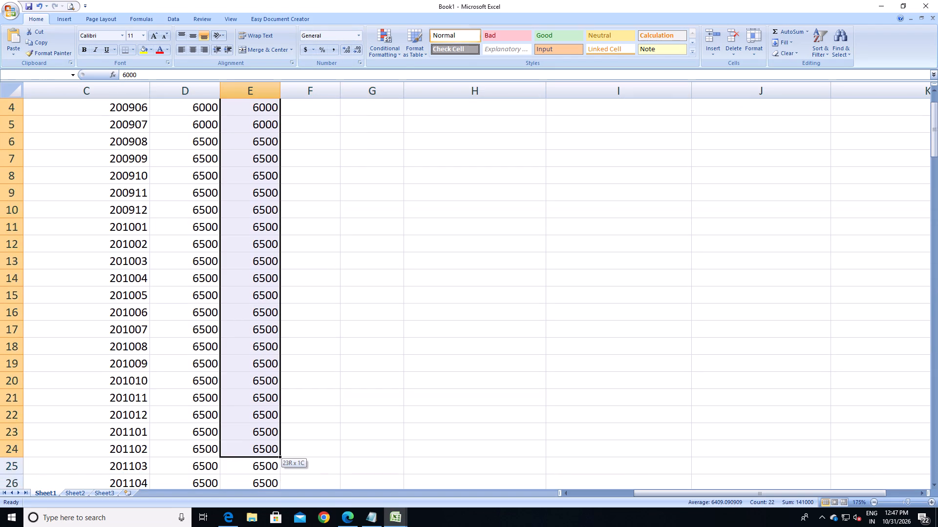
pyautogui.moveTo(273, 508); pyautogui.dragTo(270, 514)
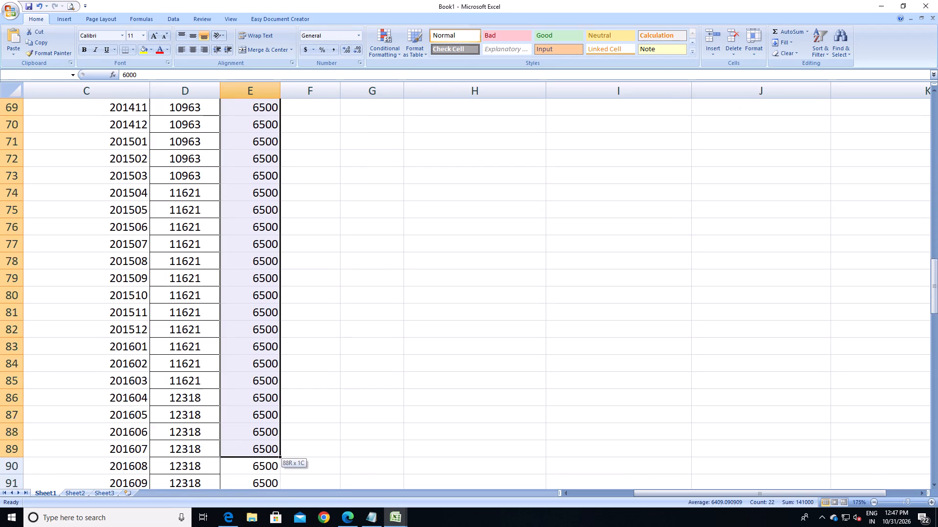
pyautogui.moveTo(270, 514); pyautogui.dragTo(271, 512)
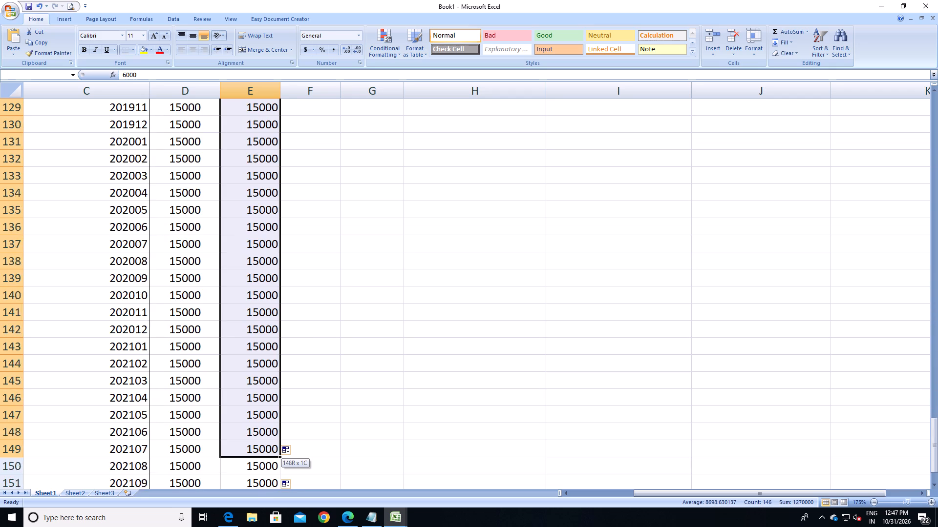
pyautogui.moveTo(271, 512); pyautogui.dragTo(270, 441)
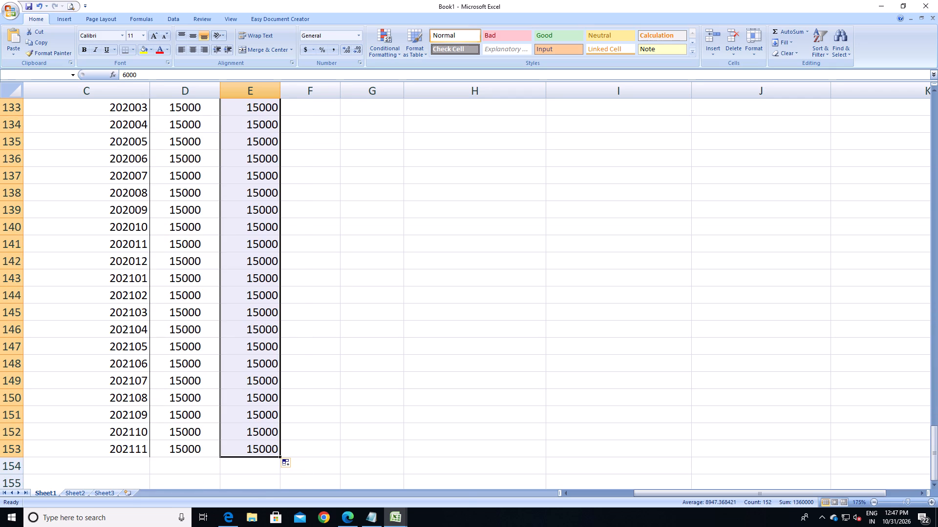
pyautogui.hotkey('ctrl', 'c')
pyautogui.scroll(20, 449, 355)
pyautogui.scroll(20, 449, 355)
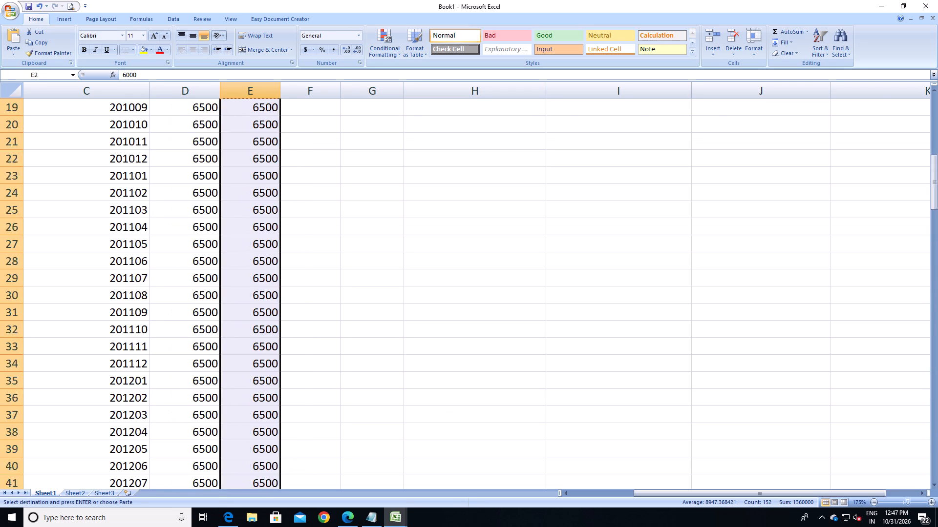
pyautogui.scroll(16, 449, 350)
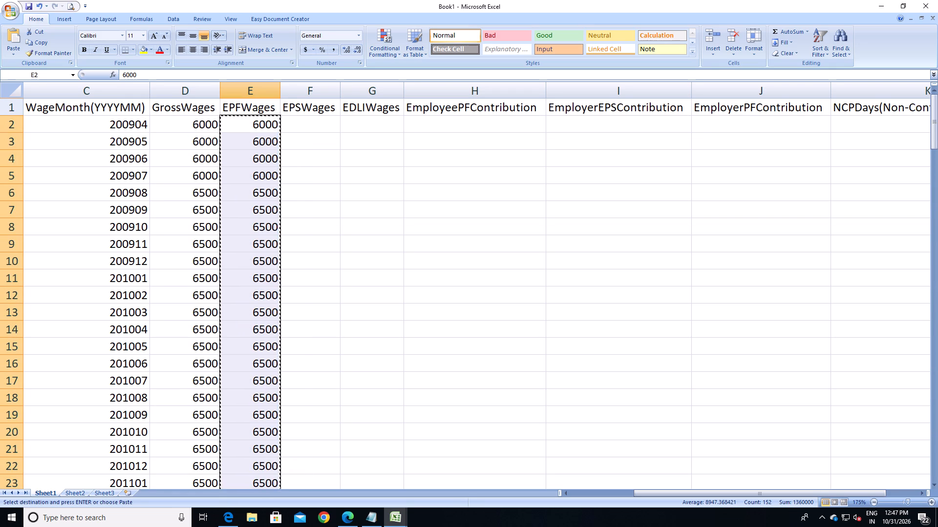
pyautogui.moveTo(312, 129); pyautogui.dragTo(366, 135)
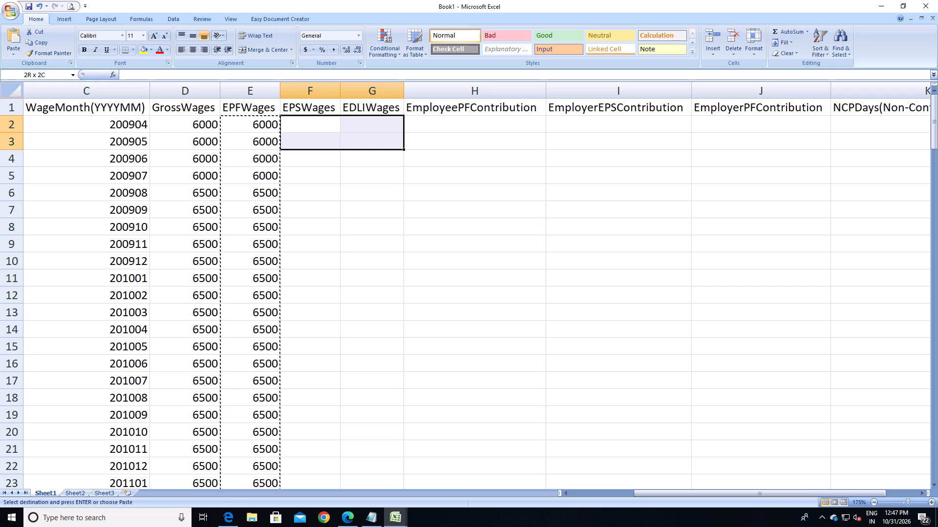
pyautogui.moveTo(366, 135); pyautogui.dragTo(360, 526)
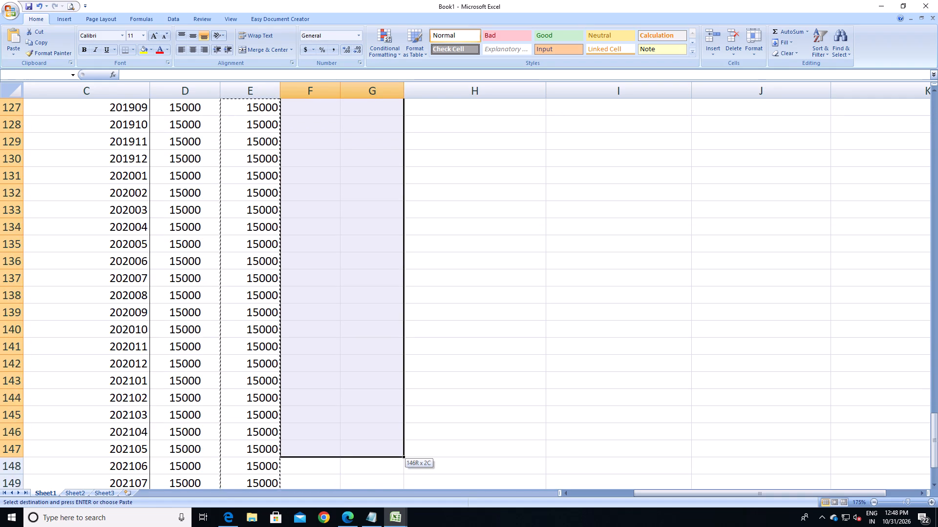
pyautogui.moveTo(360, 526); pyautogui.dragTo(345, 444)
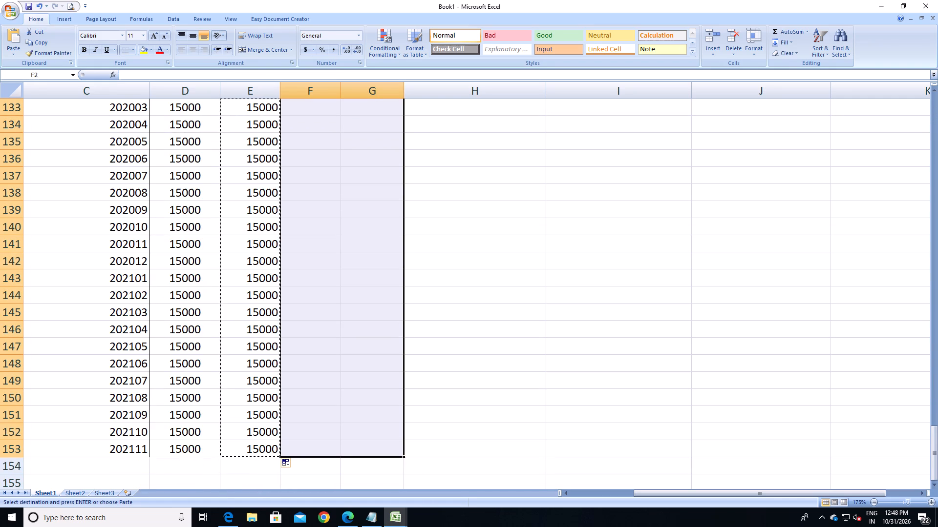
pyautogui.hotkey('ctrl', 'v')
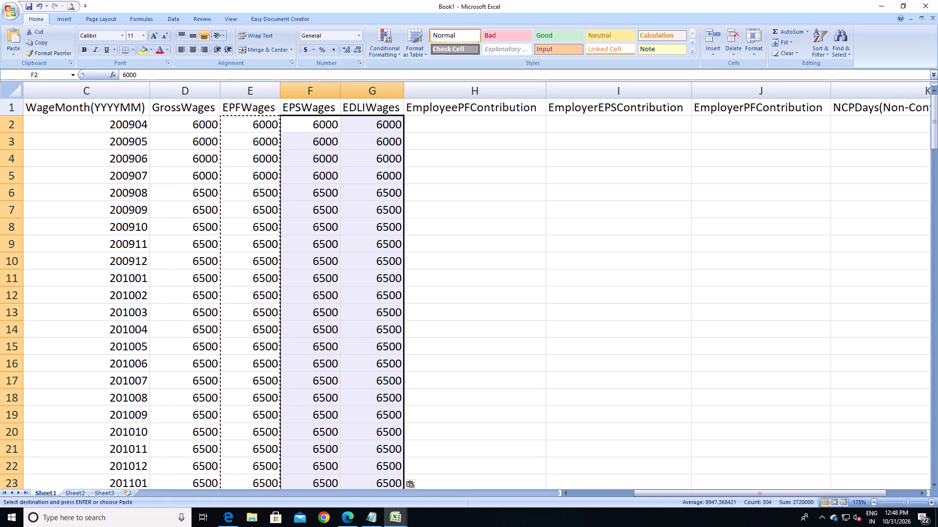
# Examine the wage and contribution fields of the first record in Notepad's EEC_Gharuan text file, and return to Book1.
pyautogui.hotkey('alt', 'Tab')
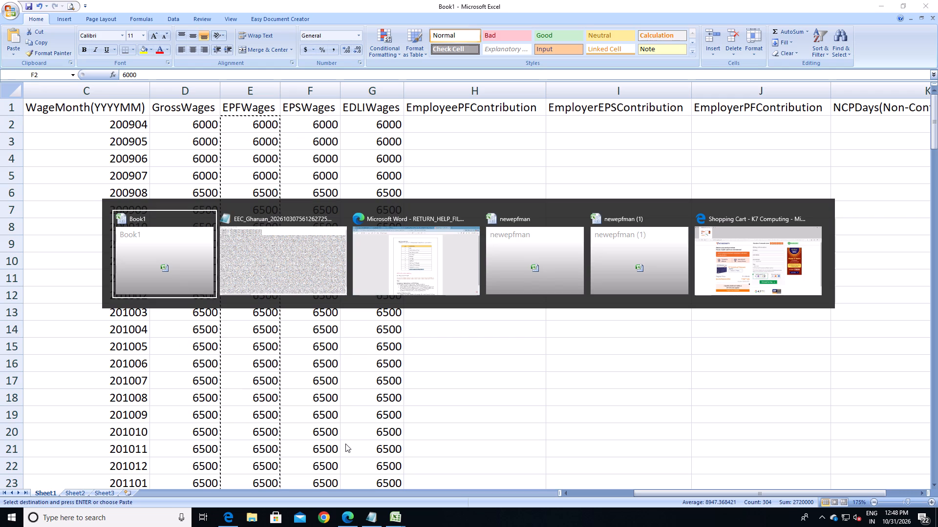
pyautogui.hotkey('alt', 'Tab')
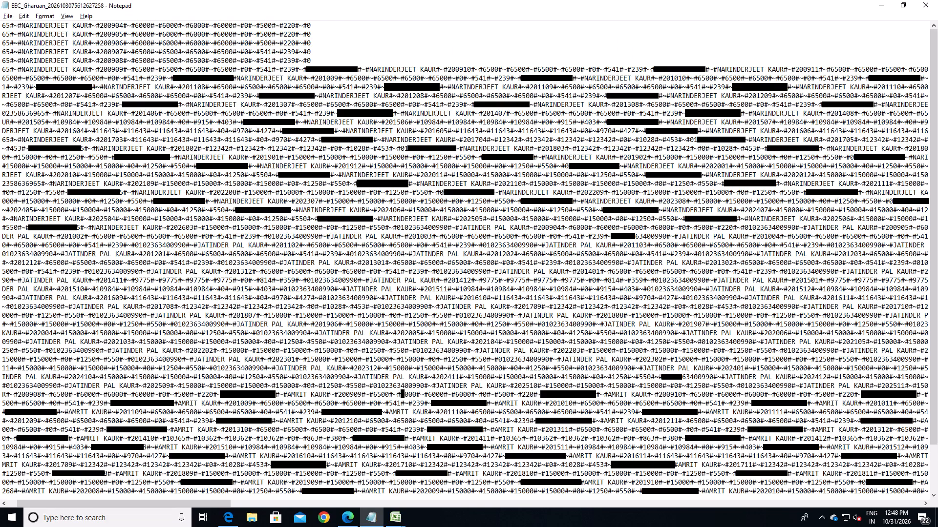
pyautogui.click(143, 30)
pyautogui.click(171, 26)
pyautogui.click(198, 26)
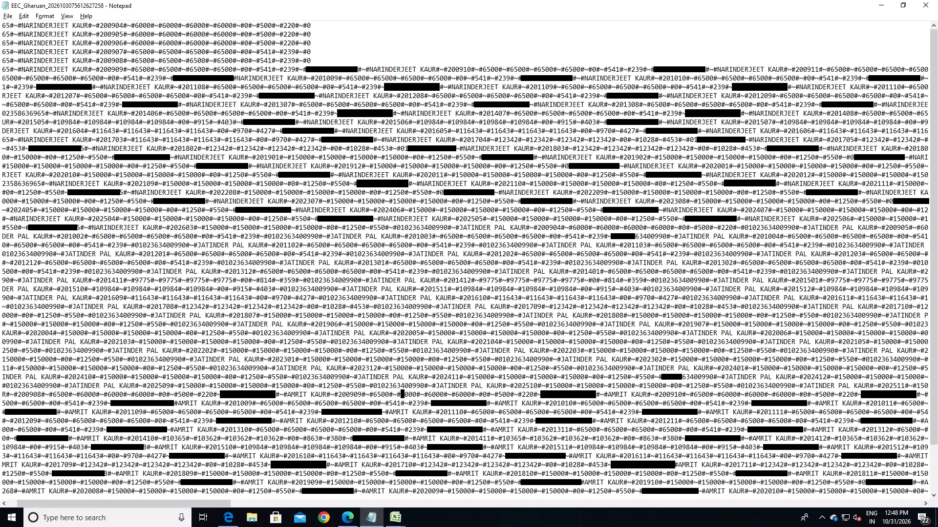
pyautogui.click(218, 30)
pyautogui.click(247, 25)
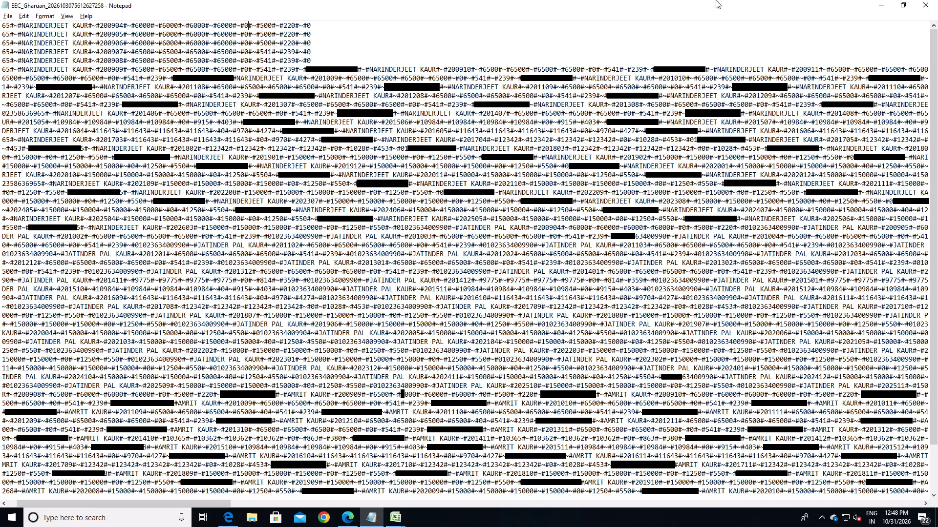
pyautogui.click(883, 0)
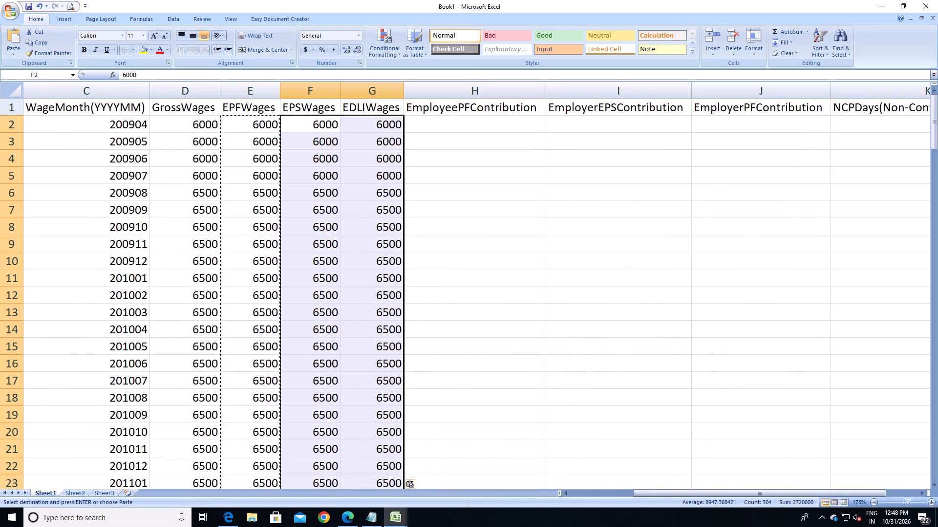
# Enter 0 as EmployeePFContribution in H2:H5 and fill it down the column to the last record.
pyautogui.click(481, 123)
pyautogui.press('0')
pyautogui.press('Down')
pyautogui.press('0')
pyautogui.press('Down')
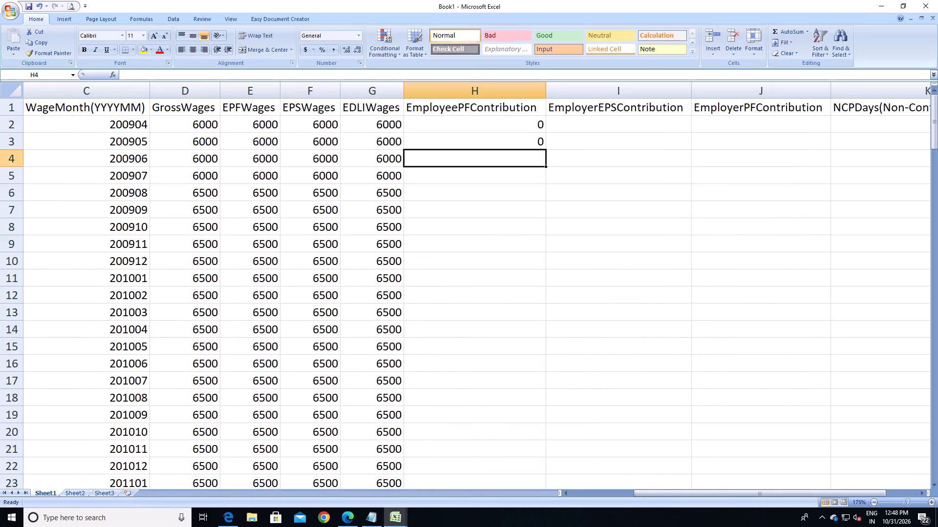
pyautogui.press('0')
pyautogui.press('Down')
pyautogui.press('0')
pyautogui.press('Down')
pyautogui.click(536, 181)
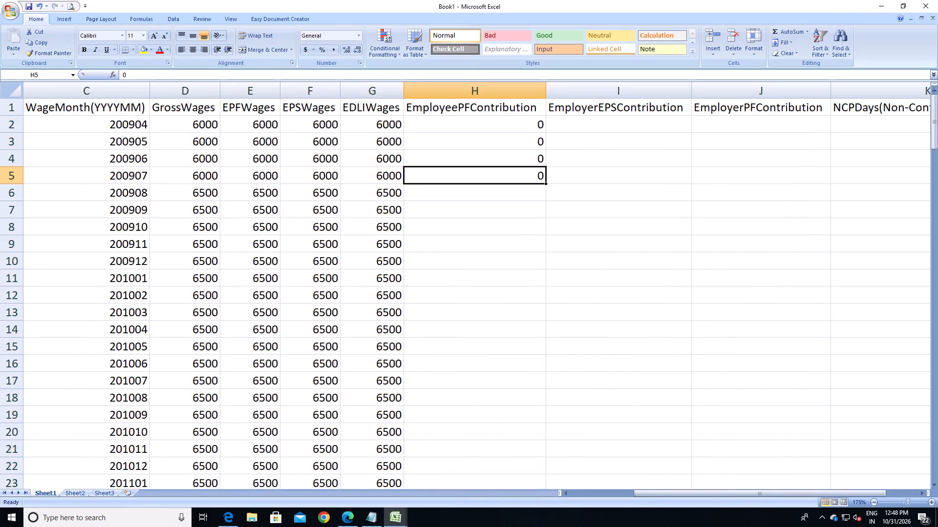
pyautogui.doubleClick(546, 184)
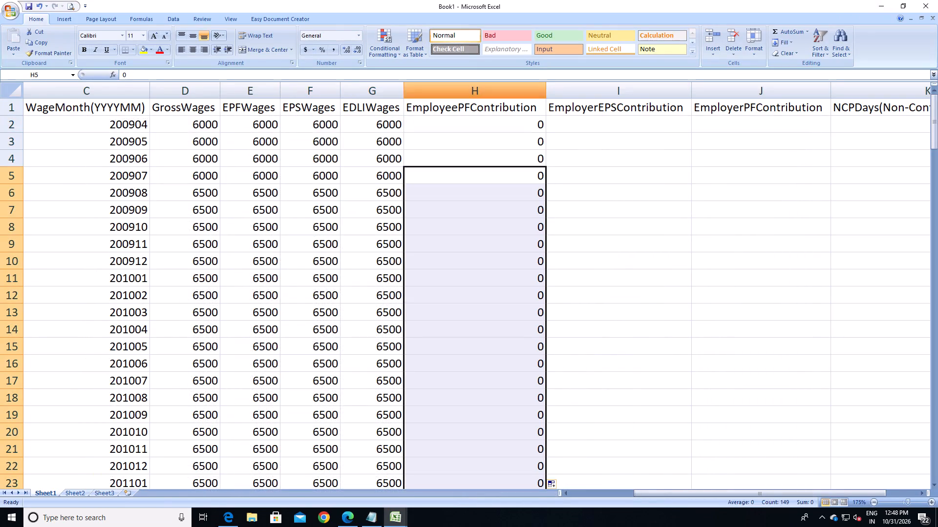
# Using the first record in Notepad's EEC_Gharuan file, enter 500 as EmployerEPSContribution and 220 as EmployerPFContribution for 200904 in row 2.
pyautogui.click(617, 180)
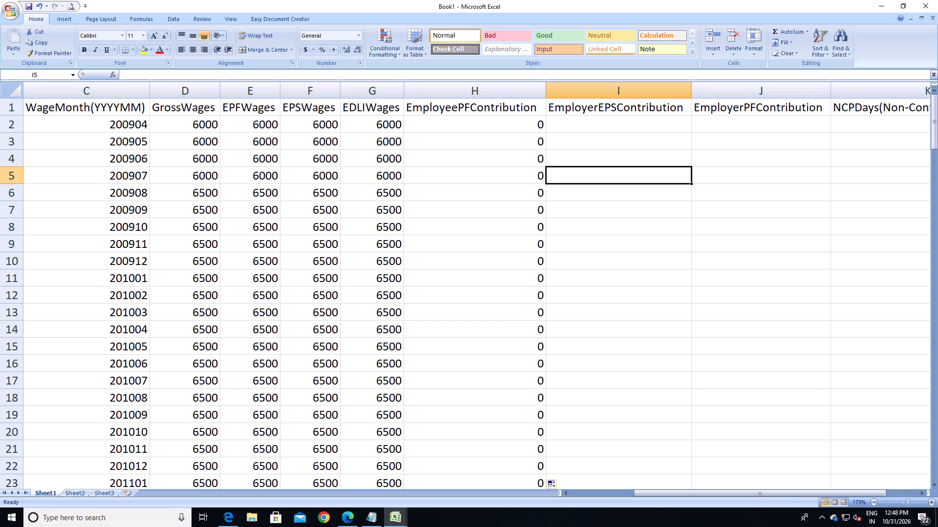
pyautogui.click(612, 124)
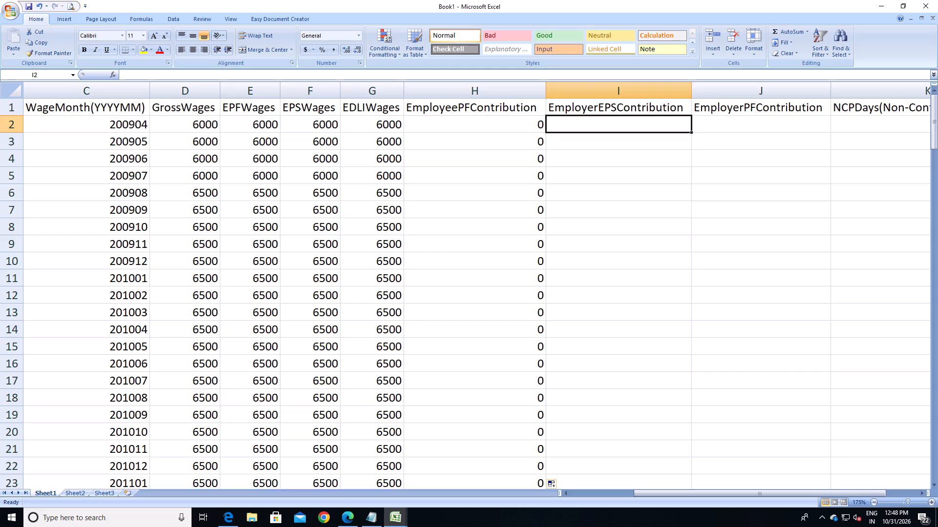
pyautogui.hotkey('alt', 'Tab')
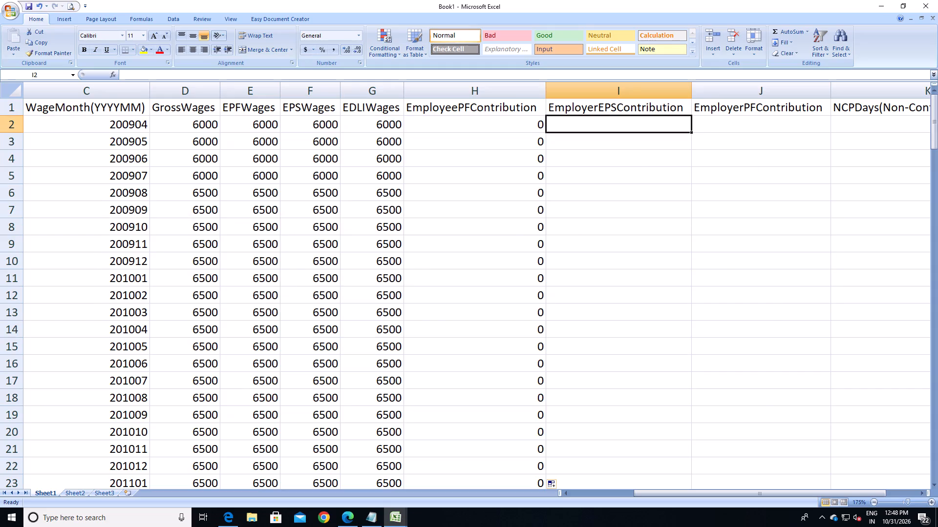
pyautogui.hotkey('alt', 'Tab')
pyautogui.hotkey('alt', 'Tab')
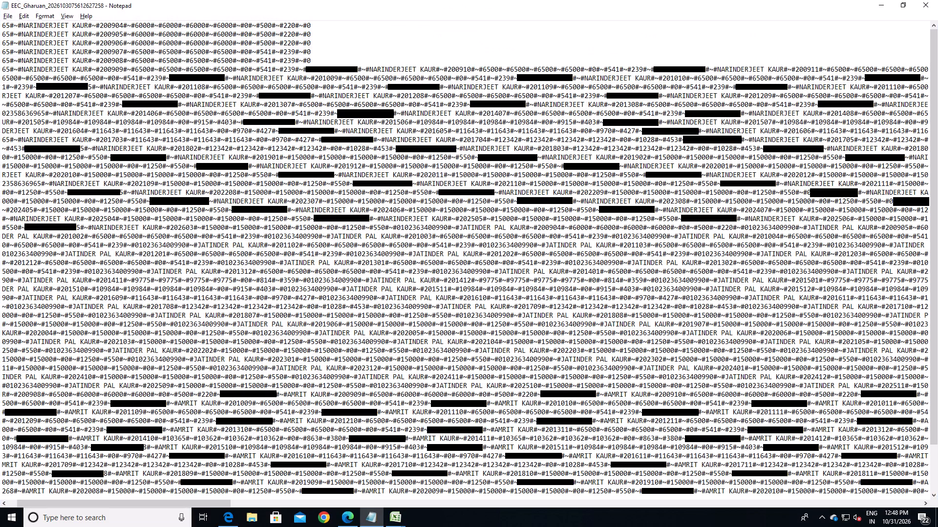
pyautogui.keyDown('ctrl'); pyautogui.scroll(7, 512, 204); pyautogui.keyUp('ctrl')
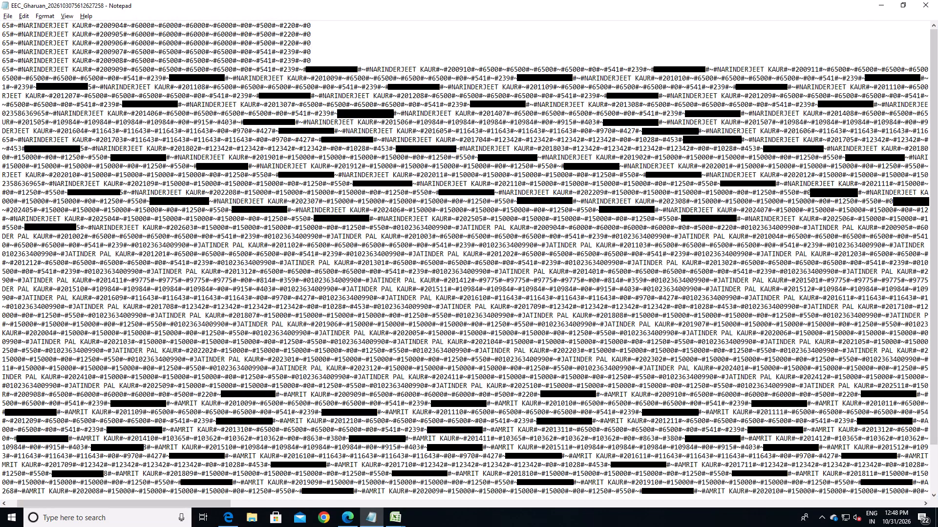
pyautogui.click(262, 26)
pyautogui.click(286, 26)
pyautogui.hotkey('alt', 'Tab')
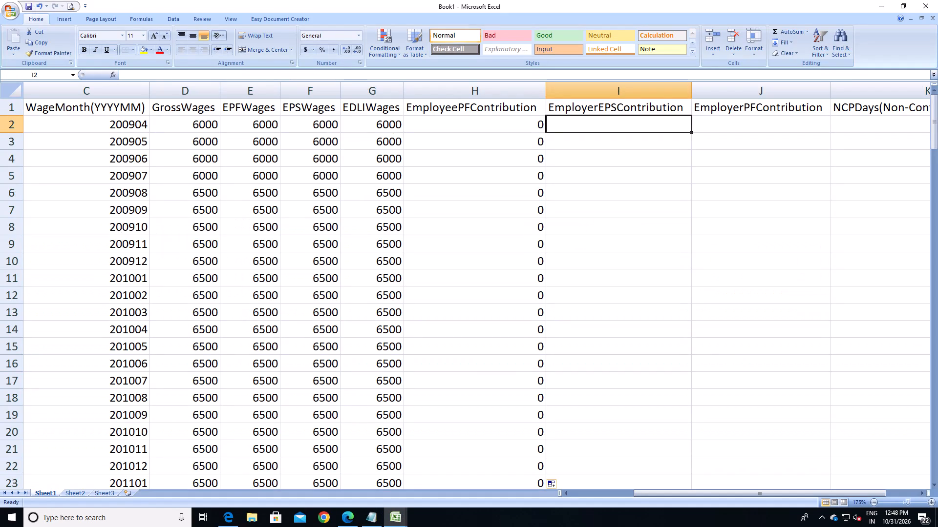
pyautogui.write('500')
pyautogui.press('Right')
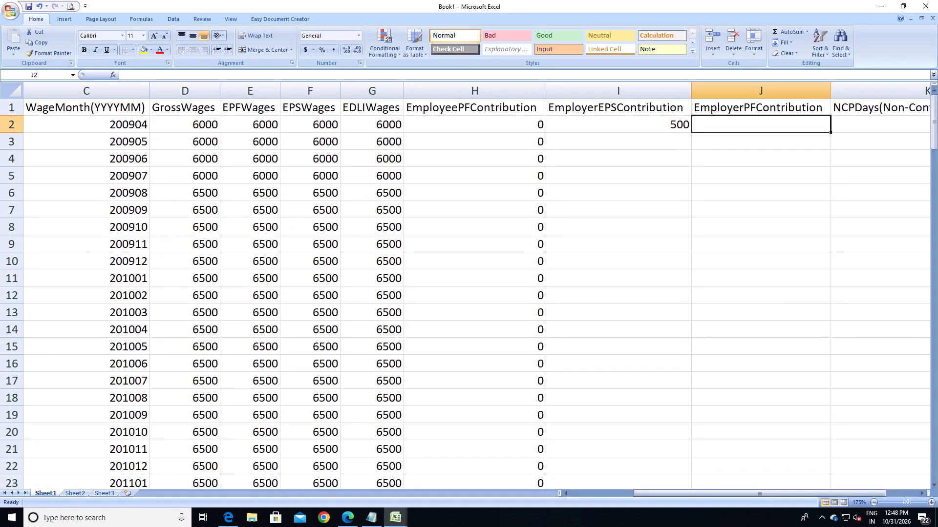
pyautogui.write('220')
pyautogui.click(802, 238)
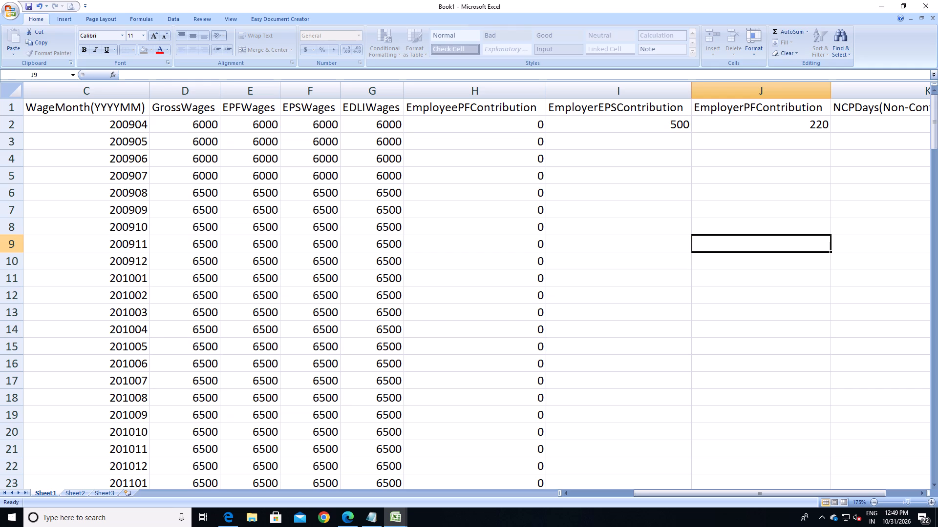
pyautogui.click(728, 124)
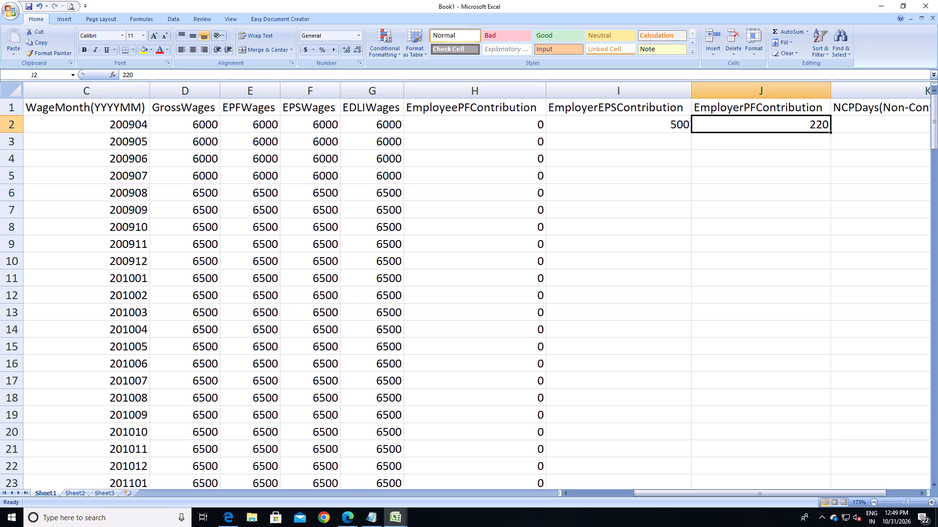
# Recheck the contribution fields in Notepad's EEC_Gharuan file and the field list in the return help file in Edge, and return to Book1.
pyautogui.hotkey('alt', 'Tab')
pyautogui.hotkey('alt', 'Tab')
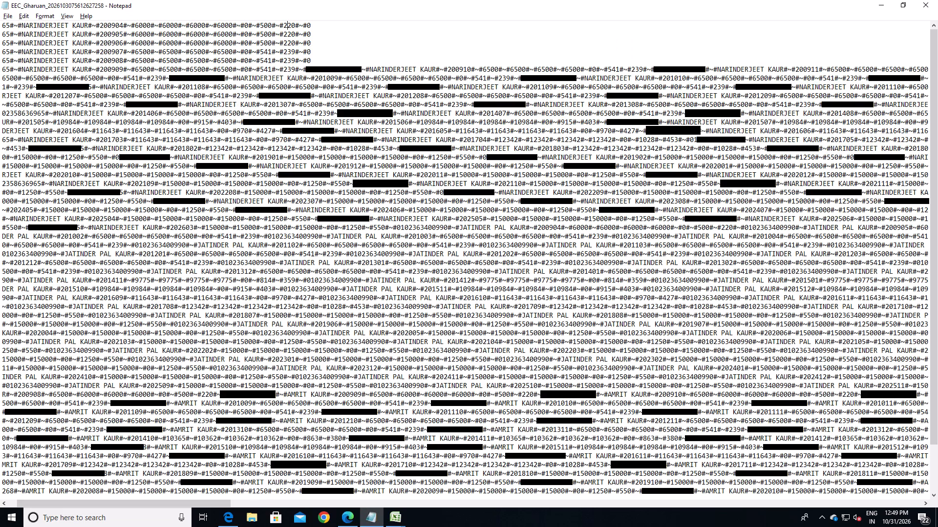
pyautogui.hotkey('alt', 'Tab')
pyautogui.hotkey('alt', 'Tab')
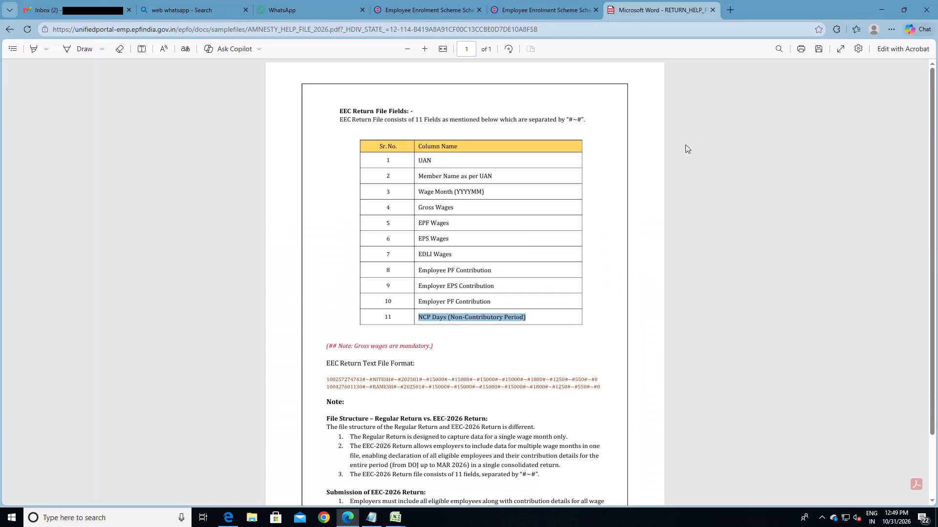
pyautogui.hotkey('alt', 'Tab')
pyautogui.hotkey('alt', 'Tab')
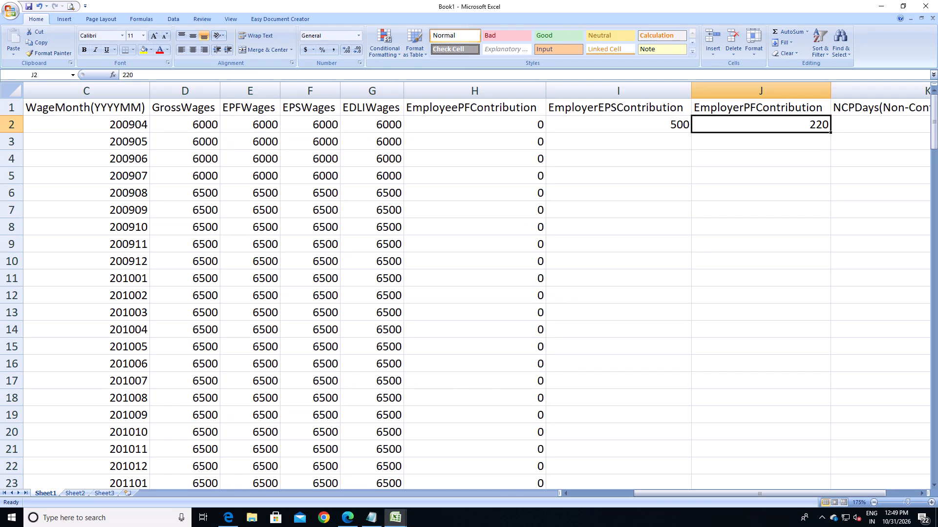
pyautogui.click(668, 135)
pyautogui.hotkey('alt', 'Tab')
pyautogui.hotkey('alt', 'Tab')
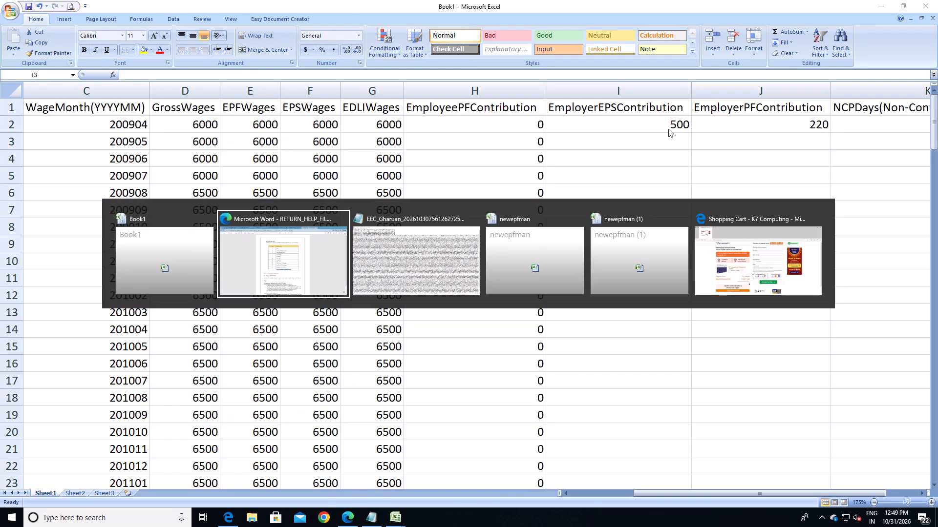
pyautogui.hotkey('alt', 'Tab')
pyautogui.hotkey('alt', 'Tab')
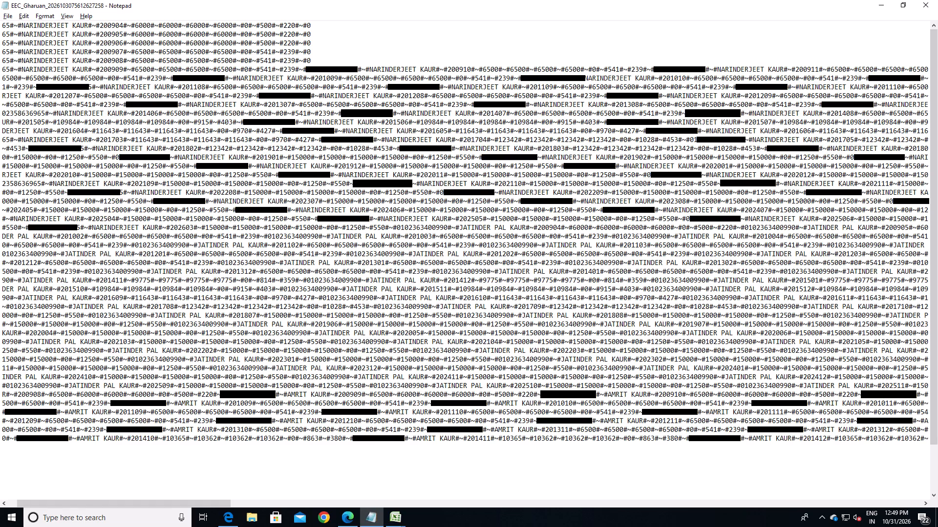
pyautogui.hotkey('alt', 'Tab')
pyautogui.hotkey('alt', 'Tab')
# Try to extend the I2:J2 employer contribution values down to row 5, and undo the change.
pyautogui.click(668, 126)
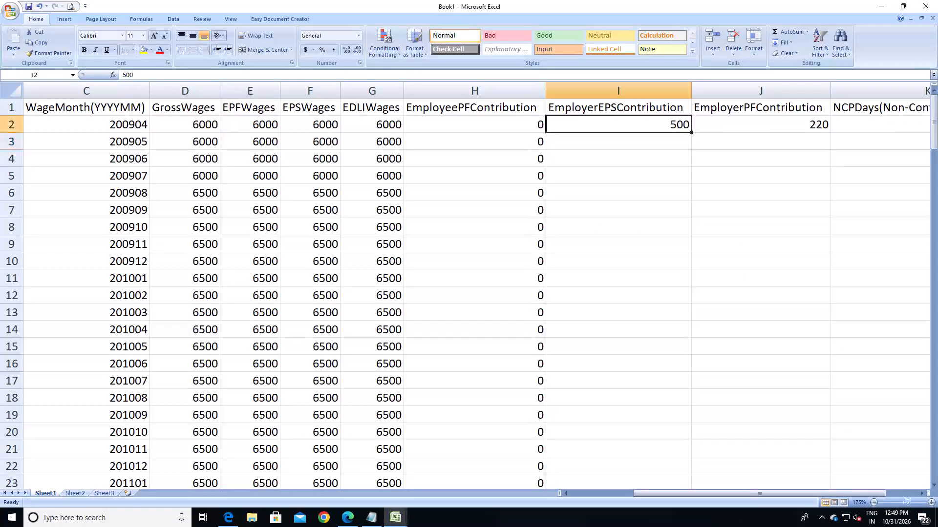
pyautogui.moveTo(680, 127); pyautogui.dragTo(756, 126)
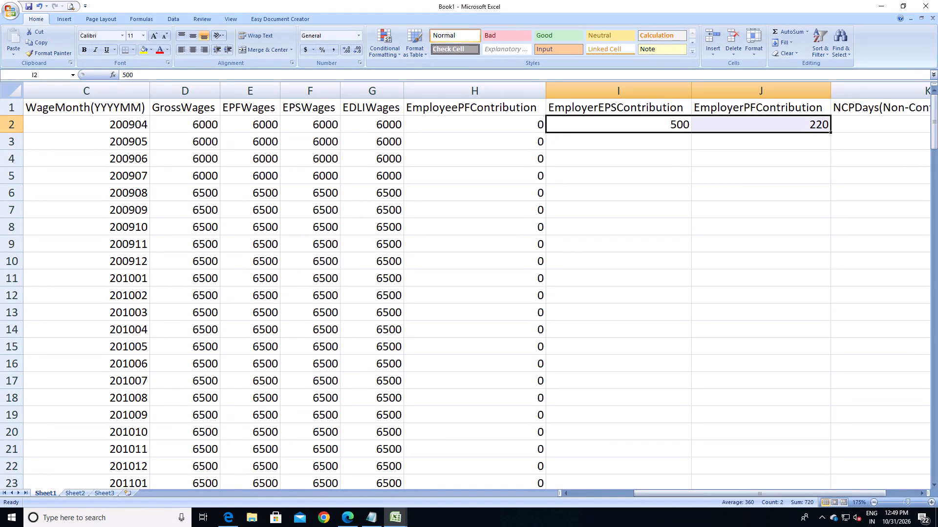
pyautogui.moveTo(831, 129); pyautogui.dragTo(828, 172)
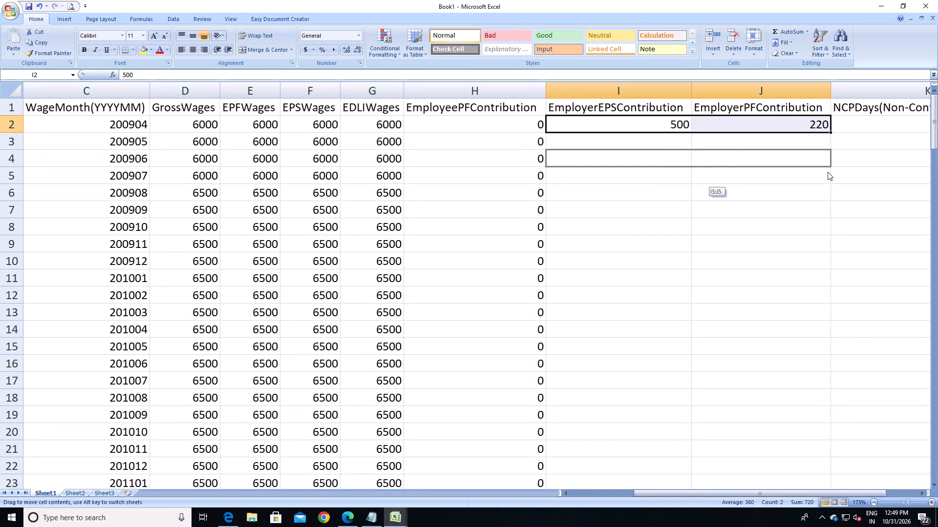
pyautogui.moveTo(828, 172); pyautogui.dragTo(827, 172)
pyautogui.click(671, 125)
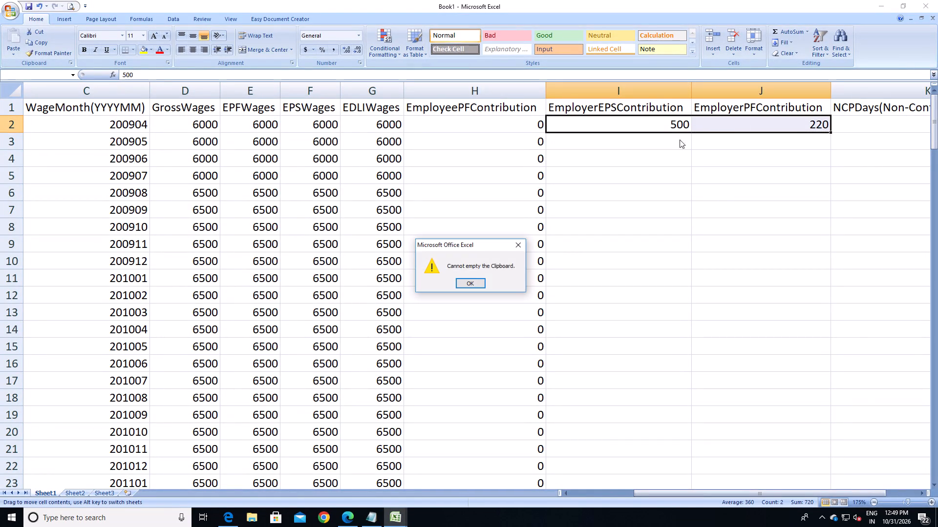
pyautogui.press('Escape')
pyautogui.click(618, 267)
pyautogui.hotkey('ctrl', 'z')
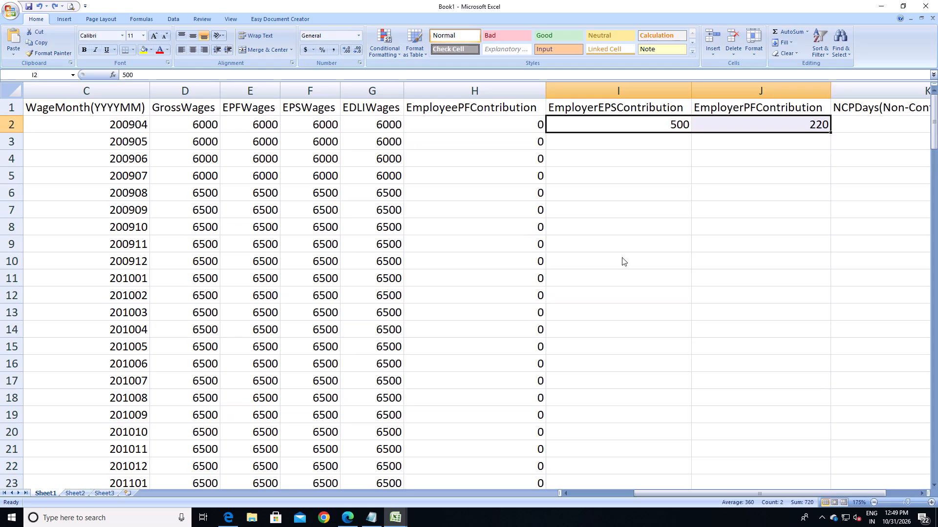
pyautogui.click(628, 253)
# Check the early records' contributions in Notepad, and enter 540 as EmployerEPSContribution and 239 as EmployerPFContribution for 200908 in row 6.
pyautogui.hotkey('alt', 'Tab')
pyautogui.hotkey('alt', 'Tab')
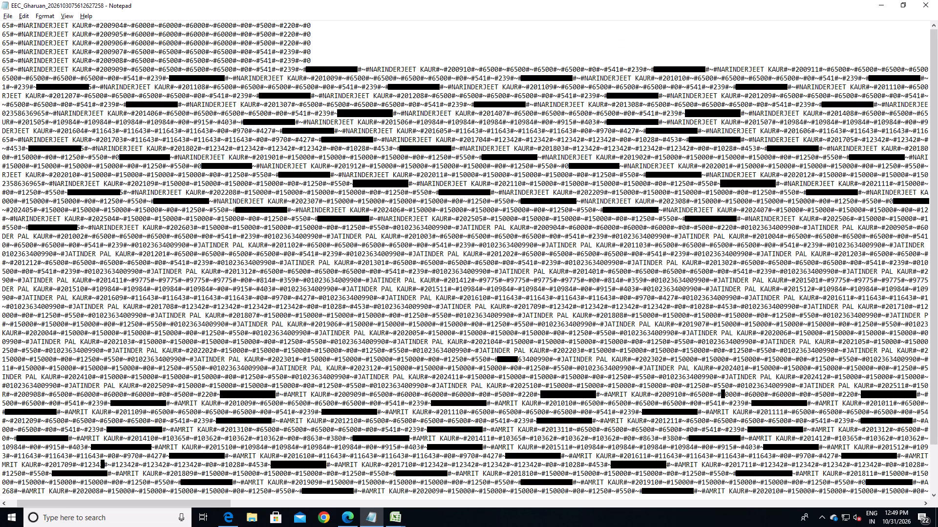
pyautogui.click(284, 54)
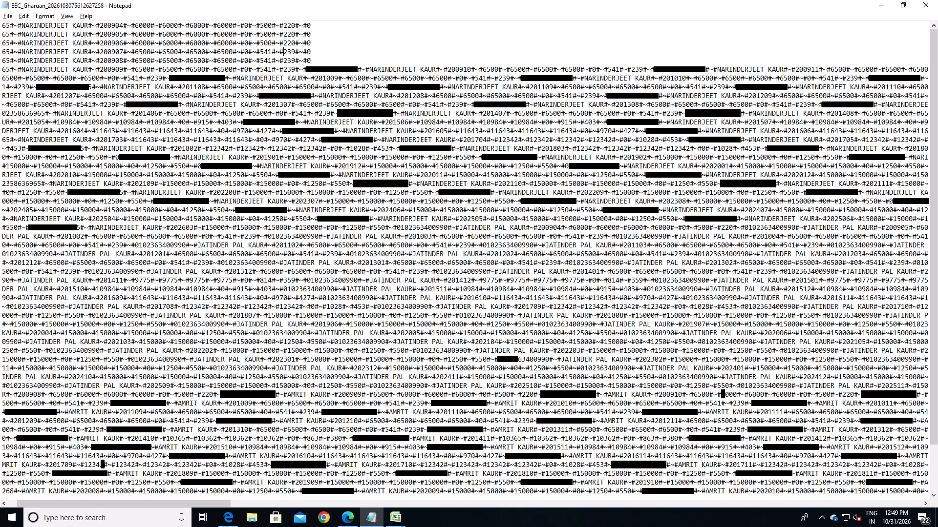
pyautogui.hotkey('alt', 'Tab')
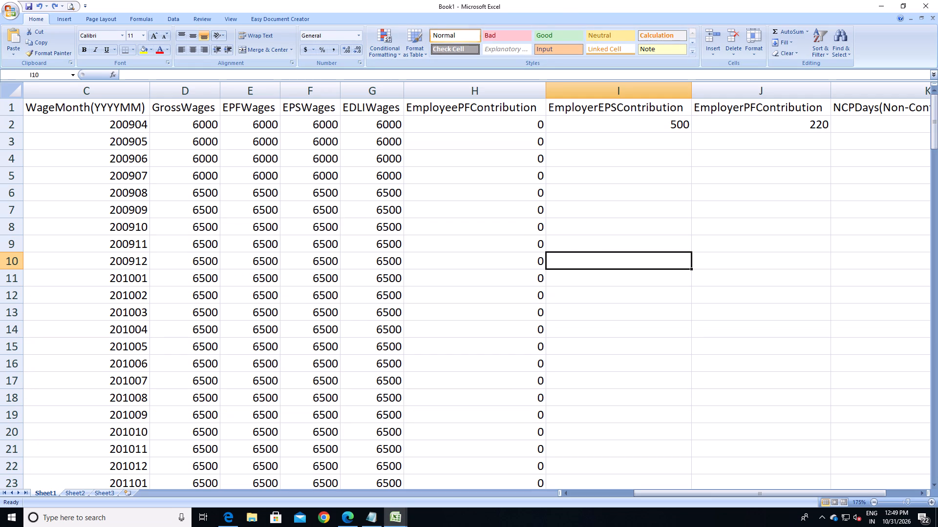
pyautogui.click(629, 190)
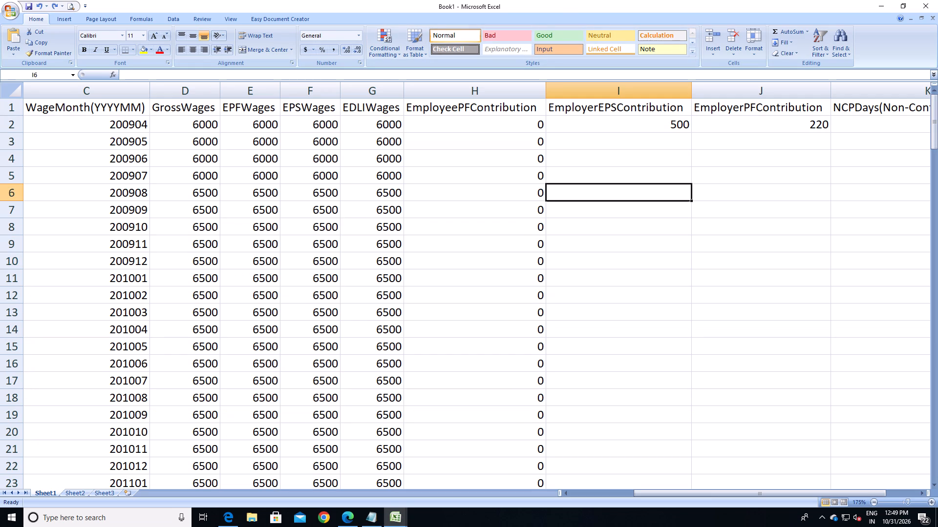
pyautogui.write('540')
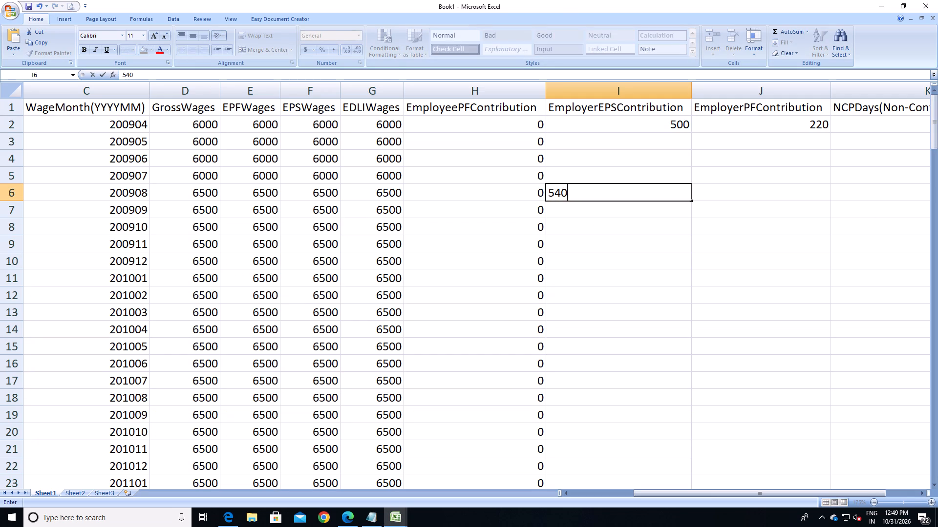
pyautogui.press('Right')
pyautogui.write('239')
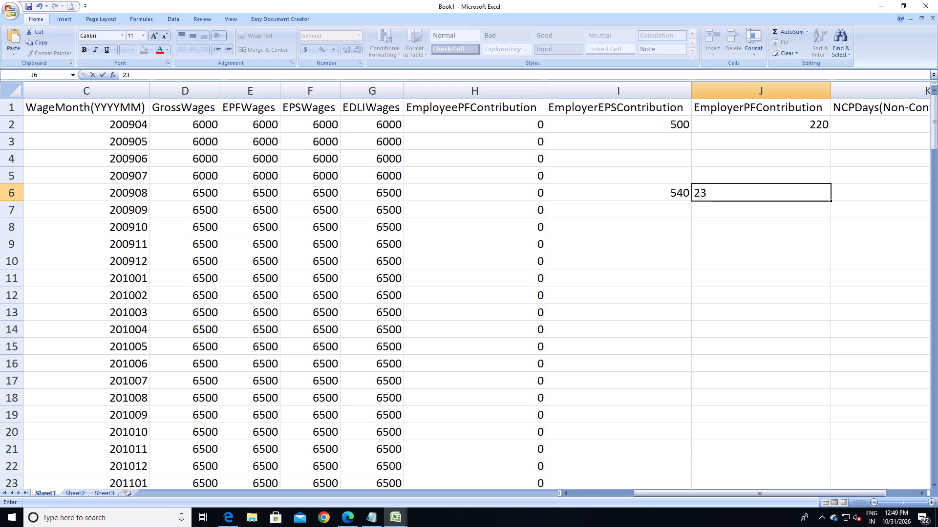
pyautogui.click(824, 240)
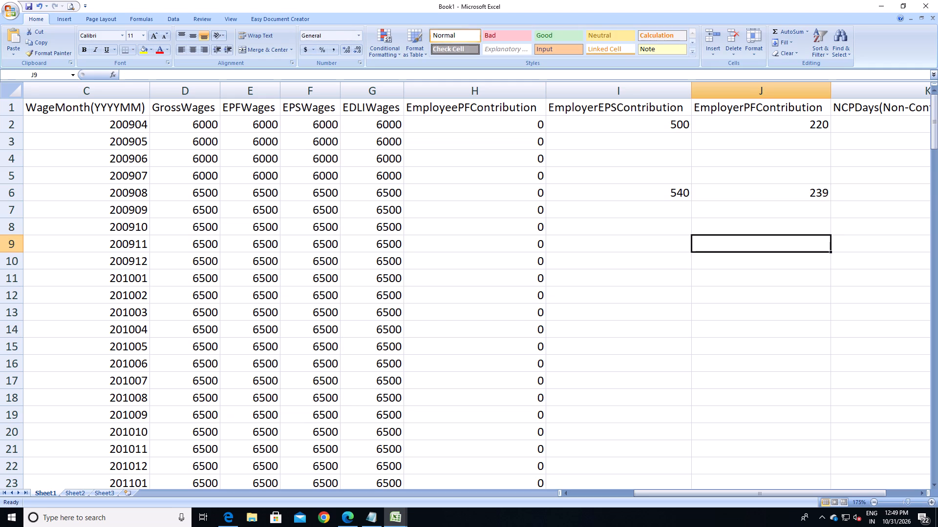
# Review the wage rows in Book1 and the contribution fields of a 15000-wage record in Notepad's EEC_Gharuan file, and return to Book1.
pyautogui.scroll(-11, 799, 253)
pyautogui.scroll(-10, 799, 253)
pyautogui.scroll(7, 799, 253)
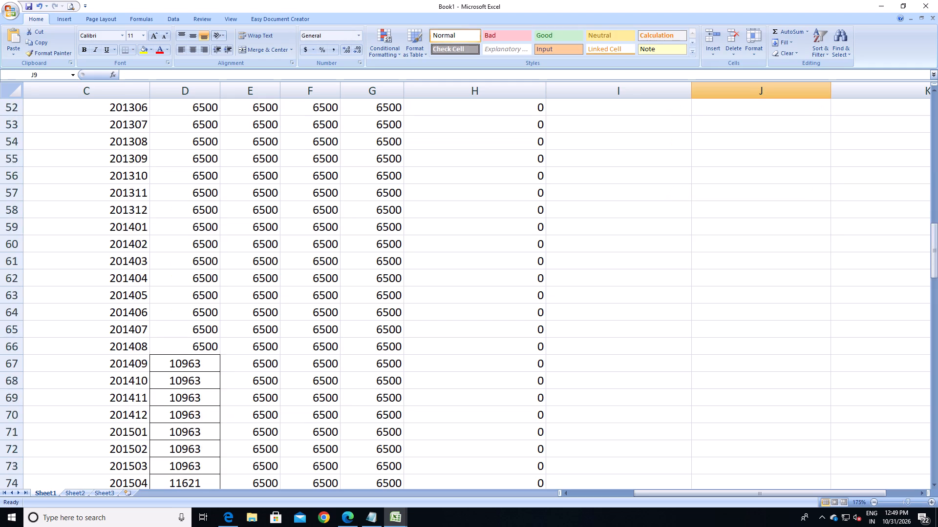
pyautogui.scroll(16, 799, 253)
pyautogui.hotkey('alt', 'Tab')
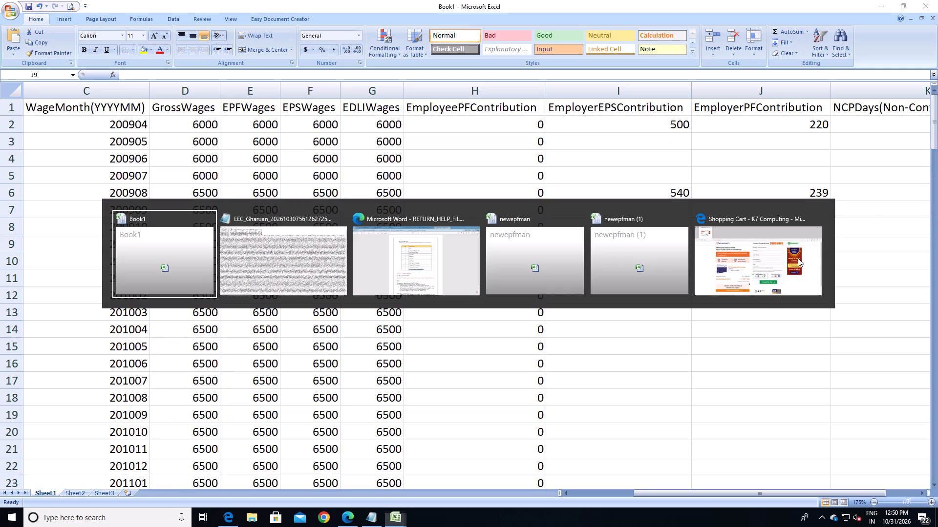
pyautogui.hotkey('alt', 'Tab')
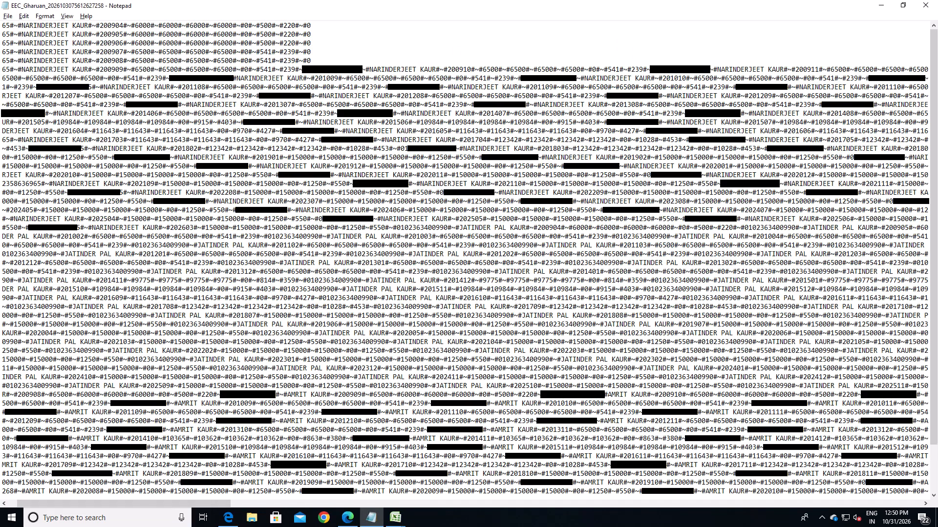
pyautogui.click(694, 387)
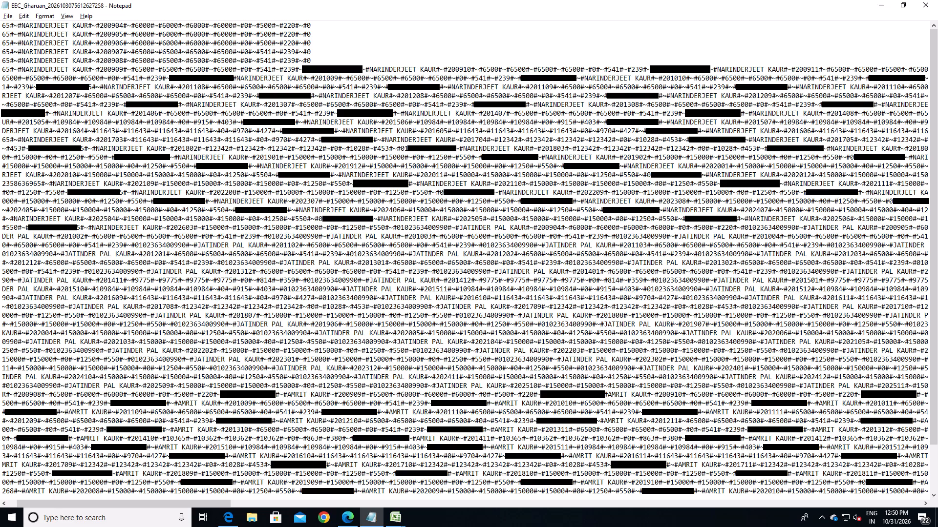
pyautogui.hotkey('alt', 'Tab')
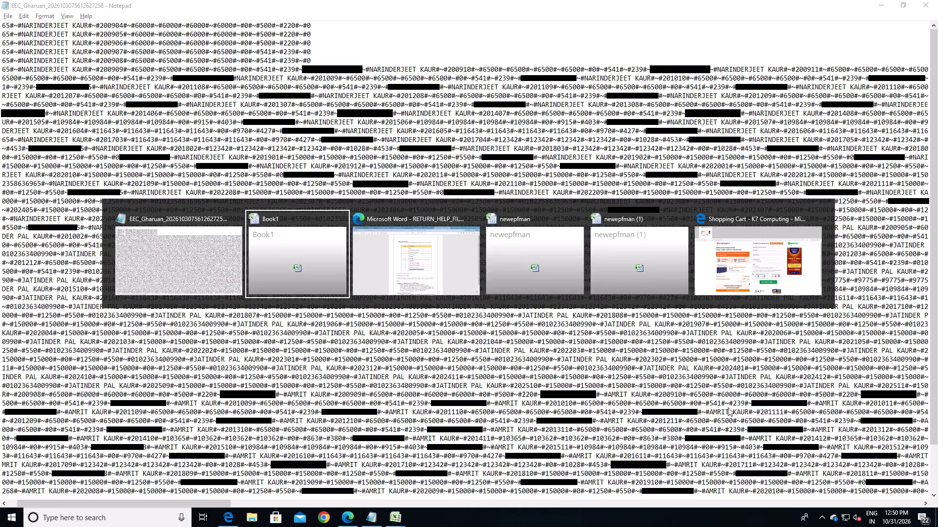
# Return to Book1 and enter 1250 as EmployerEPSContribution and 550 as EmployerPFContribution for wage month 201804 in row 110.
pyautogui.hotkey('alt', 'Tab')
pyautogui.hotkey('alt', 'Tab')
pyautogui.hotkey('alt', 'Tab')
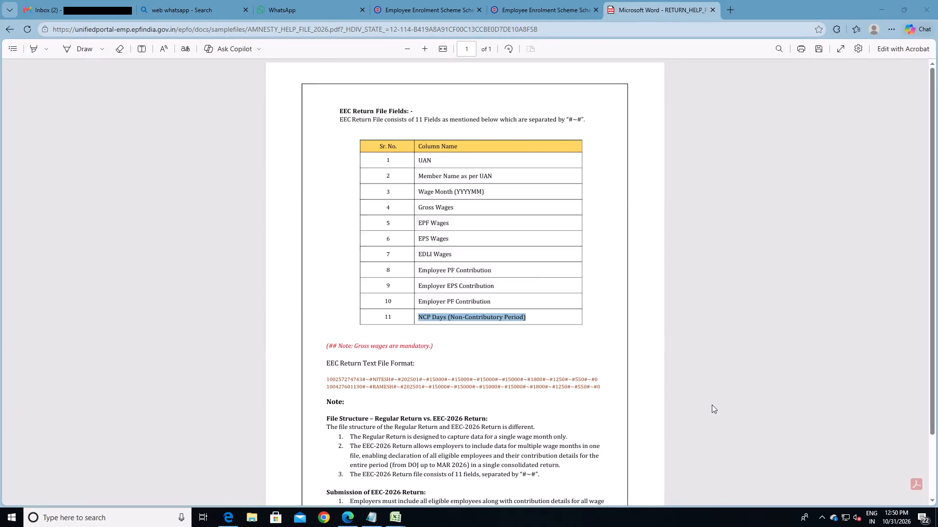
pyautogui.scroll(-20, 685, 410)
pyautogui.scroll(-2, 685, 410)
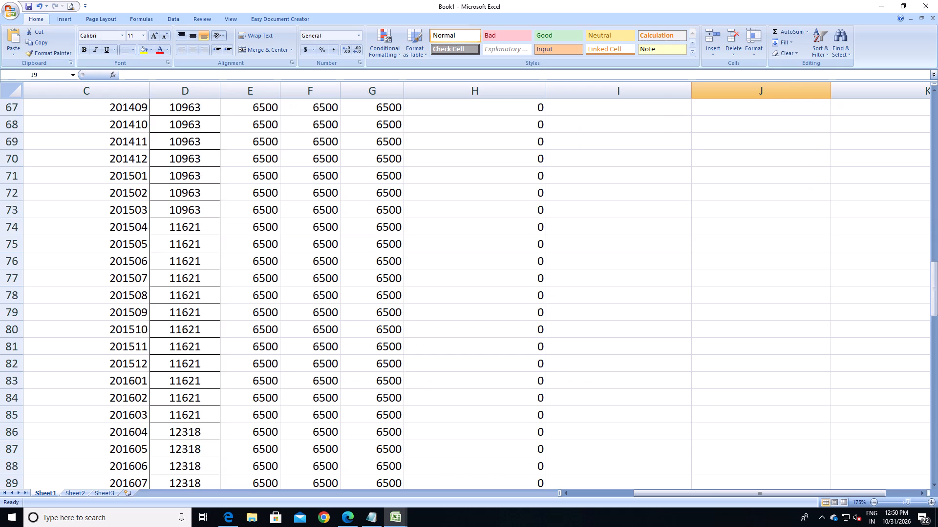
pyautogui.scroll(-11, 684, 411)
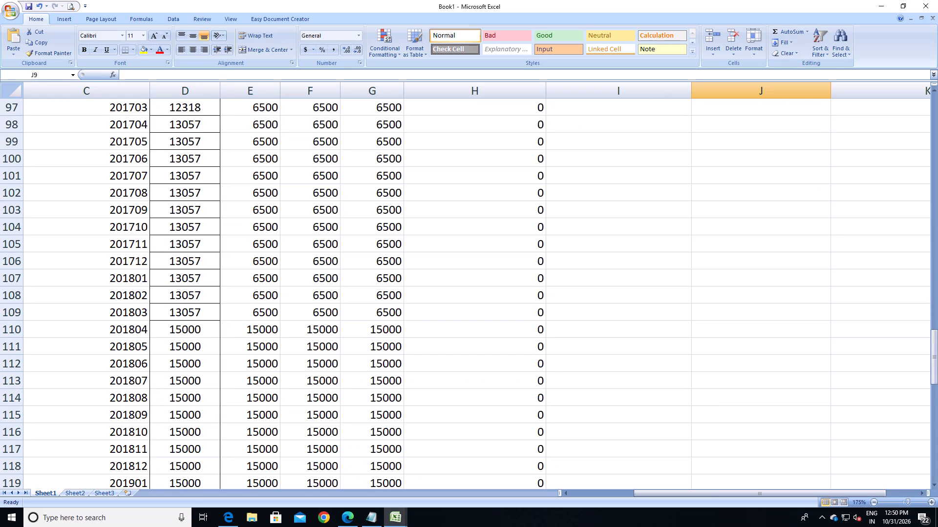
pyautogui.click(658, 278)
pyautogui.scroll(20, 699, 309)
pyautogui.scroll(7, 699, 309)
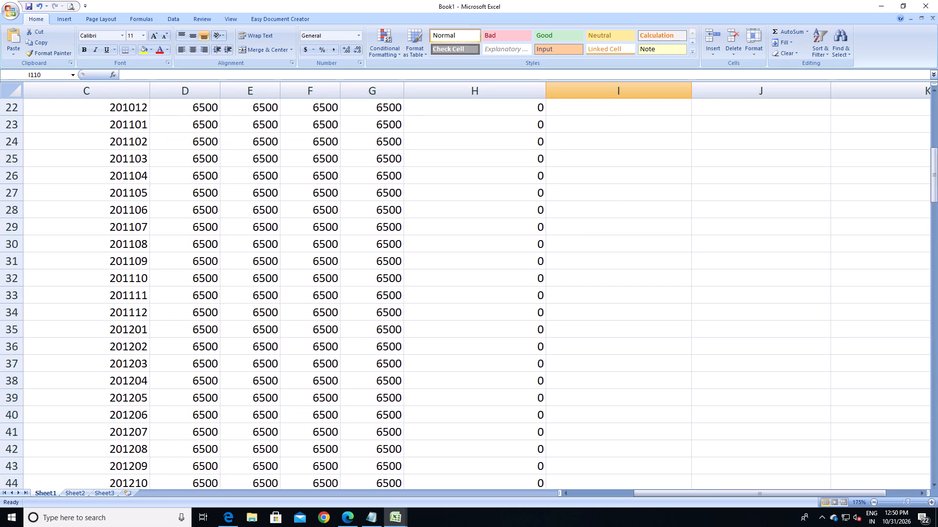
pyautogui.scroll(12, 703, 308)
pyautogui.scroll(-20, 703, 308)
pyautogui.scroll(-15, 703, 308)
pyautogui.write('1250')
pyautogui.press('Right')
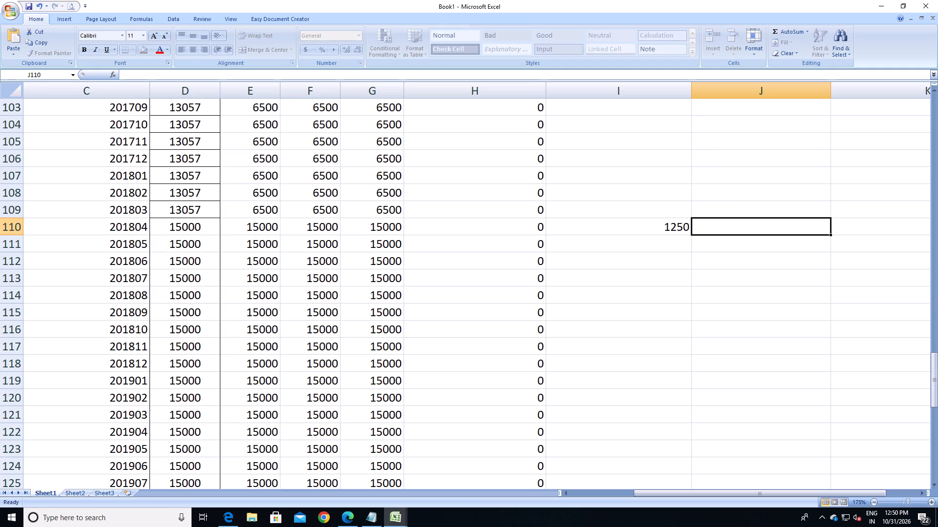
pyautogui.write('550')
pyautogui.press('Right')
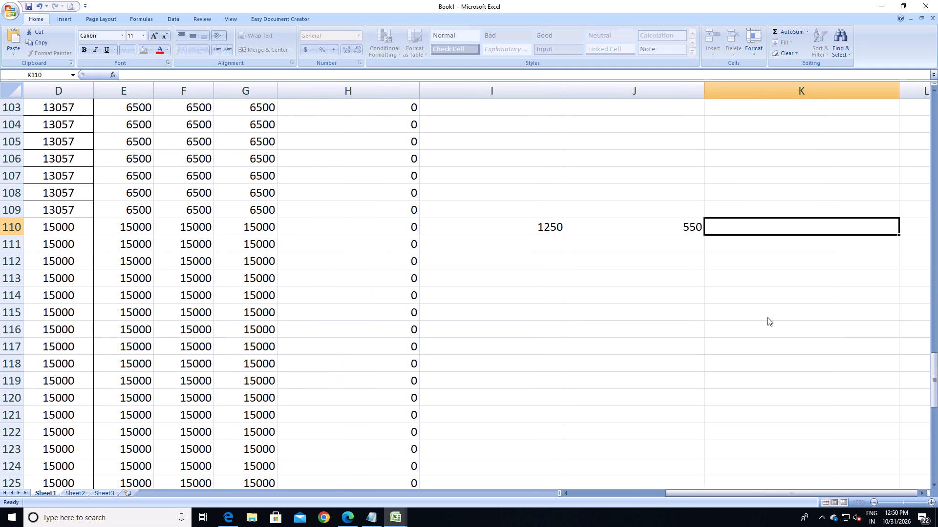
# Fill the employer contribution values 500 and 220 from I2:J2 down through row 5, covering the 6000-wage months.
pyautogui.scroll(16, 846, 379)
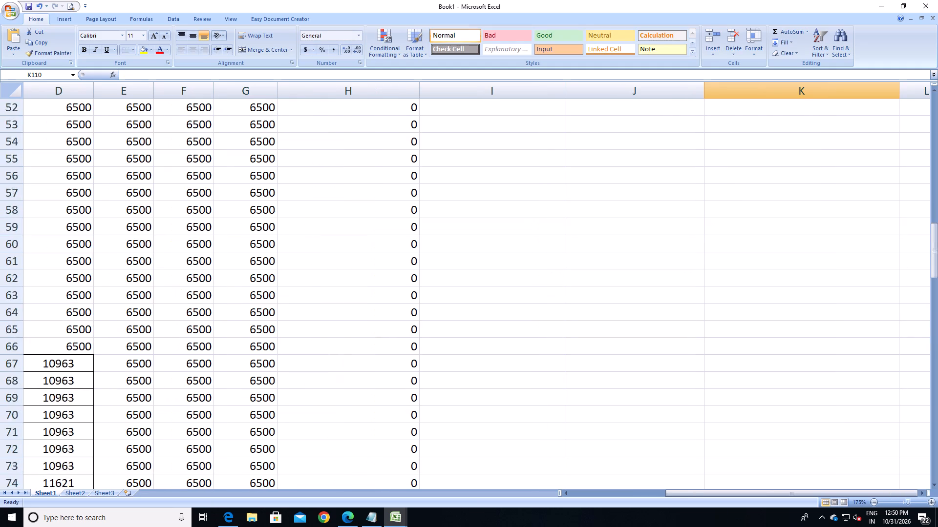
pyautogui.scroll(20, 846, 379)
pyautogui.scroll(3, 846, 379)
pyautogui.moveTo(531, 127); pyautogui.dragTo(578, 134)
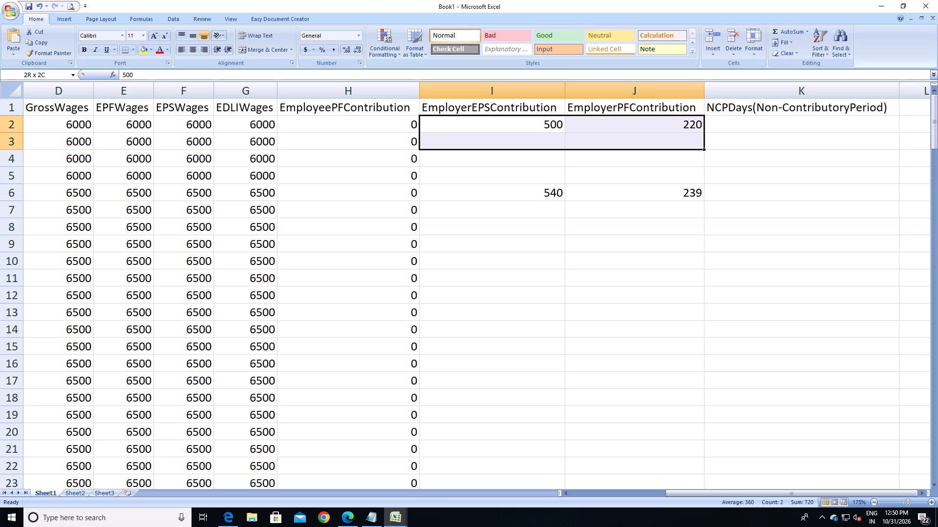
pyautogui.moveTo(578, 134); pyautogui.dragTo(605, 134)
pyautogui.moveTo(545, 122); pyautogui.dragTo(613, 123)
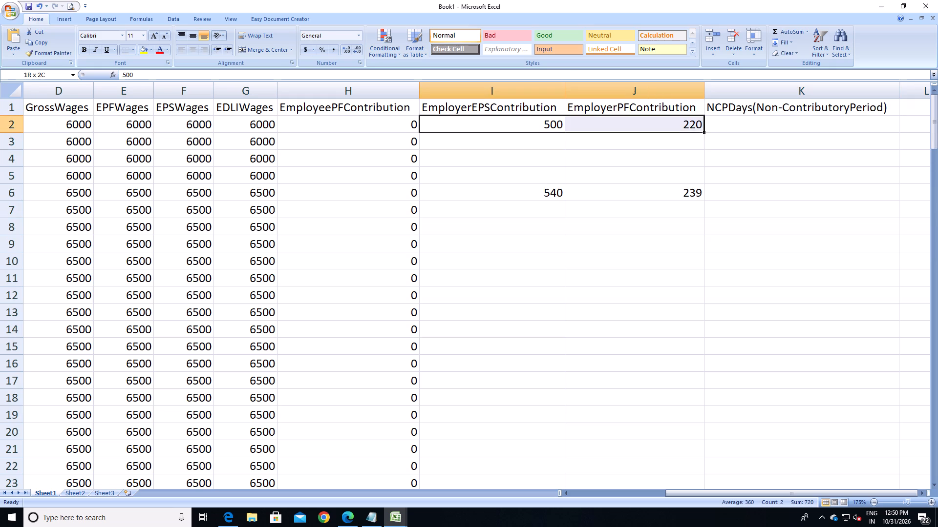
pyautogui.moveTo(613, 123); pyautogui.dragTo(638, 126)
pyautogui.click(702, 130)
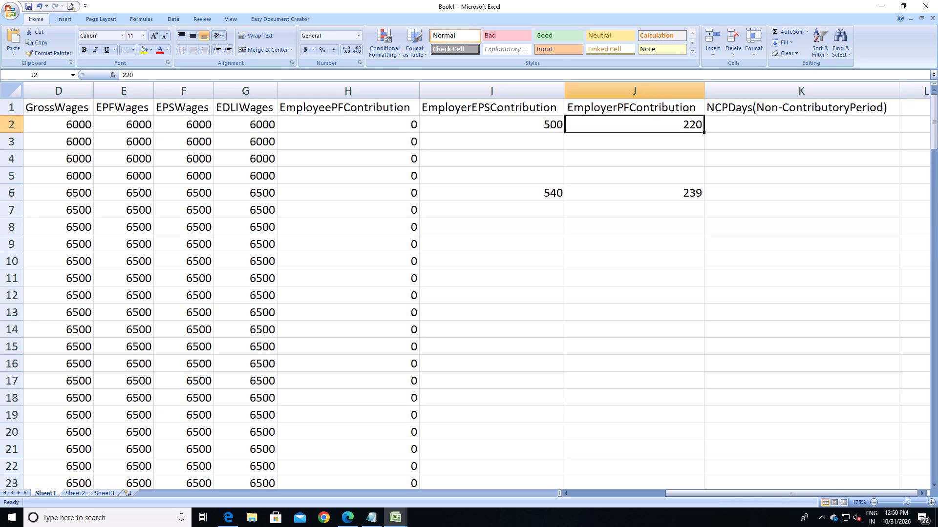
pyautogui.moveTo(549, 125); pyautogui.dragTo(591, 125)
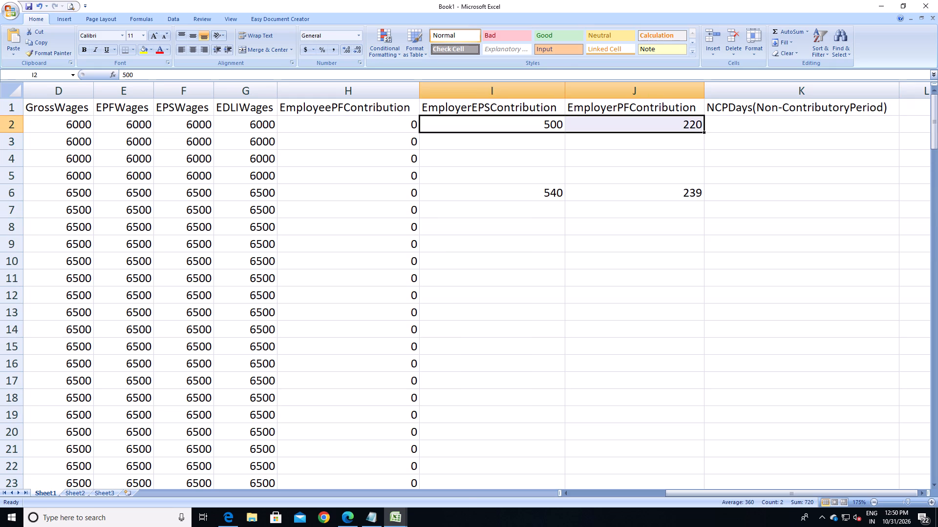
pyautogui.moveTo(705, 132); pyautogui.dragTo(703, 180)
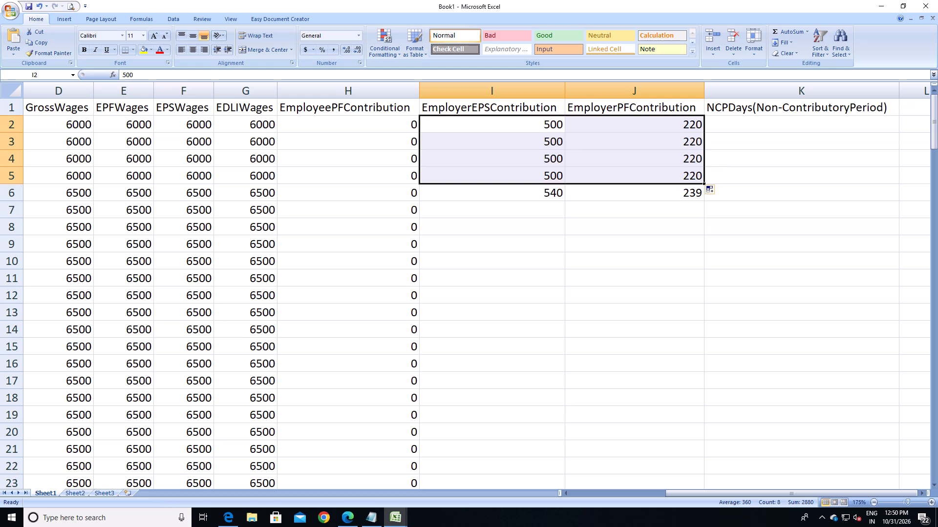
# Fill the employer contribution values 540 and 239 from I6:J6 down through row 109.
pyautogui.moveTo(557, 193); pyautogui.dragTo(631, 193)
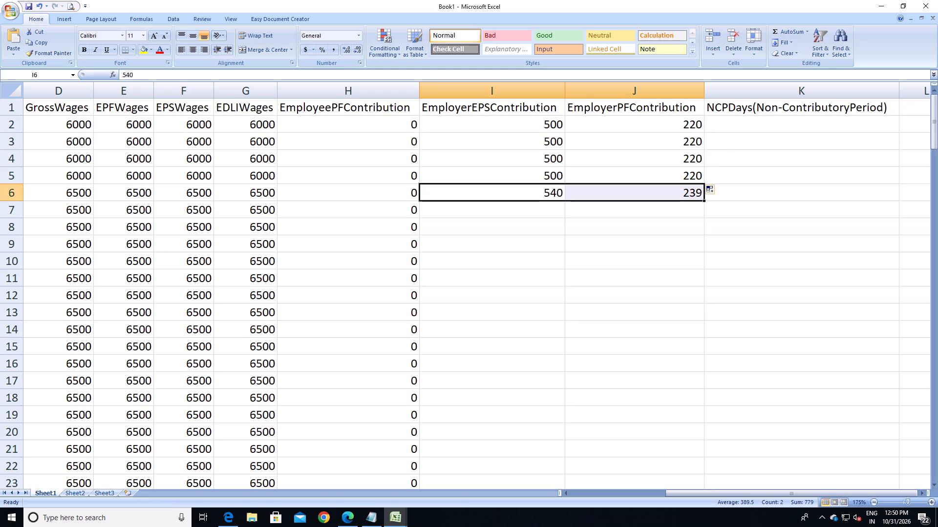
pyautogui.moveTo(704, 203); pyautogui.dragTo(696, 526)
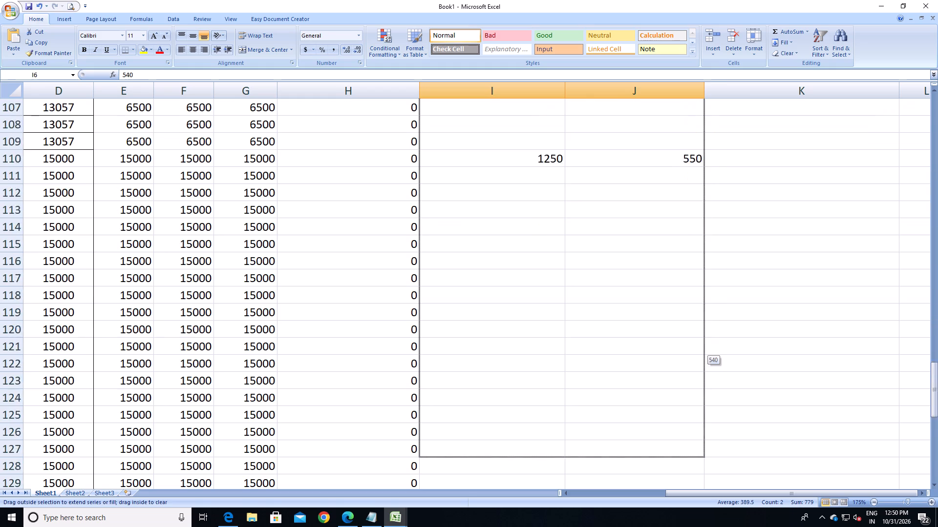
pyautogui.moveTo(696, 526); pyautogui.dragTo(701, 522)
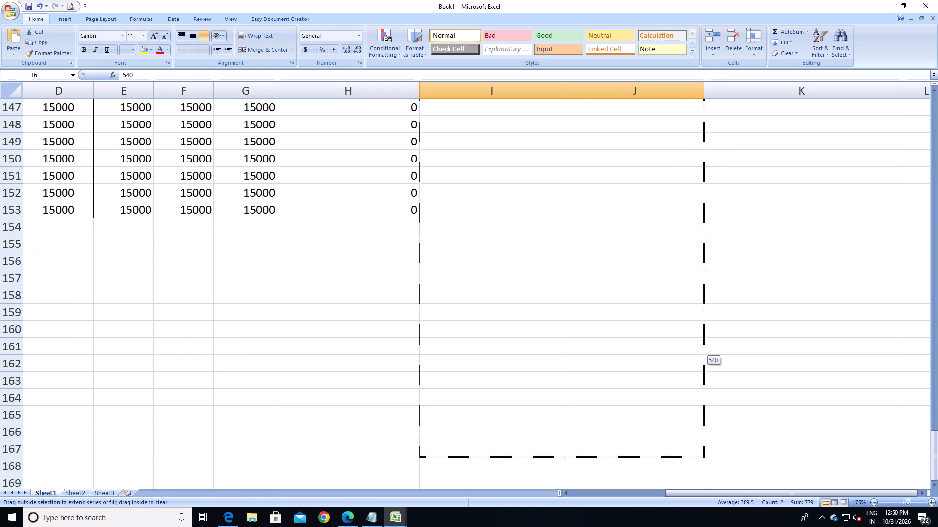
pyautogui.moveTo(701, 522); pyautogui.dragTo(692, 91)
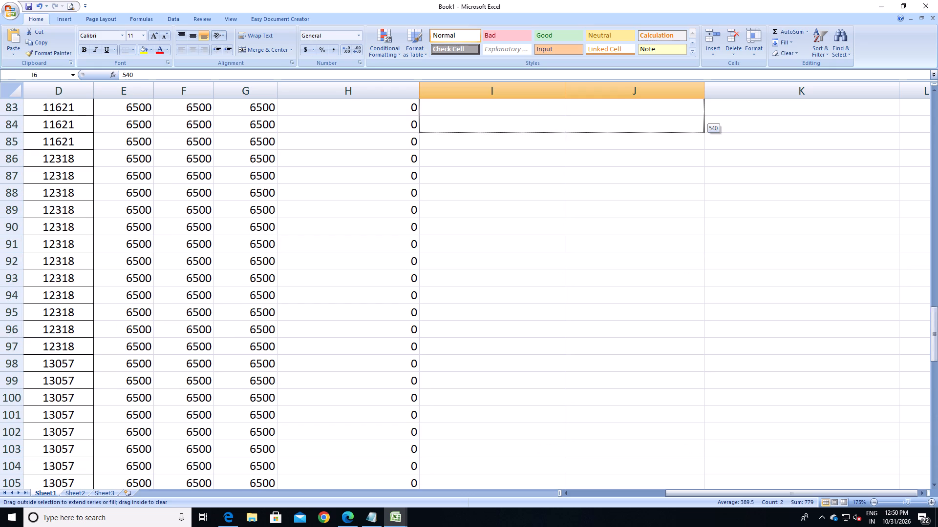
pyautogui.moveTo(692, 91); pyautogui.dragTo(705, 492)
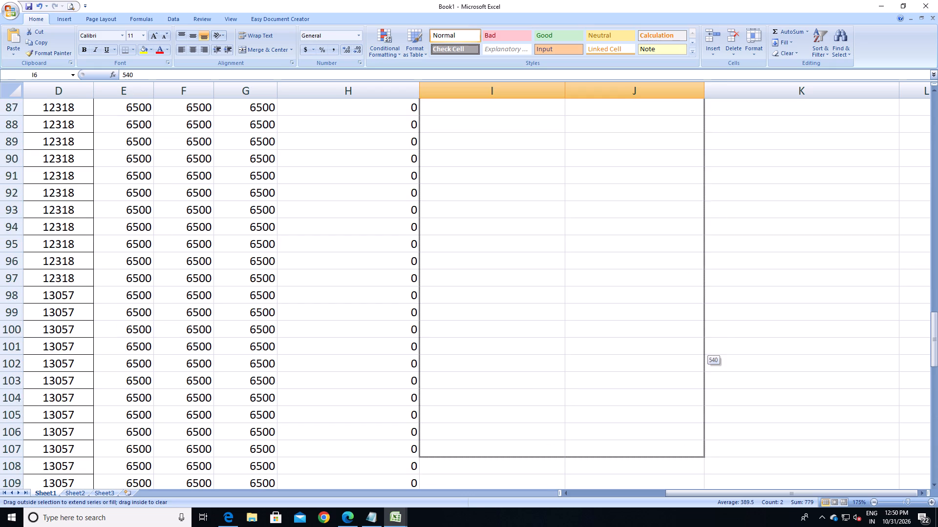
pyautogui.moveTo(705, 492); pyautogui.dragTo(694, 435)
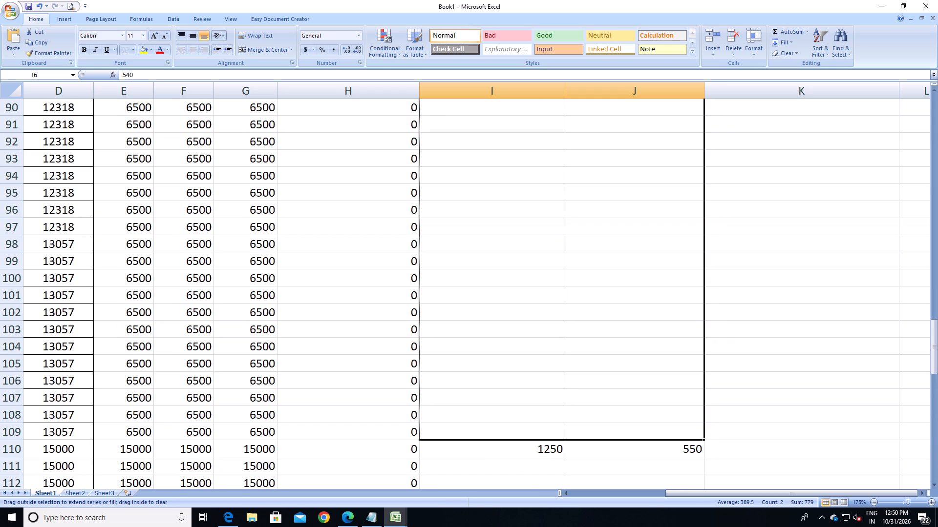
# Fill the employer contribution values 1250 and 550 from I110:J110 down through the last record in row 153.
pyautogui.moveTo(553, 450); pyautogui.dragTo(621, 453)
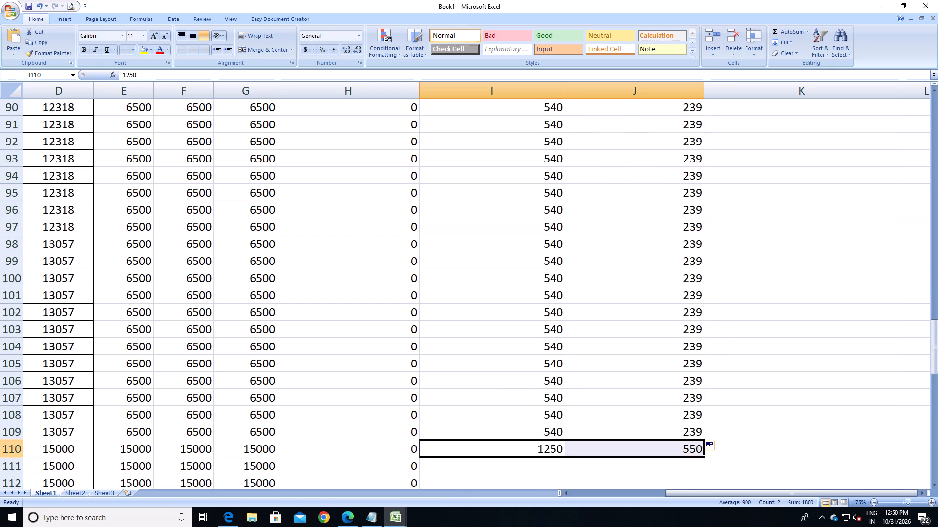
pyautogui.moveTo(703, 459); pyautogui.dragTo(698, 513)
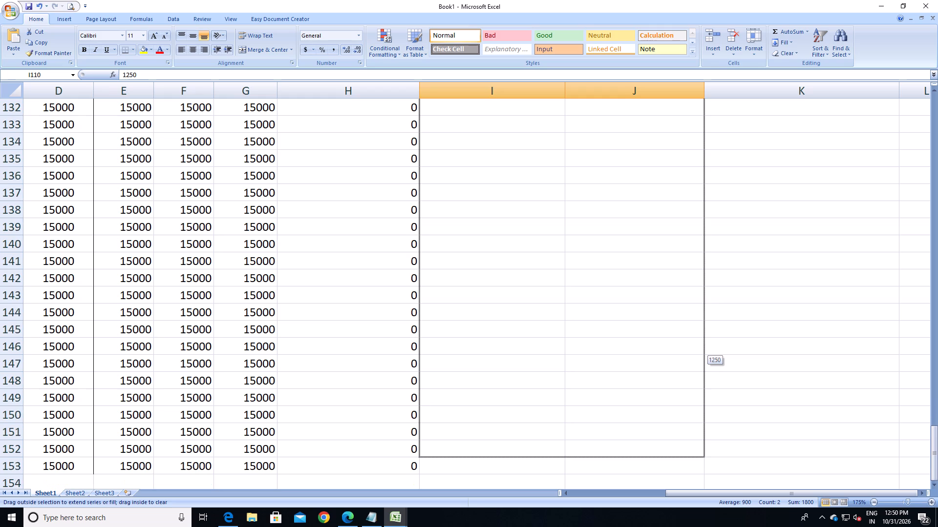
pyautogui.moveTo(698, 513); pyautogui.dragTo(689, 457)
# Enter 0 as the NCPDays value for the first three records, in K2, K3 and K4.
pyautogui.scroll(13, 826, 378)
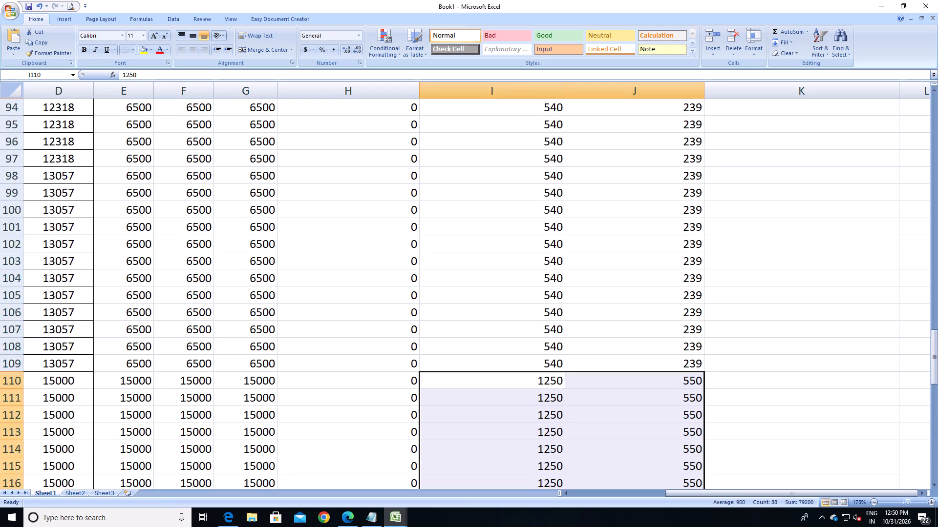
pyautogui.scroll(20, 812, 364)
pyautogui.scroll(20, 812, 364)
pyautogui.scroll(4, 812, 364)
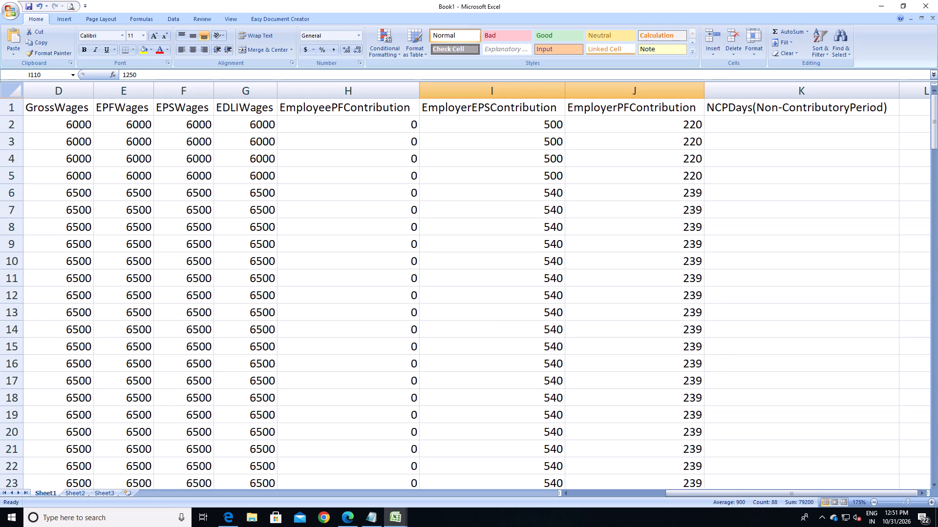
pyautogui.click(765, 125)
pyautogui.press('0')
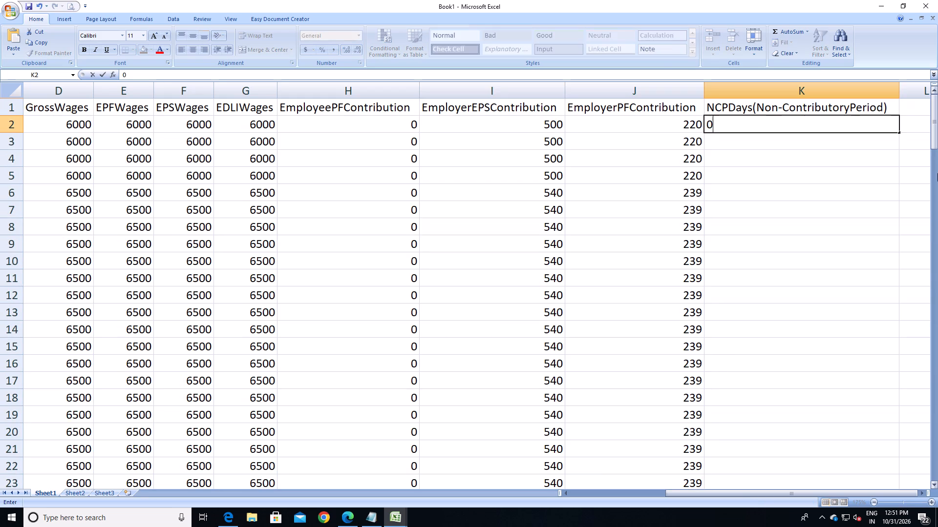
pyautogui.press('Down')
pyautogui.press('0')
pyautogui.press('Down')
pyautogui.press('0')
pyautogui.press('Down')
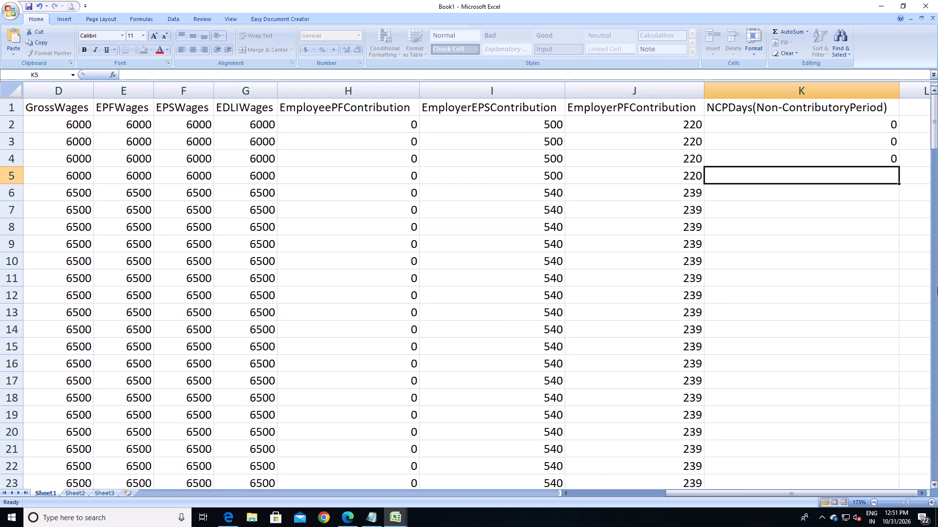
# Fill the NCPDays zeros from K2:K4 down through the last record in row 153.
pyautogui.click(851, 233)
pyautogui.moveTo(880, 126); pyautogui.dragTo(891, 153)
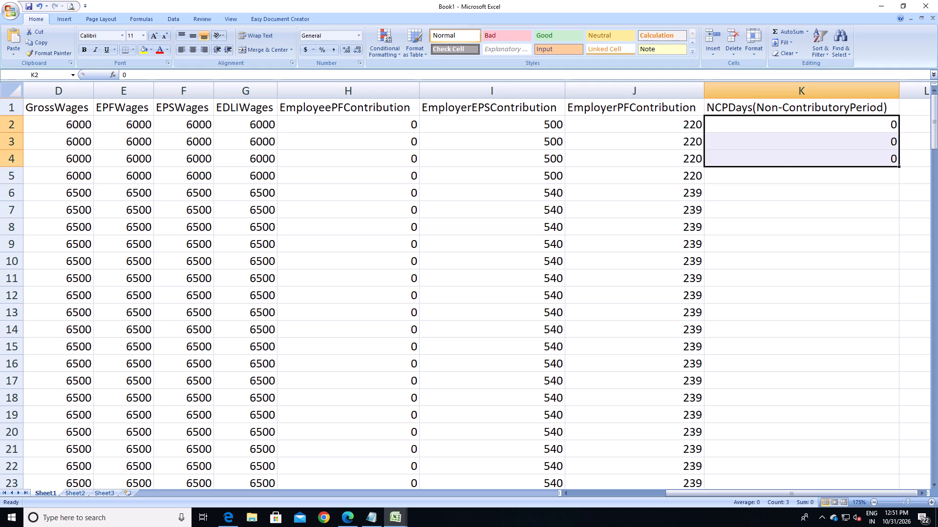
pyautogui.moveTo(899, 165); pyautogui.dragTo(883, 495)
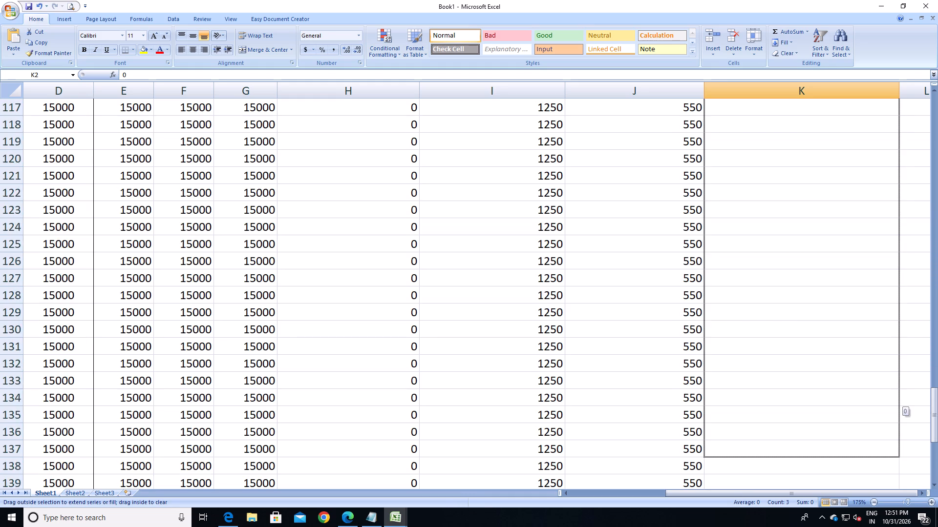
pyautogui.moveTo(883, 495); pyautogui.dragTo(874, 460)
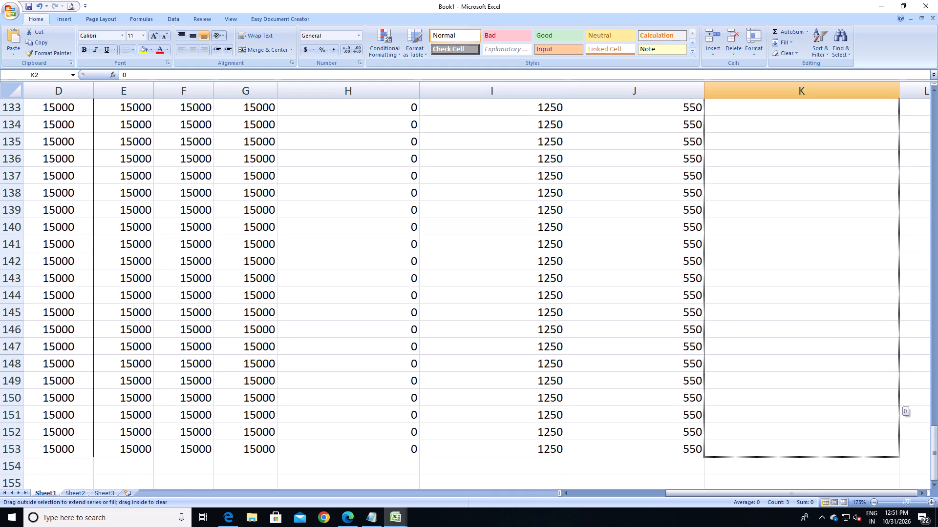
pyautogui.moveTo(874, 460); pyautogui.dragTo(873, 456)
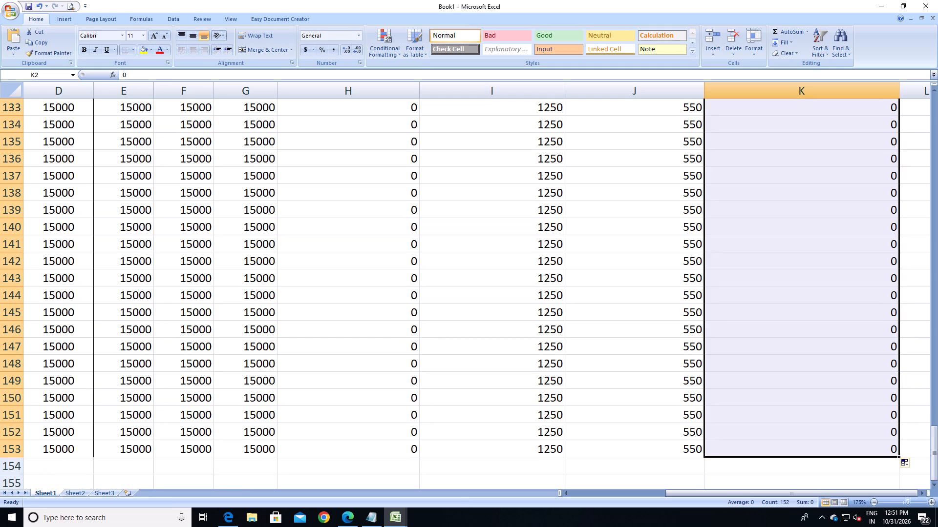
# Review the filled records in Sheet1 across all columns, from the header row to the last wage month.
pyautogui.scroll(20, 395, 374)
pyautogui.scroll(12, 395, 374)
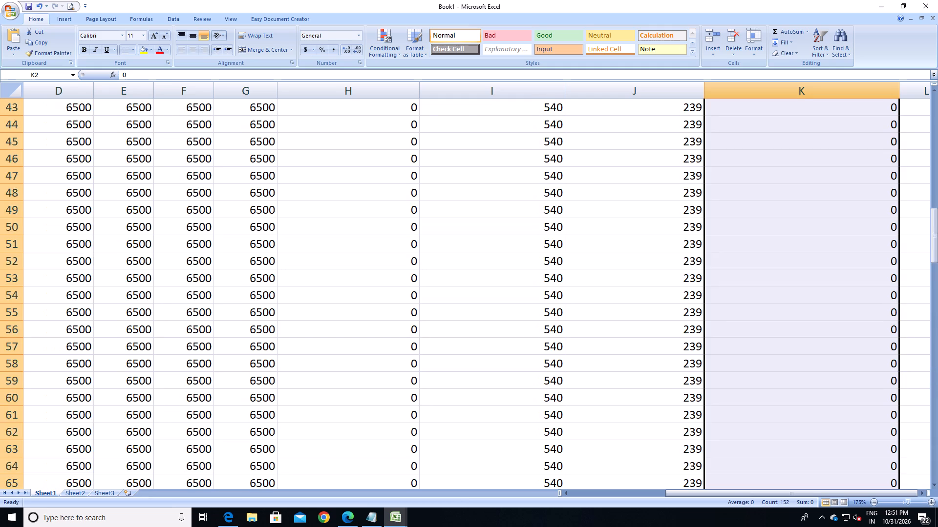
pyautogui.scroll(20, 437, 275)
pyautogui.keyDown('ctrl'); pyautogui.scroll(7, 754, 444); pyautogui.keyUp('ctrl')
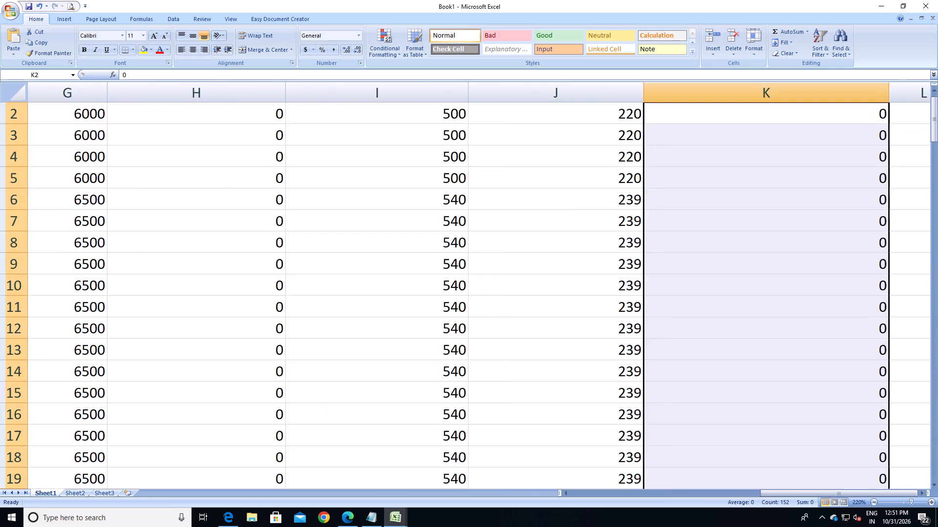
pyautogui.keyDown('ctrl'); pyautogui.scroll(-20, 754, 444); pyautogui.keyUp('ctrl')
pyautogui.keyDown('ctrl'); pyautogui.scroll(6, 754, 444); pyautogui.keyUp('ctrl')
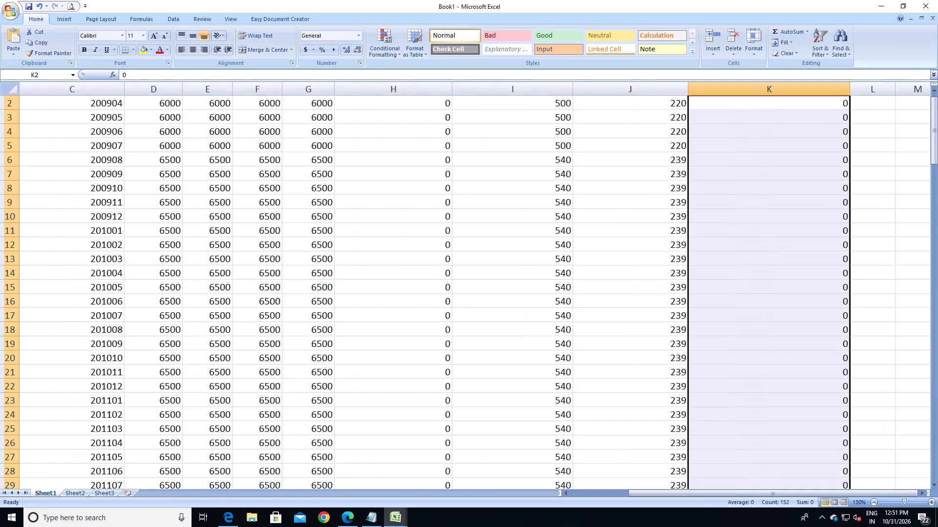
pyautogui.scroll(15, 282, 305)
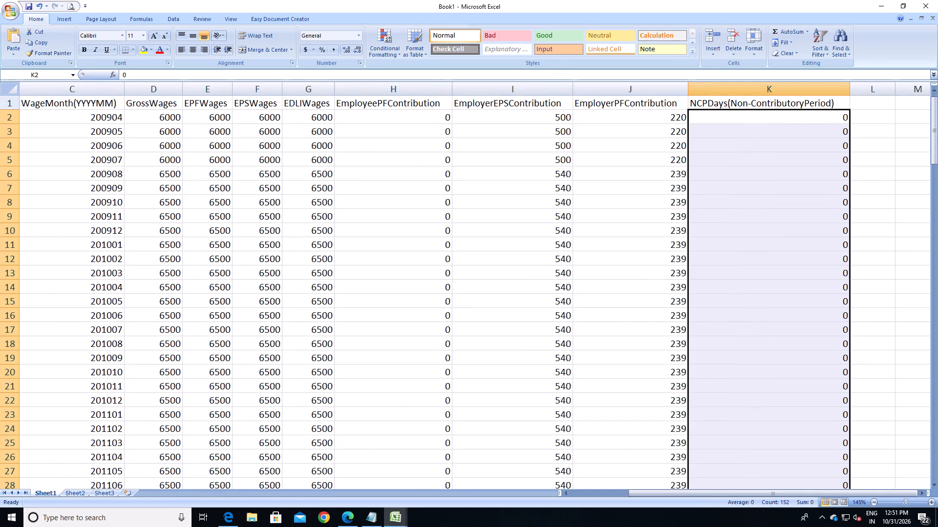
pyautogui.moveTo(667, 492); pyautogui.dragTo(515, 492)
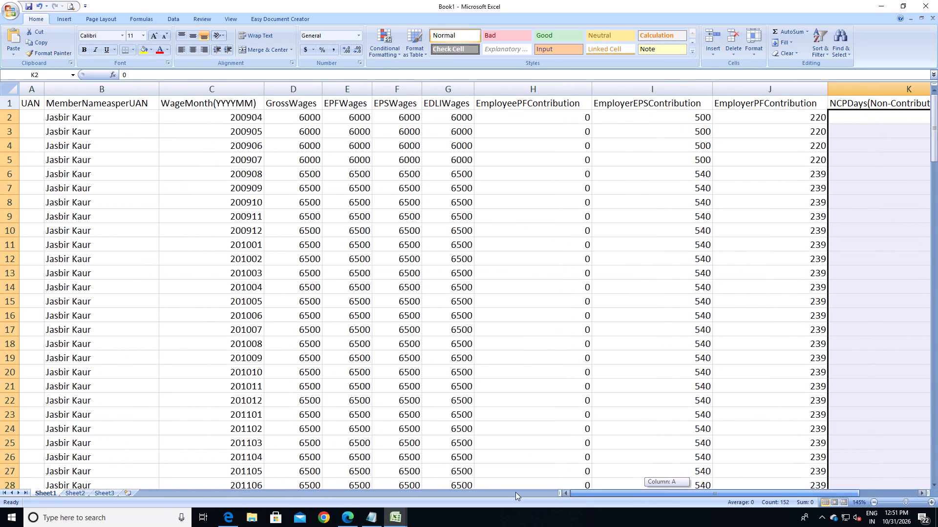
pyautogui.moveTo(515, 492); pyautogui.dragTo(515, 492)
pyautogui.scroll(-20, 302, 393)
pyautogui.scroll(-7, 302, 393)
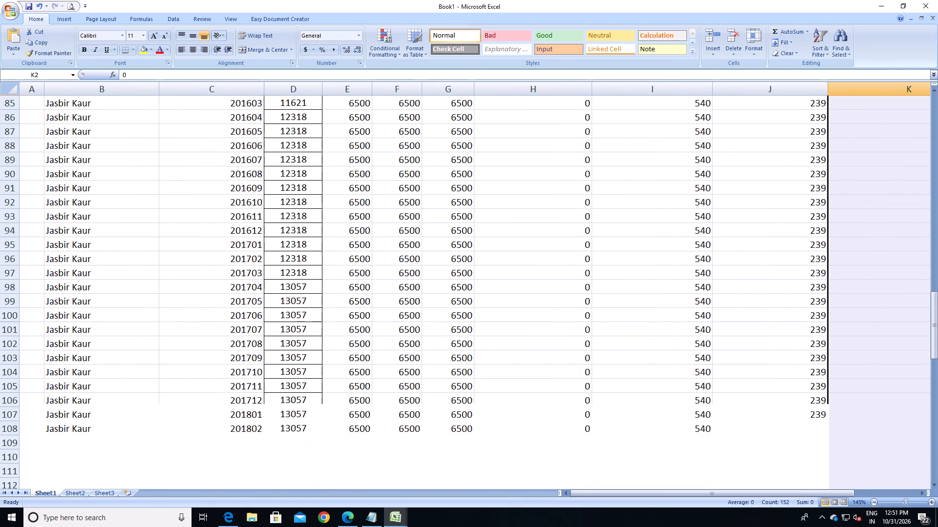
pyautogui.scroll(-20, 301, 394)
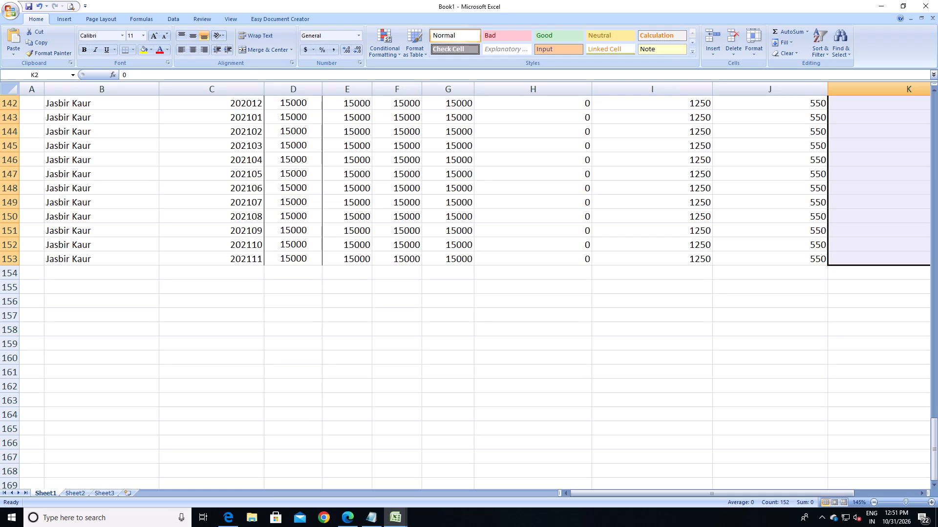
# Switch to newepfman (1) and compare the first two members' EPF calculation sheets from FY 2008-09 to FY 2021-22.
pyautogui.click(211, 314)
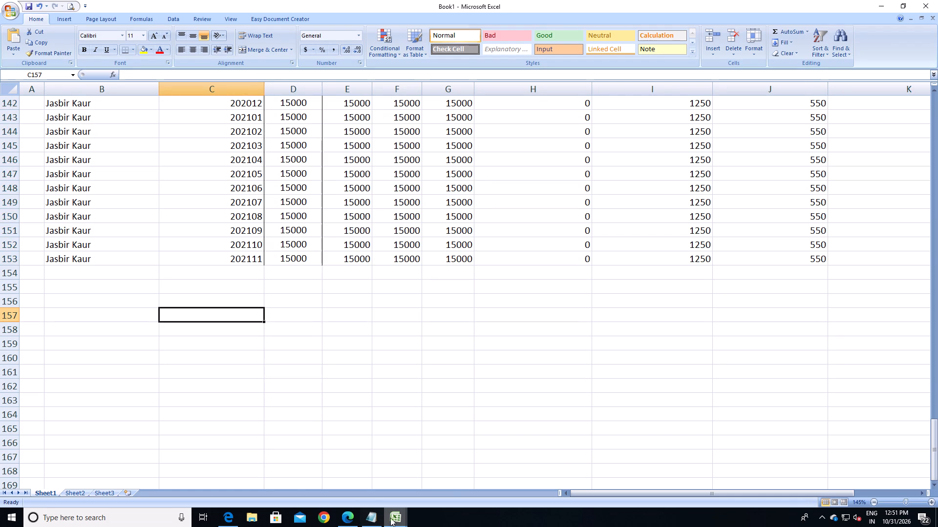
pyautogui.click(392, 518)
pyautogui.click(405, 466)
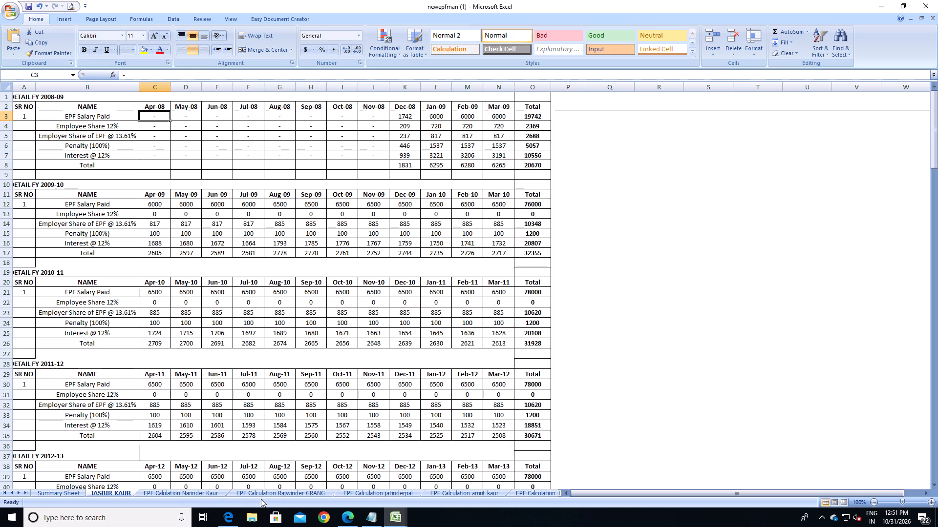
pyautogui.click(193, 492)
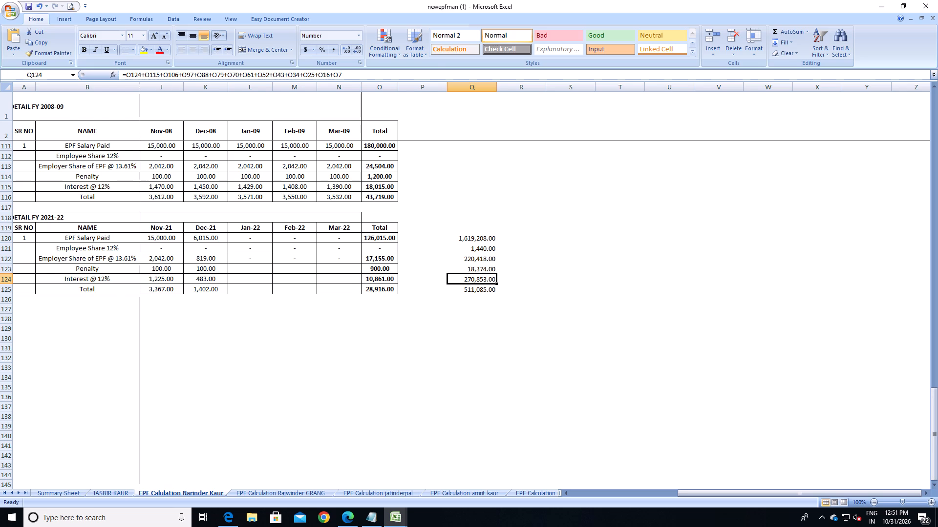
pyautogui.click(113, 493)
pyautogui.scroll(-8, 274, 414)
pyautogui.scroll(-13, 276, 415)
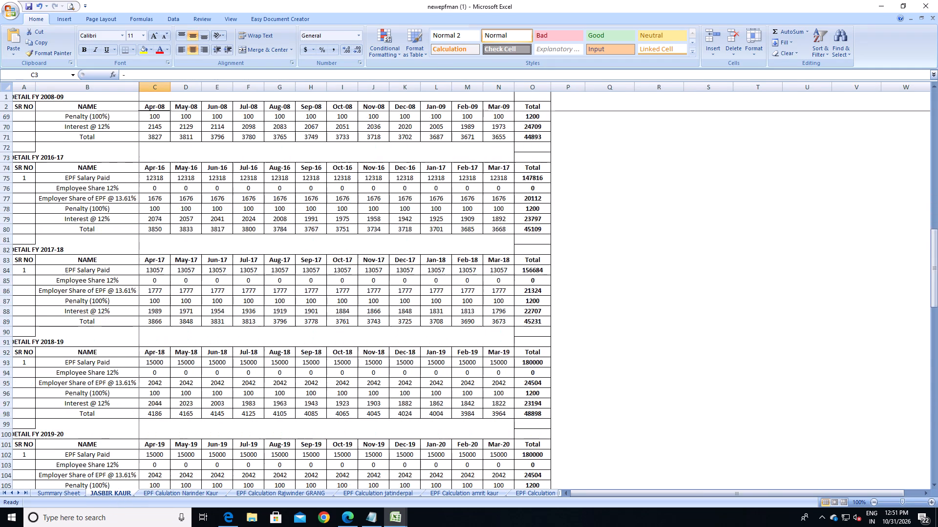
pyautogui.scroll(-8, 277, 415)
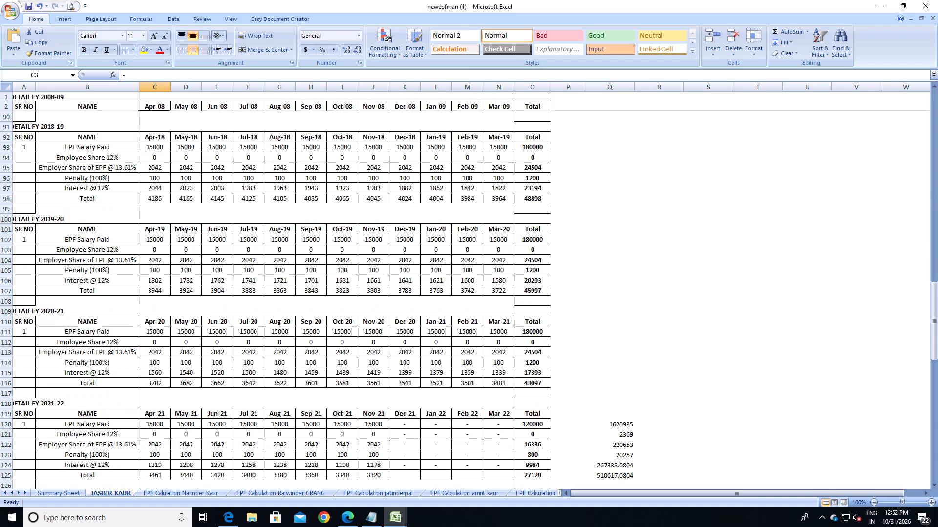
pyautogui.click(191, 495)
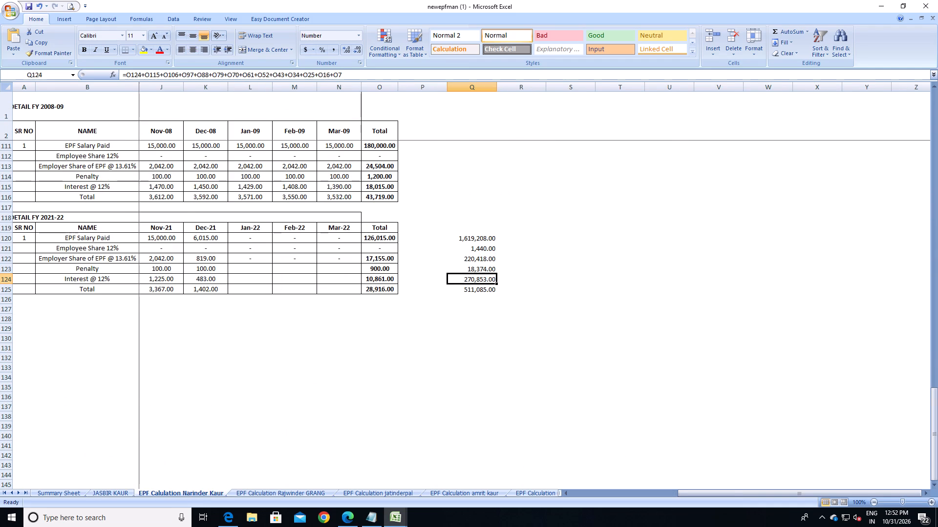
pyautogui.hotkey('ctrl', 'Home')
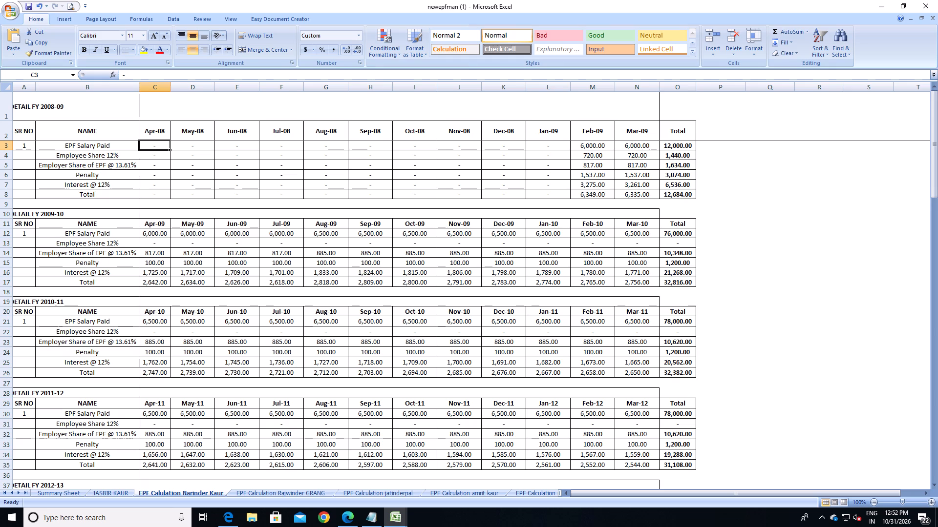
# Switch to Book1 and enter the second member's name in B154, directly below the first member's last record.
pyautogui.click(393, 518)
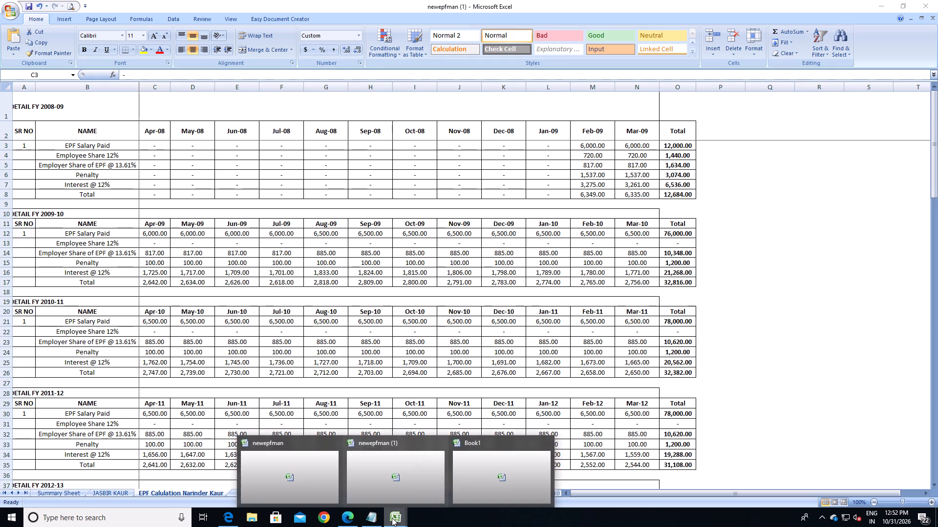
pyautogui.click(483, 475)
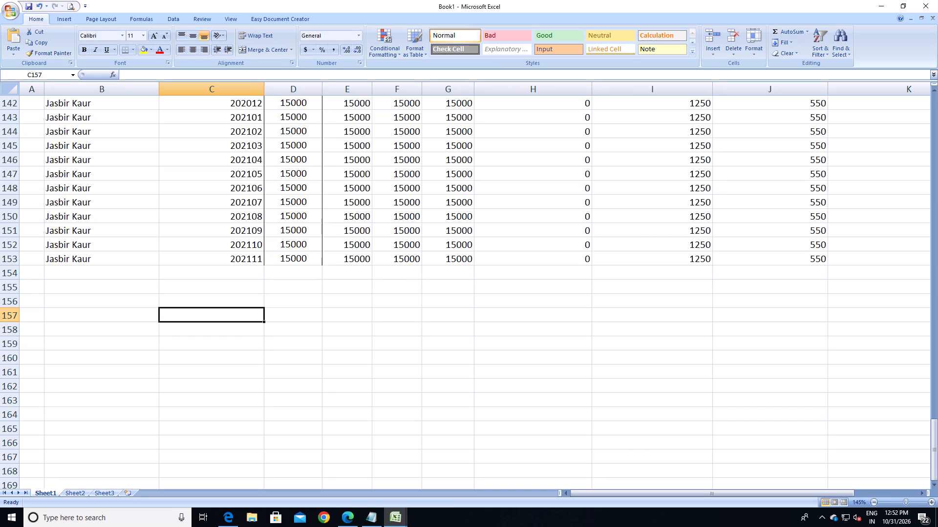
pyautogui.click(71, 276)
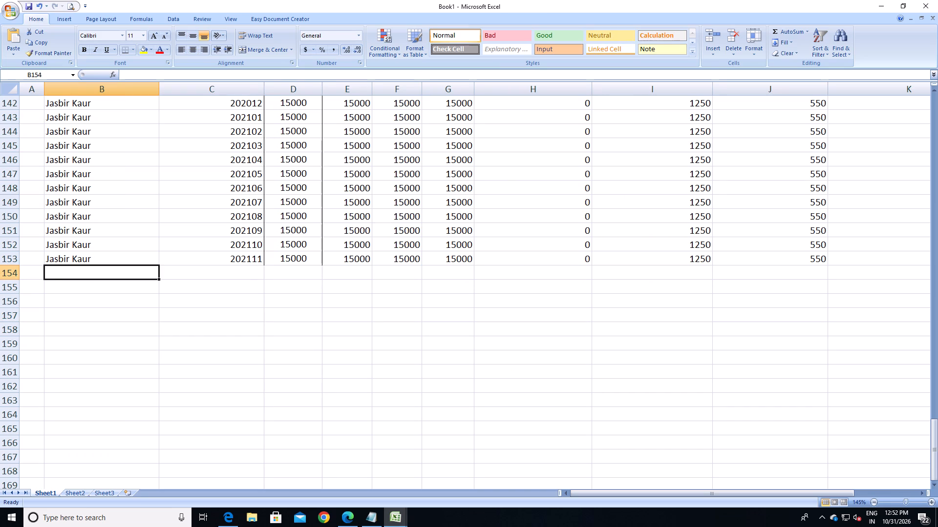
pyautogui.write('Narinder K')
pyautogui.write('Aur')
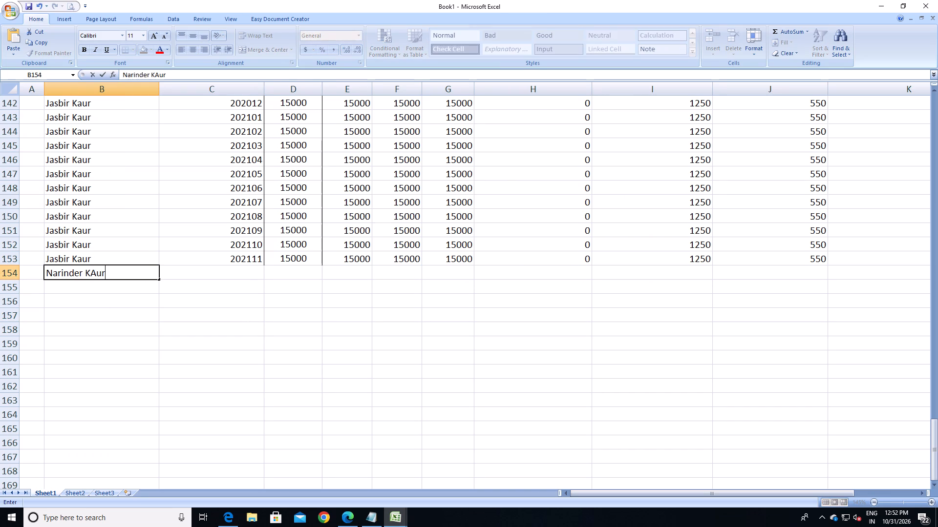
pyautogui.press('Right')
# Copy the first member's wage months from C2:C153 and paste them starting at C154 for the second member.
pyautogui.scroll(20, 247, 311)
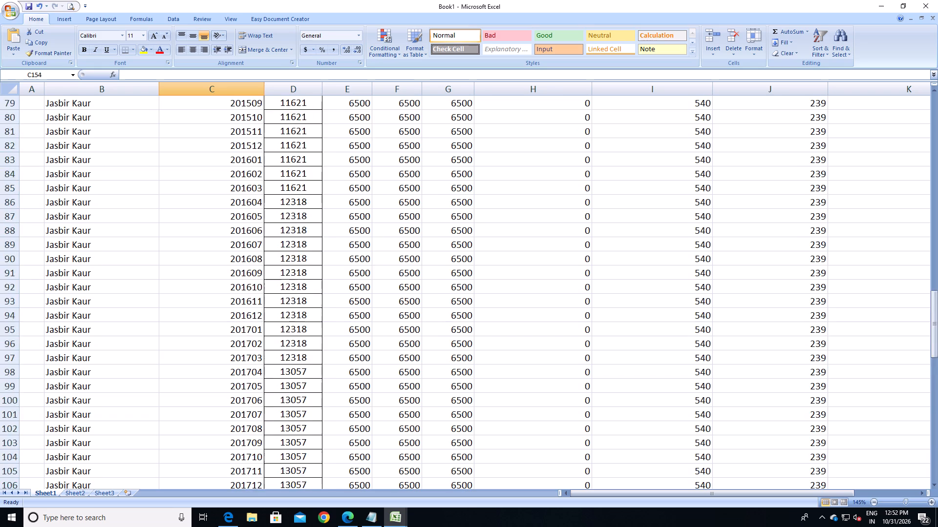
pyautogui.scroll(20, 249, 310)
pyautogui.scroll(14, 249, 310)
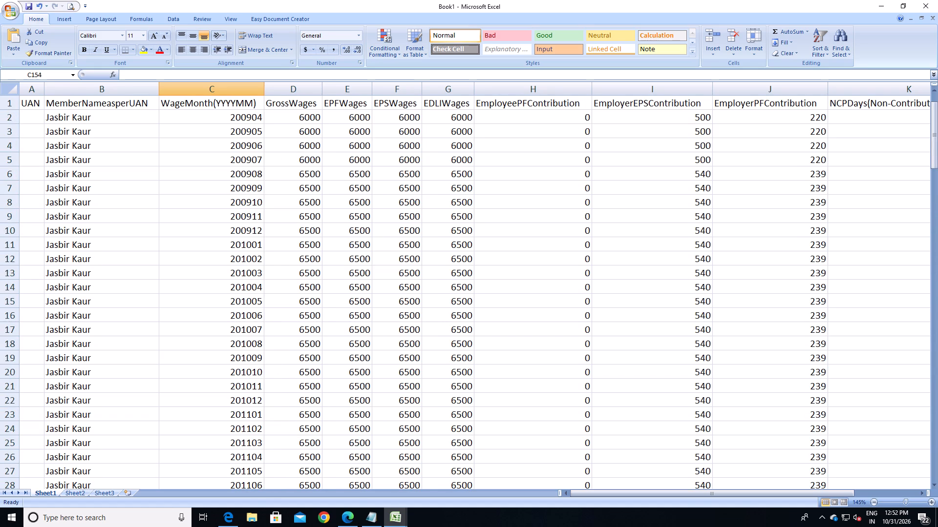
pyautogui.moveTo(249, 120); pyautogui.dragTo(226, 526)
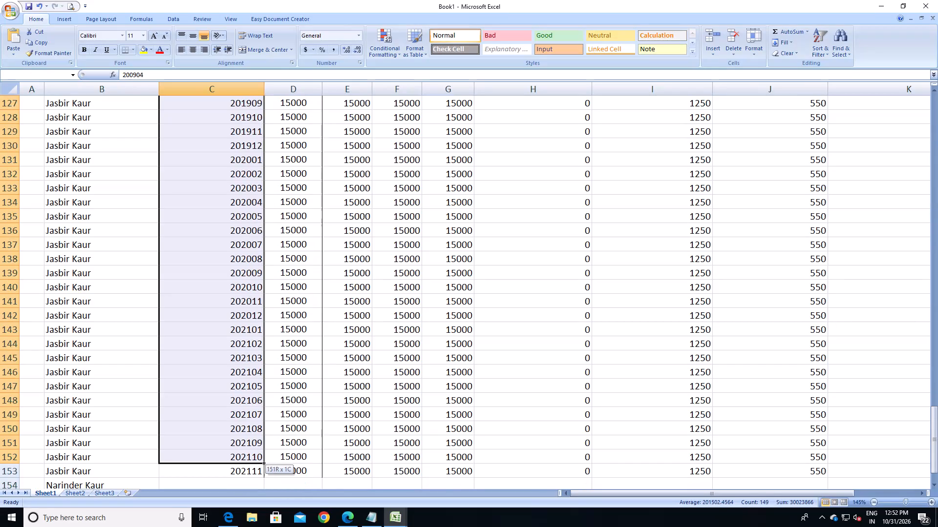
pyautogui.moveTo(226, 526); pyautogui.dragTo(244, 444)
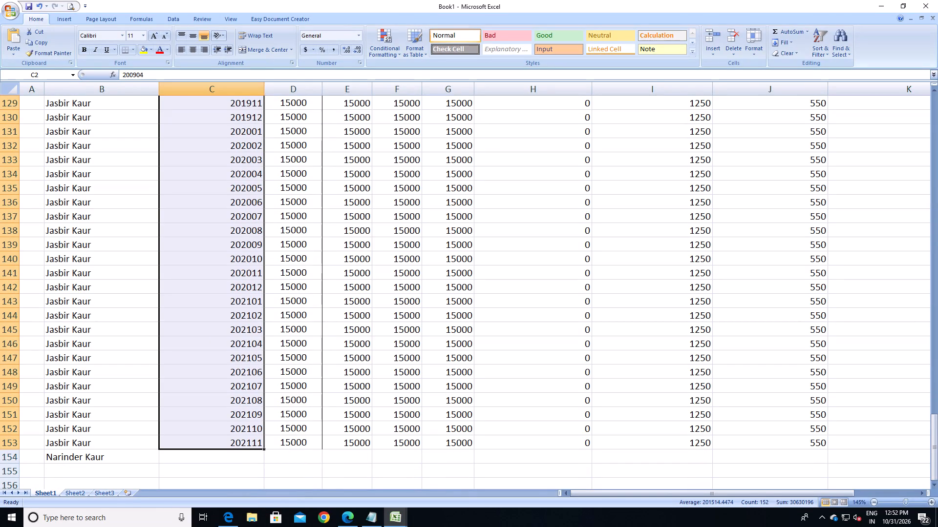
pyautogui.hotkey('ctrl', 'c')
pyautogui.click(245, 457)
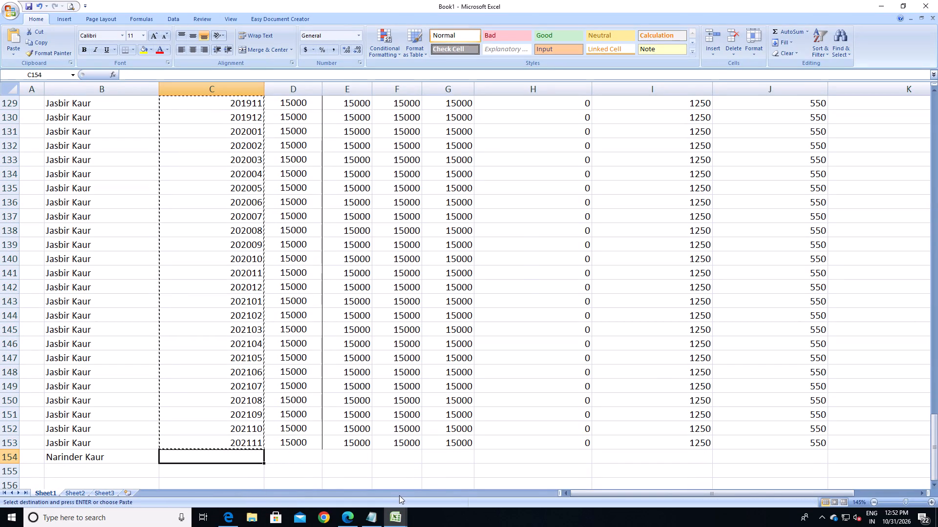
pyautogui.press('Return')
pyautogui.click(471, 284)
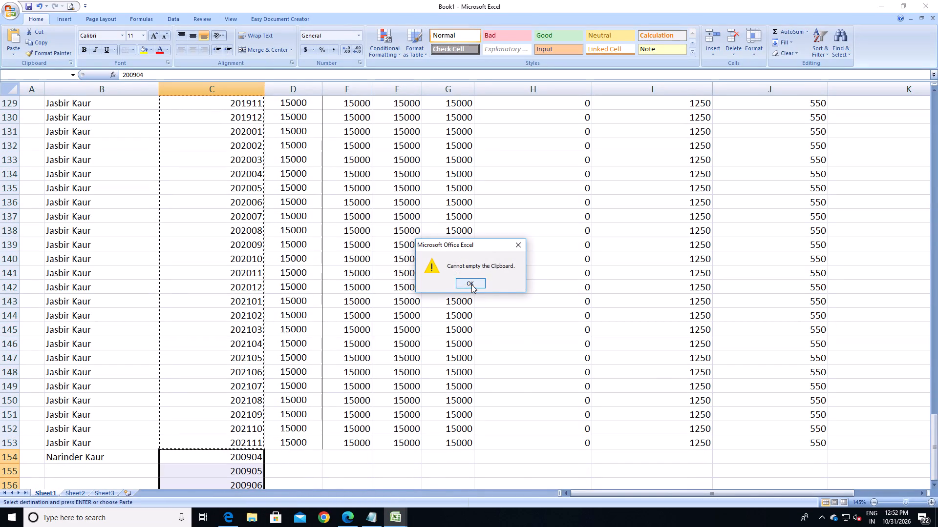
pyautogui.click(441, 465)
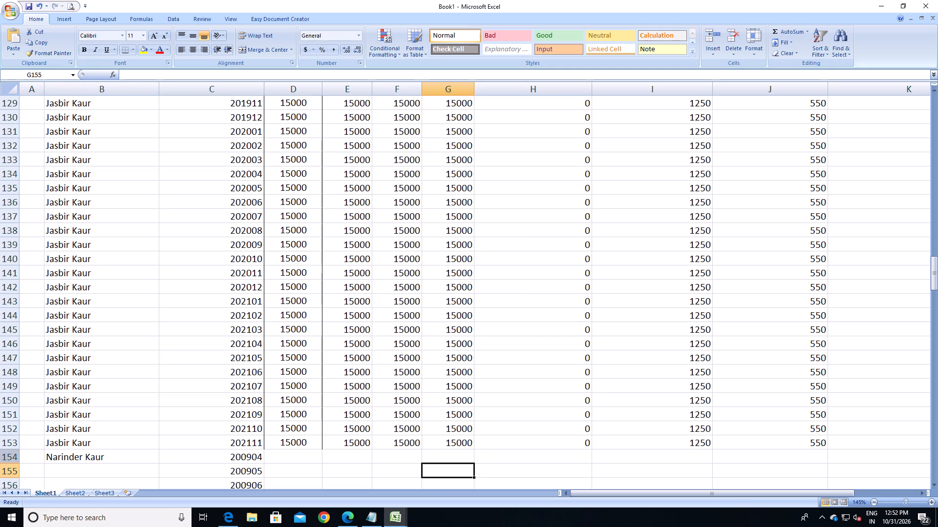
# Highlight the whole of row 154, the second member's first record, with a yellow fill.
pyautogui.click(12, 456)
pyautogui.click(144, 55)
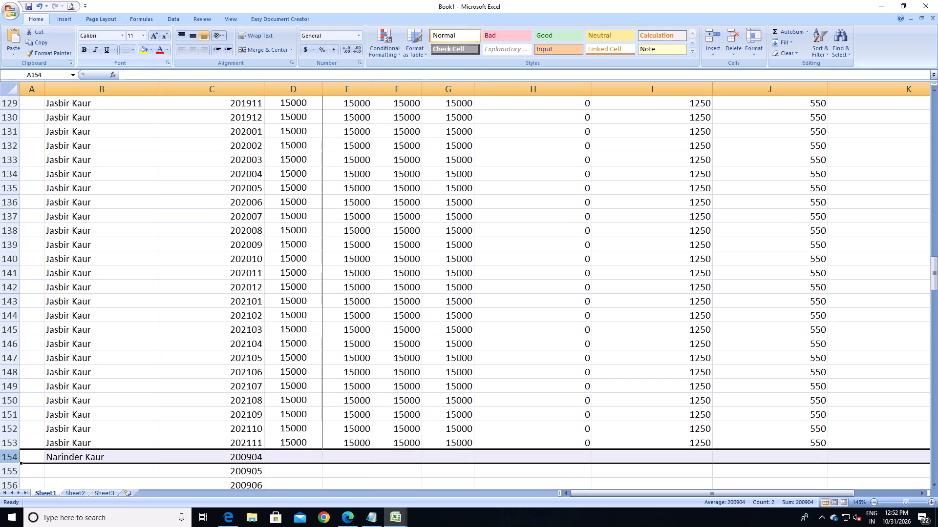
pyautogui.click(144, 47)
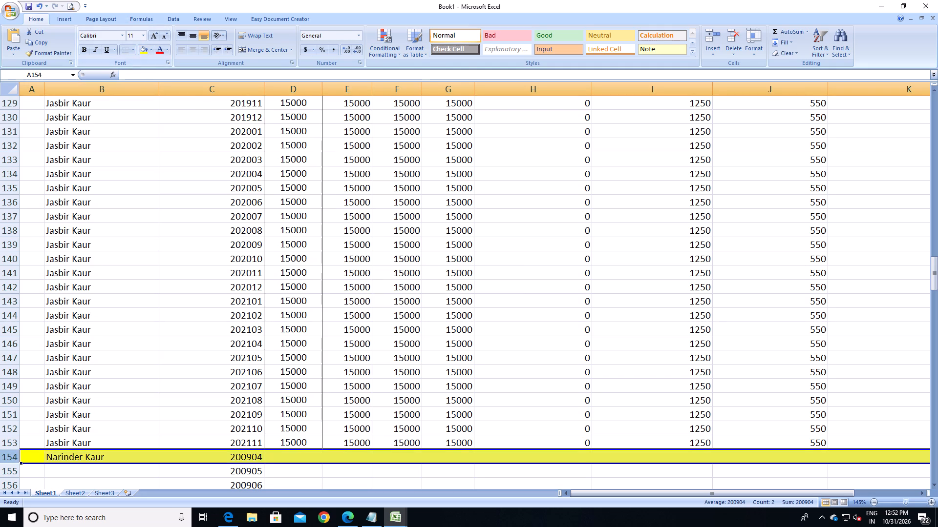
# Fill the second member's name from B154 down alongside all of the pasted wage months.
pyautogui.click(127, 451)
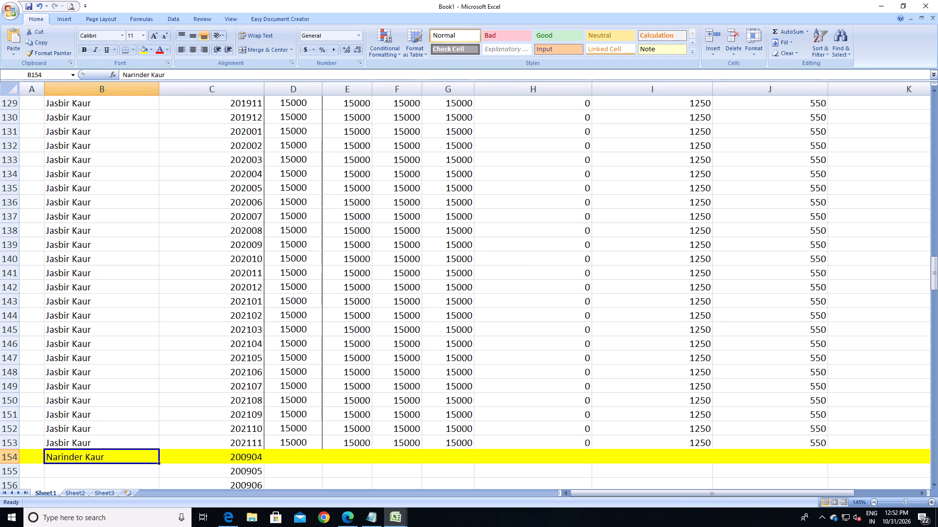
pyautogui.doubleClick(159, 464)
pyautogui.scroll(-6, 213, 451)
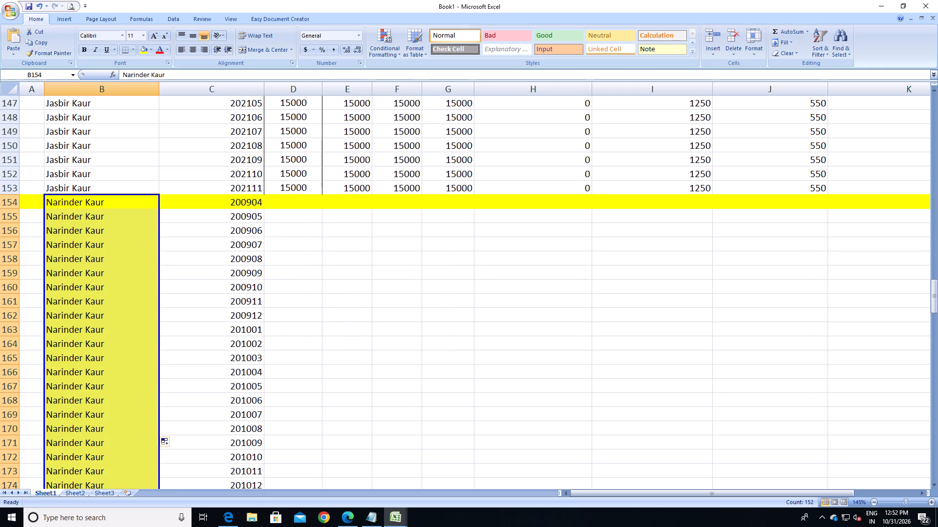
pyautogui.click(321, 313)
# Check the second member's monthly EPF salary figures in newepfman (1) from FY 2009-10 onward.
pyautogui.hotkey('alt', 'Tab')
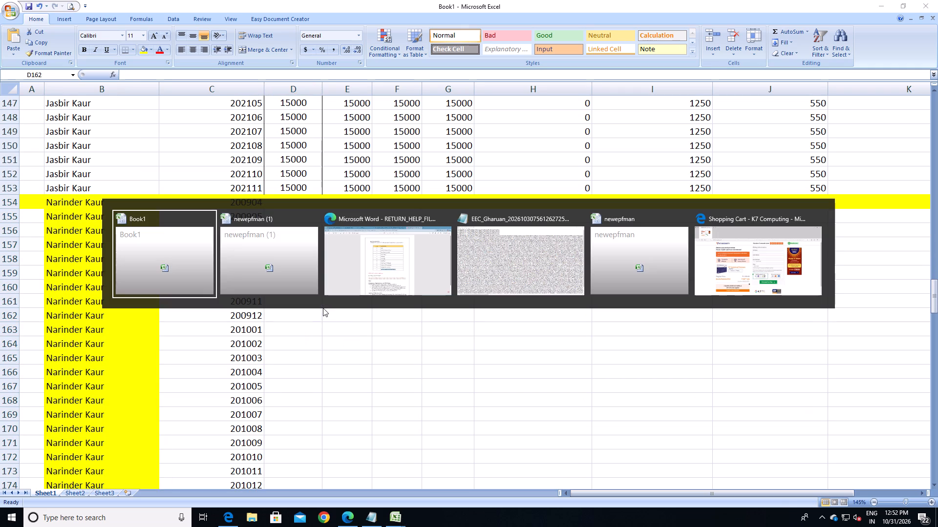
pyautogui.hotkey('alt', 'Tab')
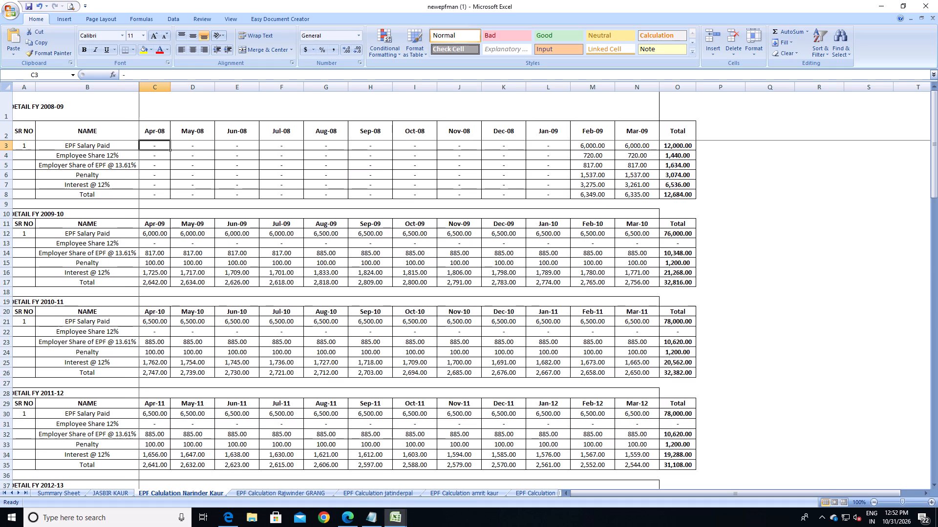
pyautogui.click(285, 233)
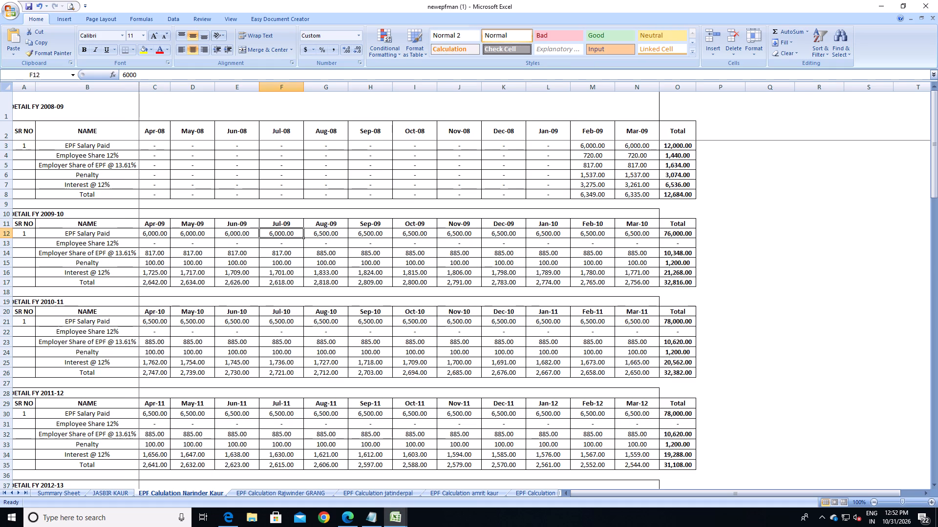
pyautogui.click(327, 235)
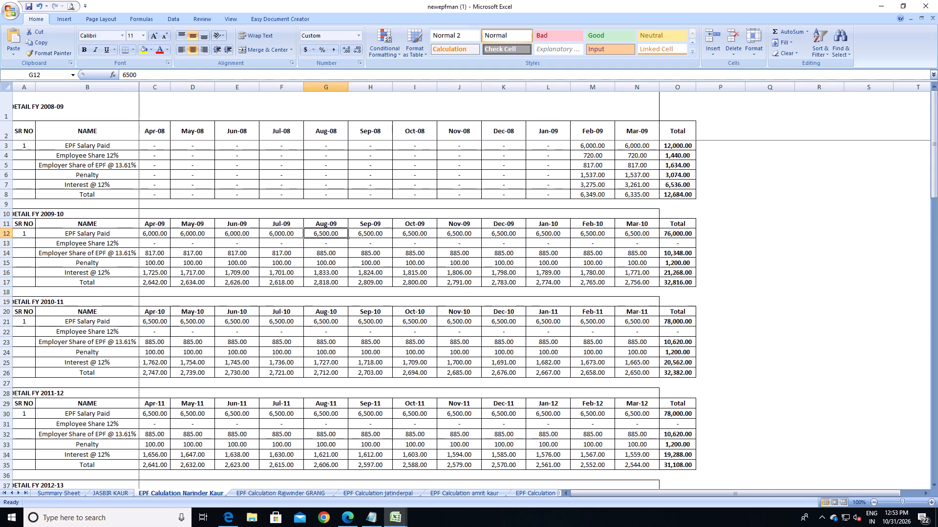
pyautogui.scroll(-5, 524, 355)
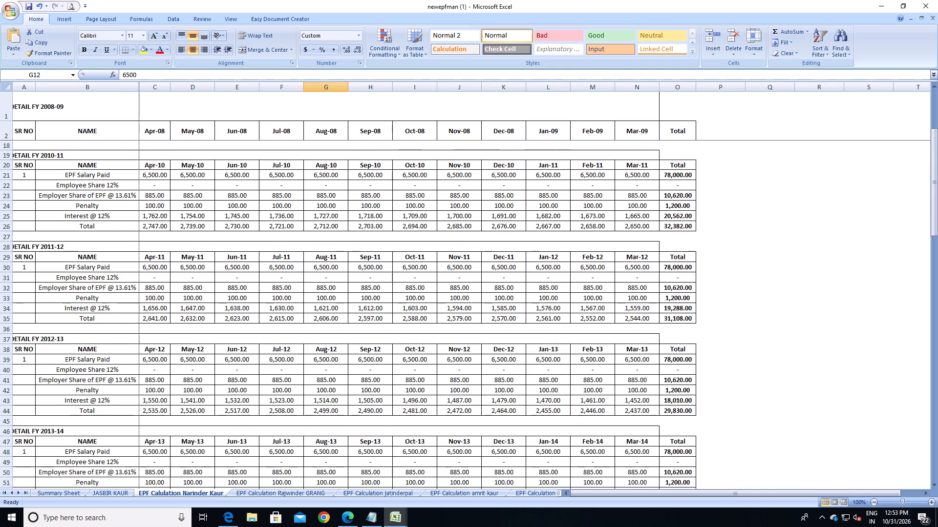
# In Book1, copy the first member's wage and contribution figures D2:J66 (200904 to 201408) and paste them at D154 for the second member.
pyautogui.hotkey('alt', 'Tab')
pyautogui.hotkey('alt', 'Tab')
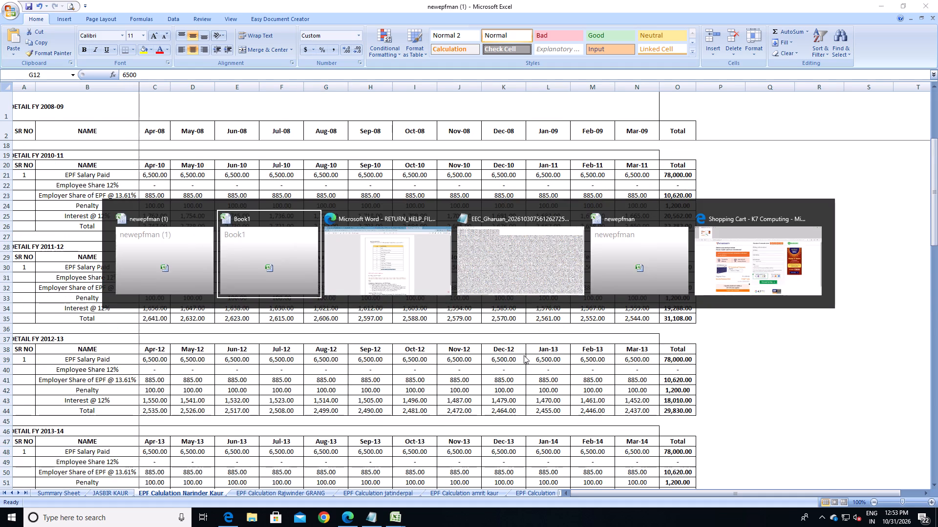
pyautogui.scroll(19, 502, 324)
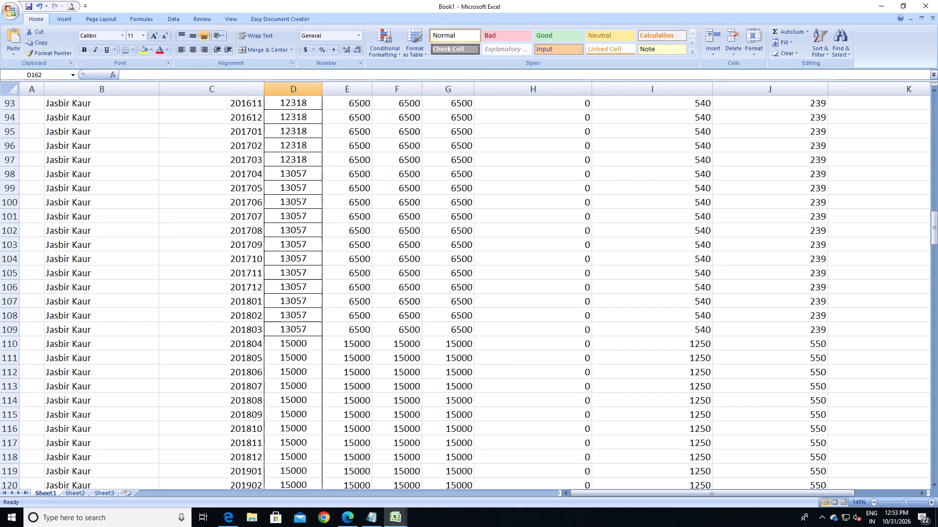
pyautogui.scroll(20, 498, 309)
pyautogui.scroll(14, 498, 309)
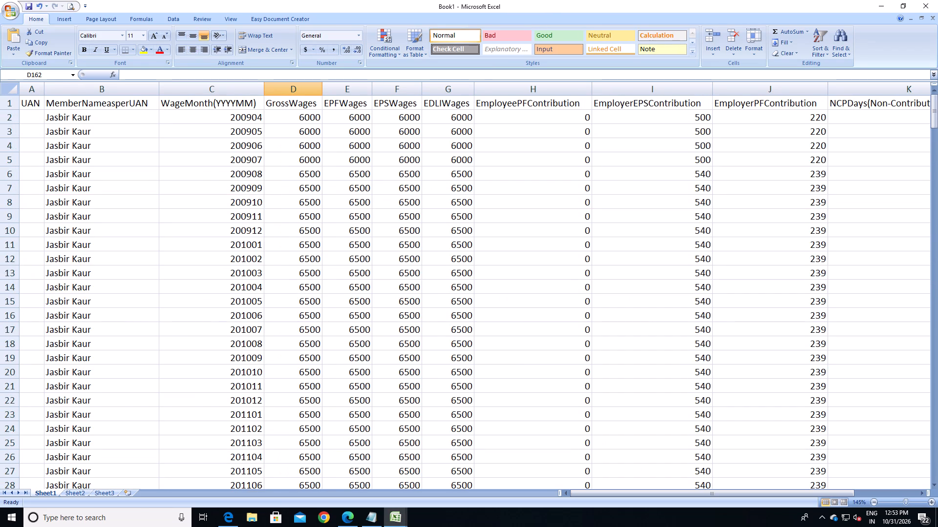
pyautogui.moveTo(307, 121); pyautogui.dragTo(727, 329)
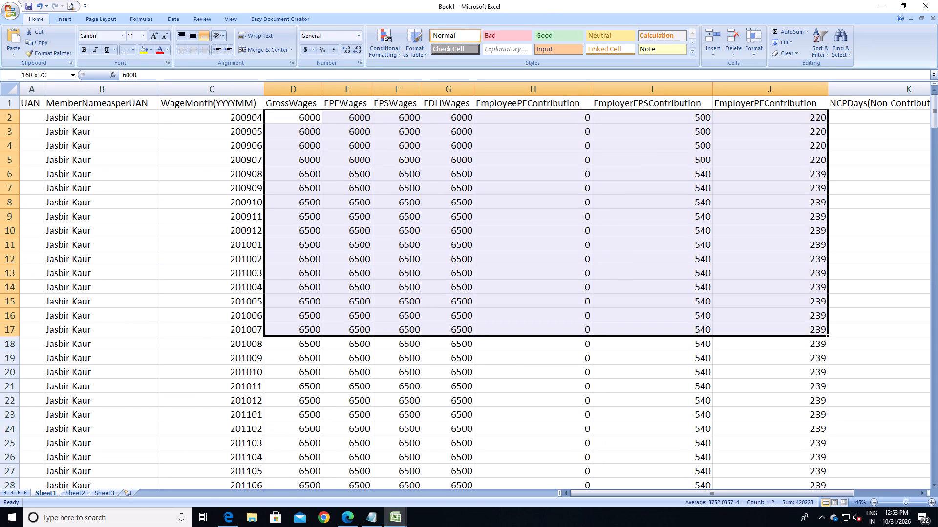
pyautogui.moveTo(727, 329); pyautogui.dragTo(766, 221)
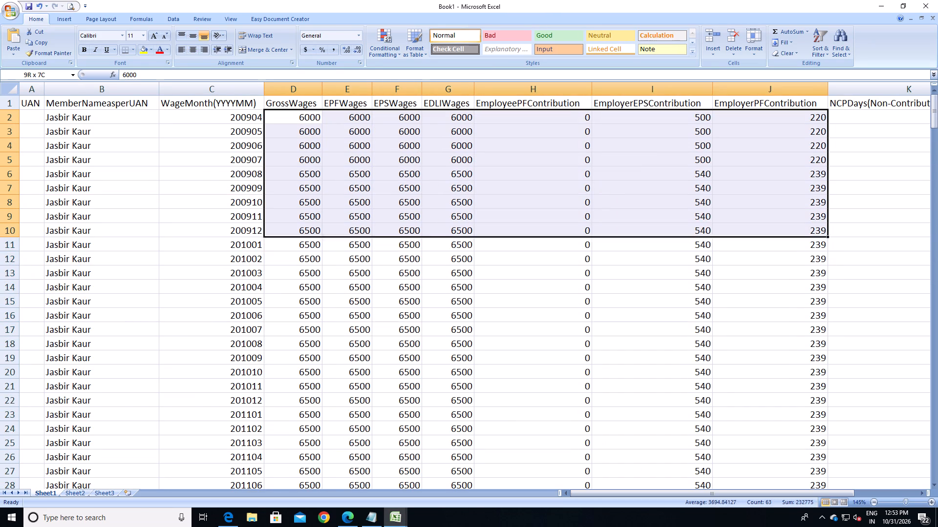
pyautogui.moveTo(766, 221); pyautogui.dragTo(769, 190)
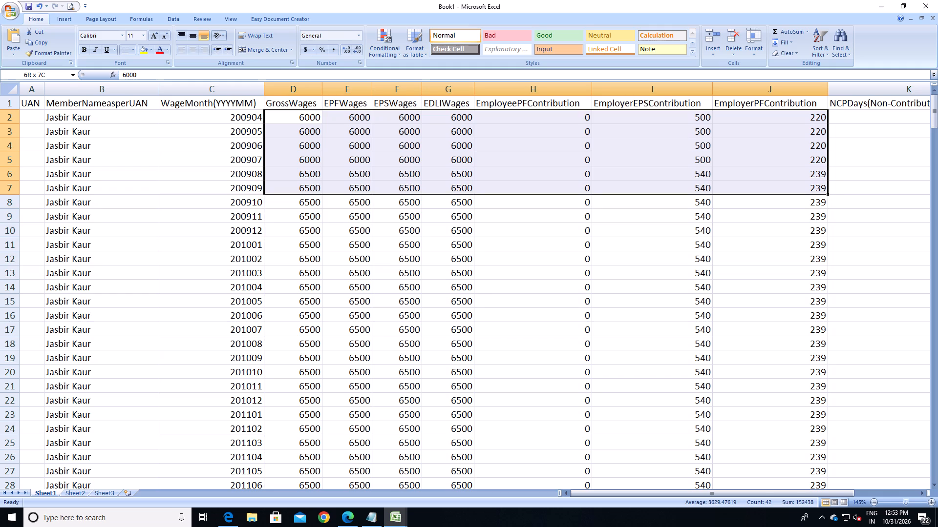
pyautogui.moveTo(769, 190); pyautogui.dragTo(791, 230)
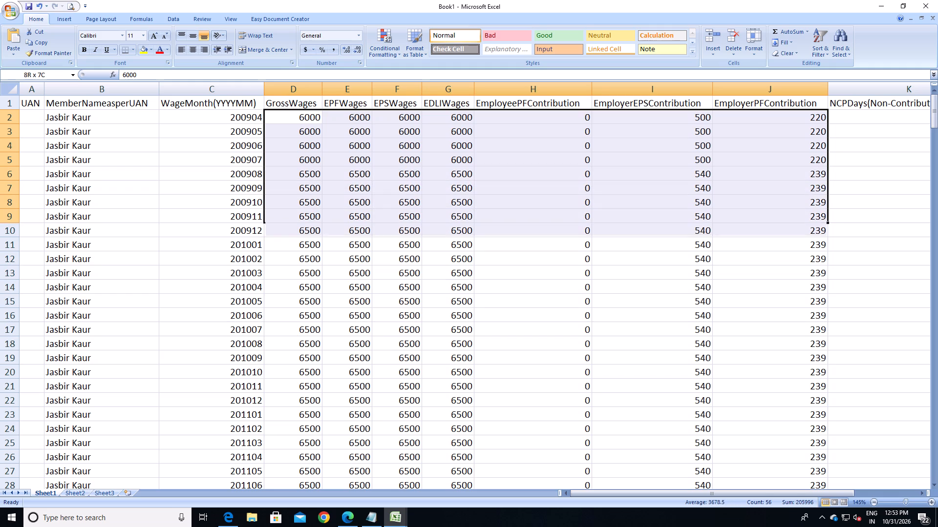
pyautogui.moveTo(791, 230); pyautogui.dragTo(818, 494)
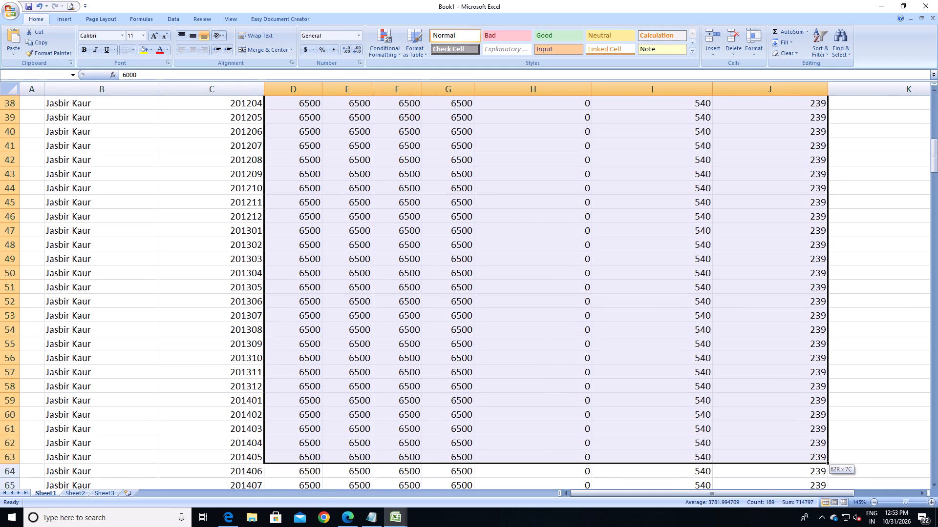
pyautogui.moveTo(818, 494); pyautogui.dragTo(813, 381)
pyautogui.hotkey('ctrl', 'c')
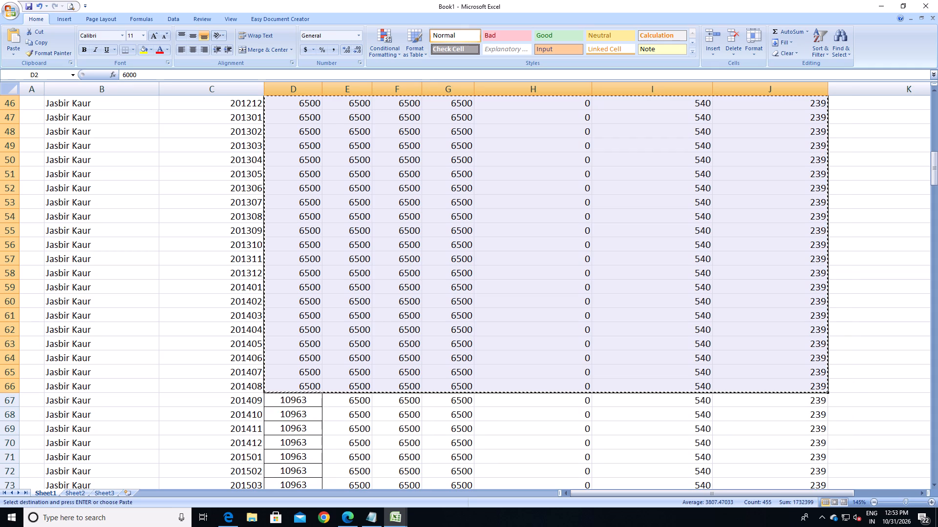
pyautogui.scroll(-2, 525, 430)
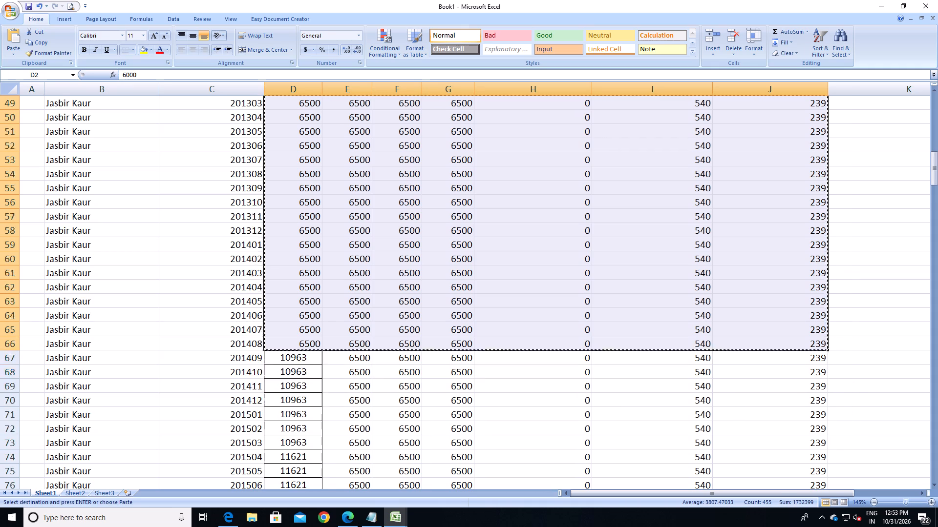
pyautogui.scroll(-20, 525, 430)
pyautogui.scroll(-11, 525, 430)
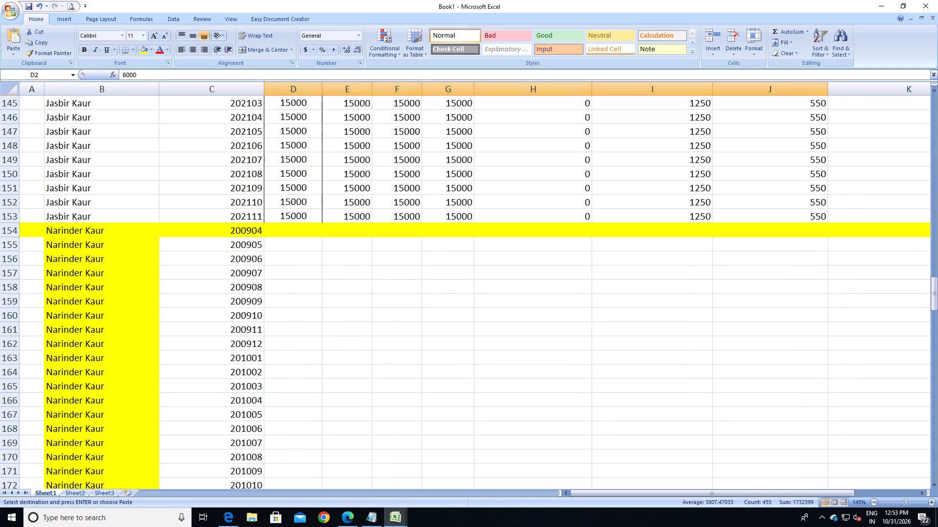
pyautogui.click(297, 227)
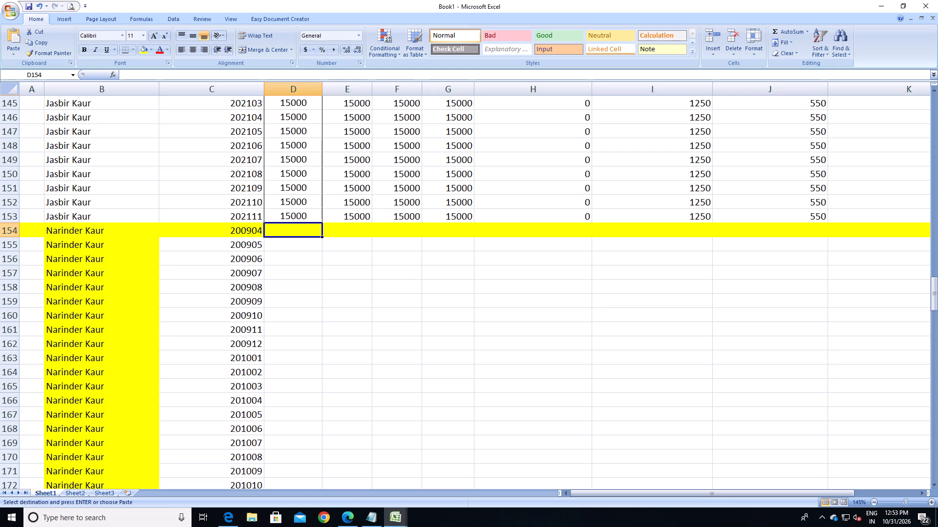
pyautogui.press('Return')
pyautogui.click(473, 284)
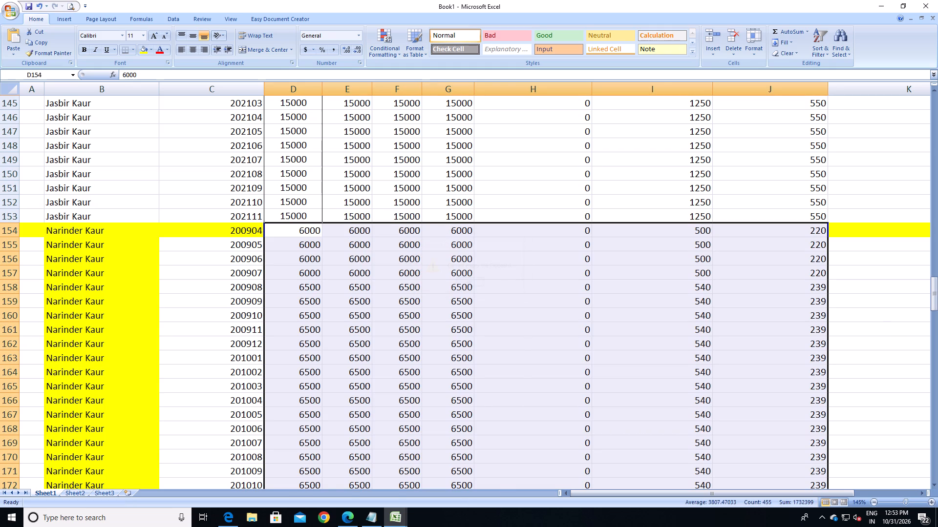
pyautogui.click(485, 297)
# Check where the pasted records end, and examine the second member's EPF salary from FY 2011-12 to FY 2016-17 in newepfman (1).
pyautogui.scroll(8, 450, 309)
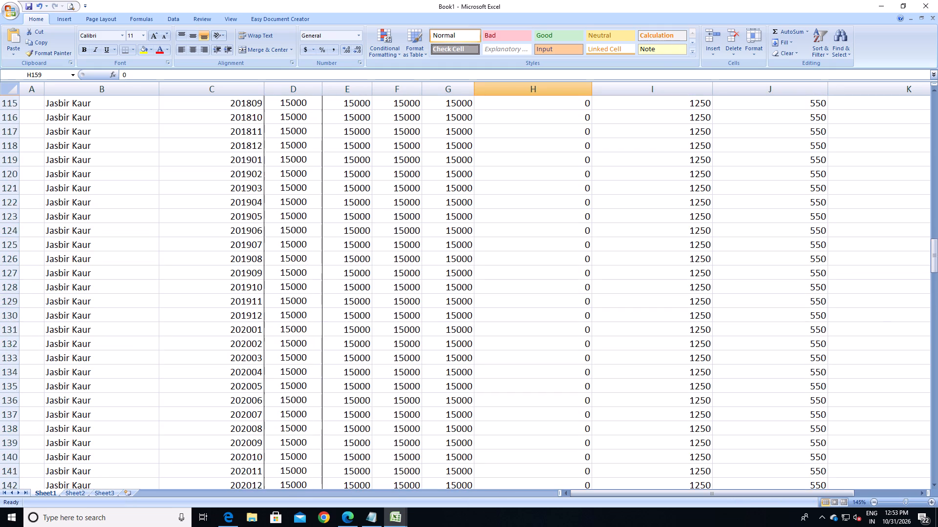
pyautogui.scroll(13, 450, 309)
pyautogui.scroll(-20, 450, 309)
pyautogui.scroll(-3, 450, 309)
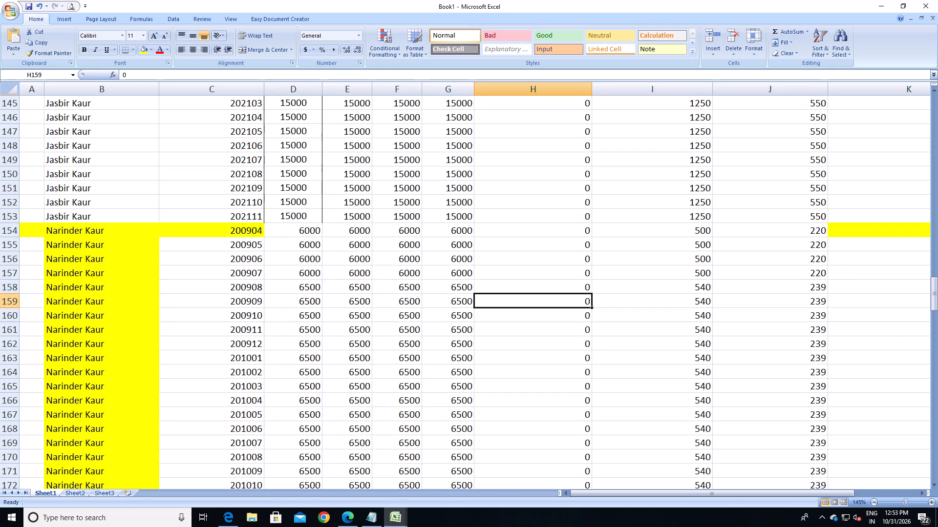
pyautogui.scroll(-18, 449, 310)
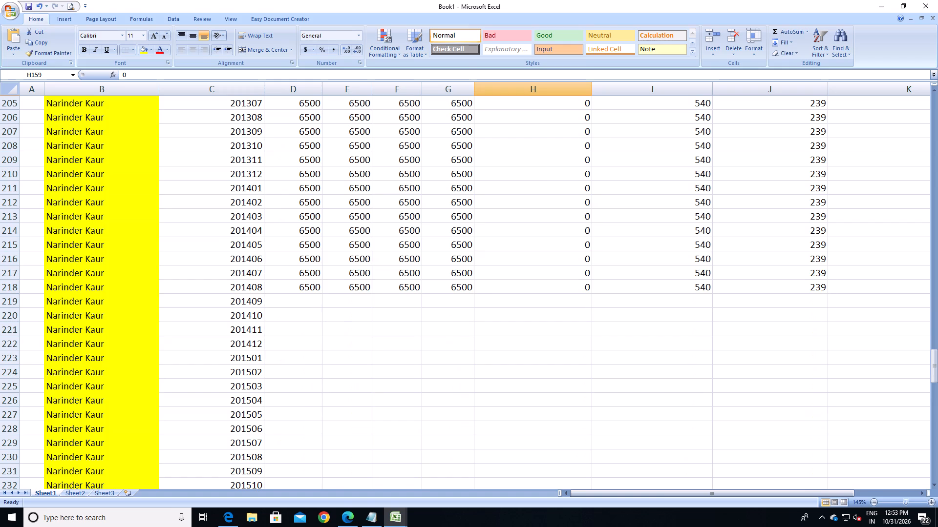
pyautogui.hotkey('alt', 'Tab')
pyautogui.hotkey('alt', 'Tab')
pyautogui.scroll(-3, 427, 328)
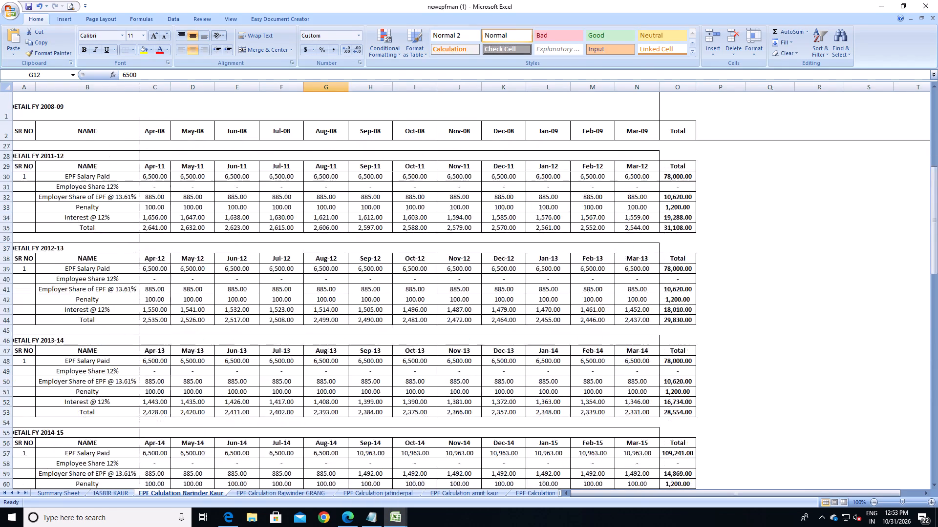
pyautogui.scroll(-3, 427, 328)
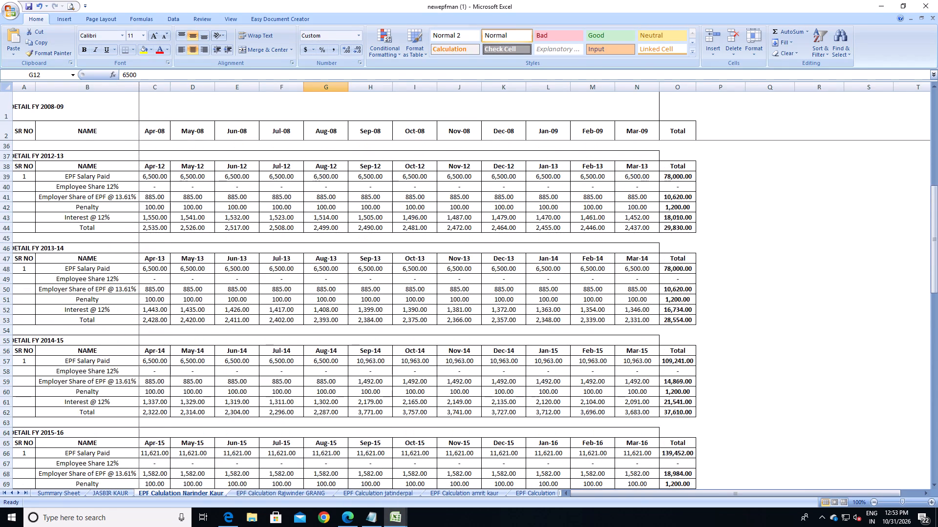
pyautogui.scroll(-3, 428, 328)
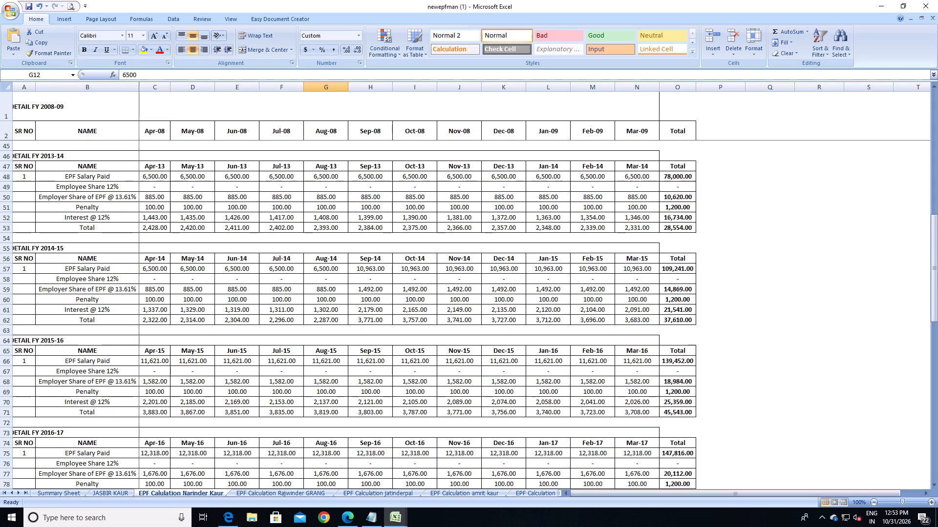
pyautogui.click(370, 271)
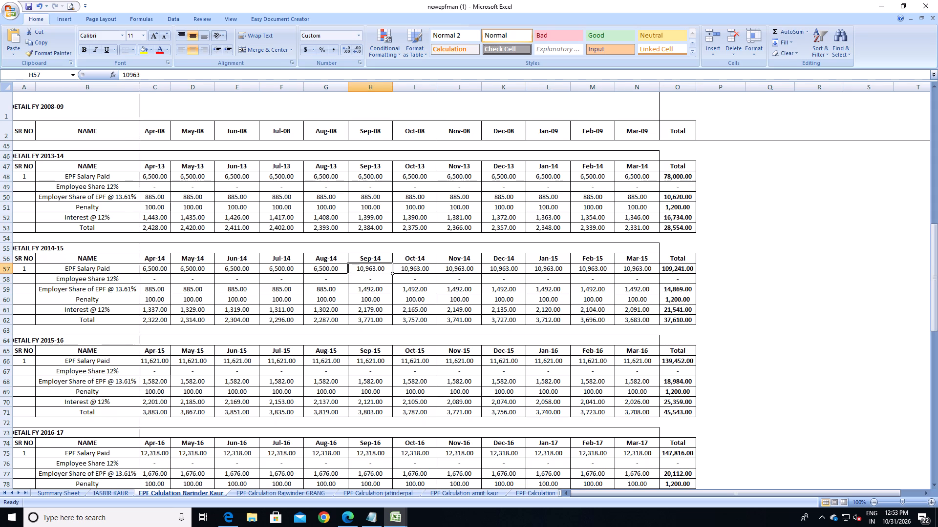
# Compare the first member's gross wages in Book1 from 201409 onward with the second member's EPF salary in newepfman (1).
pyautogui.hotkey('alt', 'Tab')
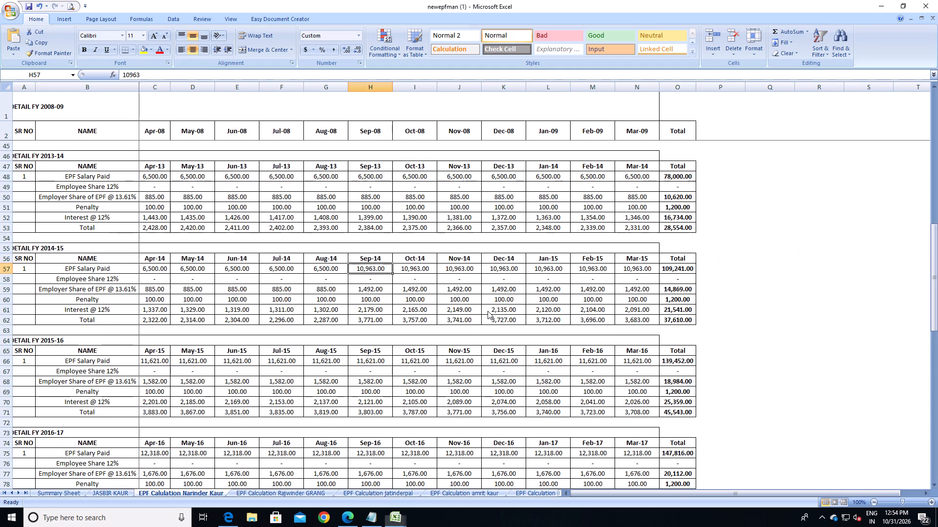
pyautogui.hotkey('alt', 'Tab')
pyautogui.hotkey('alt', 'Tab')
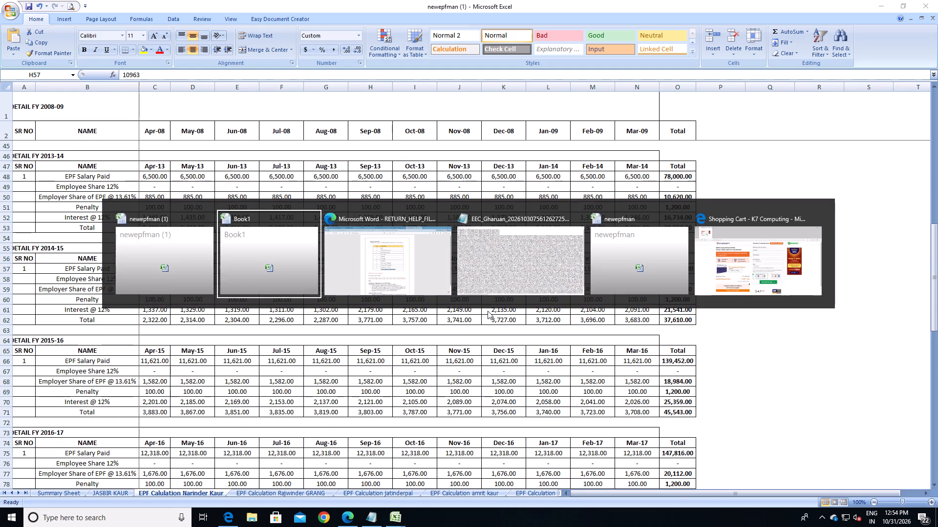
pyautogui.scroll(20, 492, 301)
pyautogui.scroll(17, 492, 301)
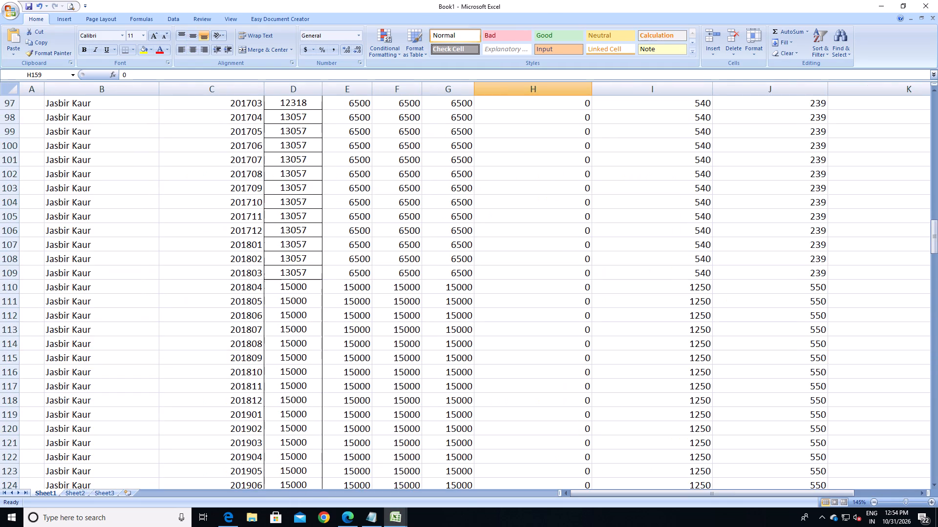
pyautogui.scroll(17, 494, 285)
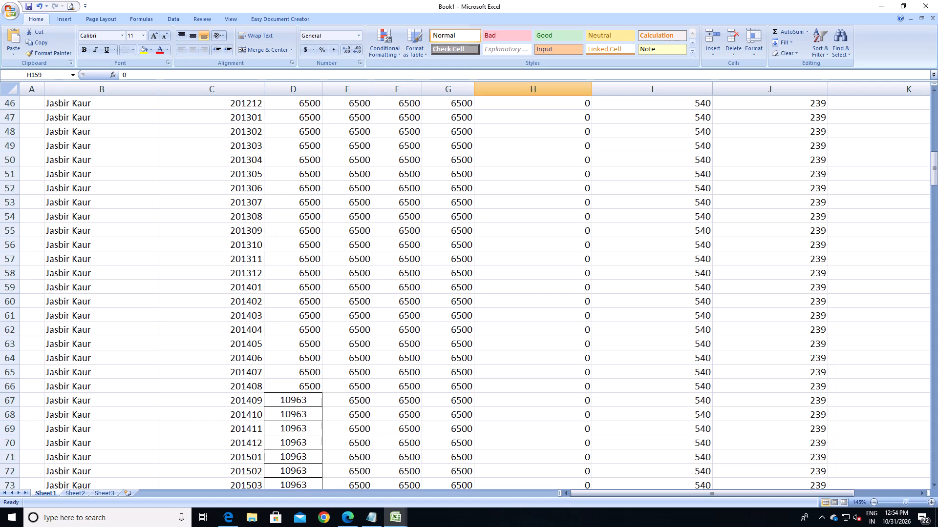
pyautogui.scroll(5, 469, 284)
pyautogui.scroll(-7, 469, 284)
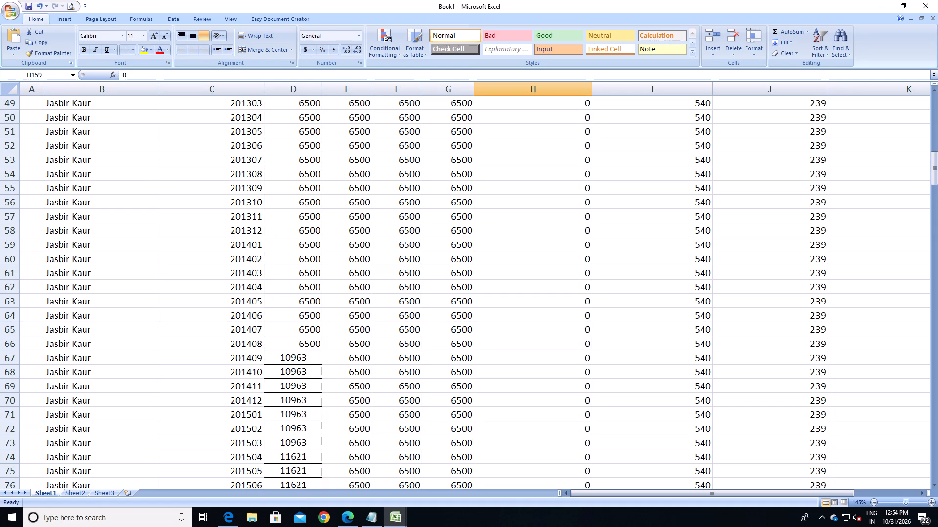
pyautogui.click(305, 359)
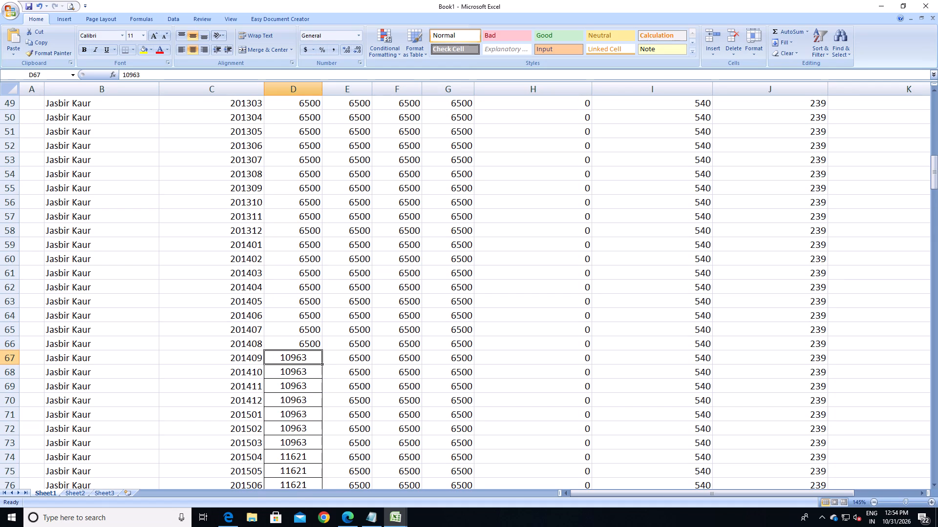
pyautogui.hotkey('alt', 'Tab')
pyautogui.hotkey('alt', 'Tab')
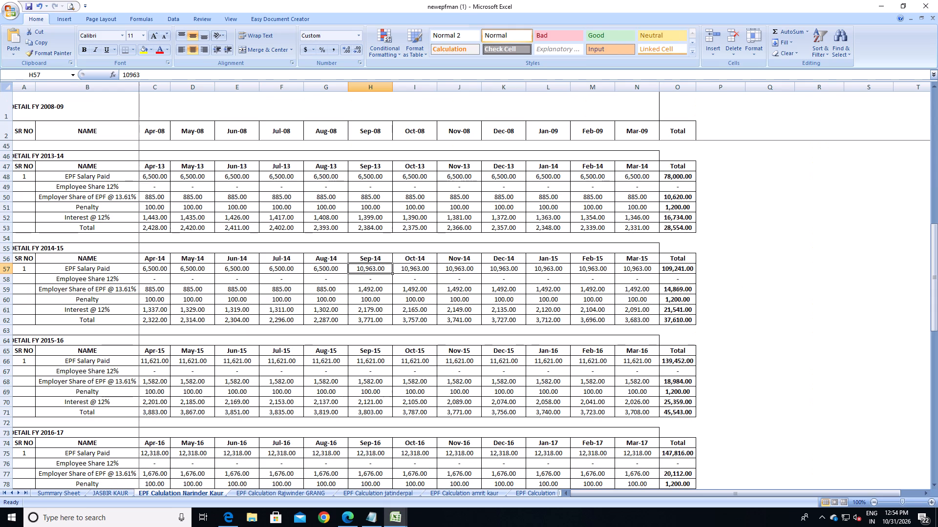
pyautogui.hotkey('alt', 'Tab')
pyautogui.hotkey('alt', 'Tab')
pyautogui.scroll(-4, 512, 354)
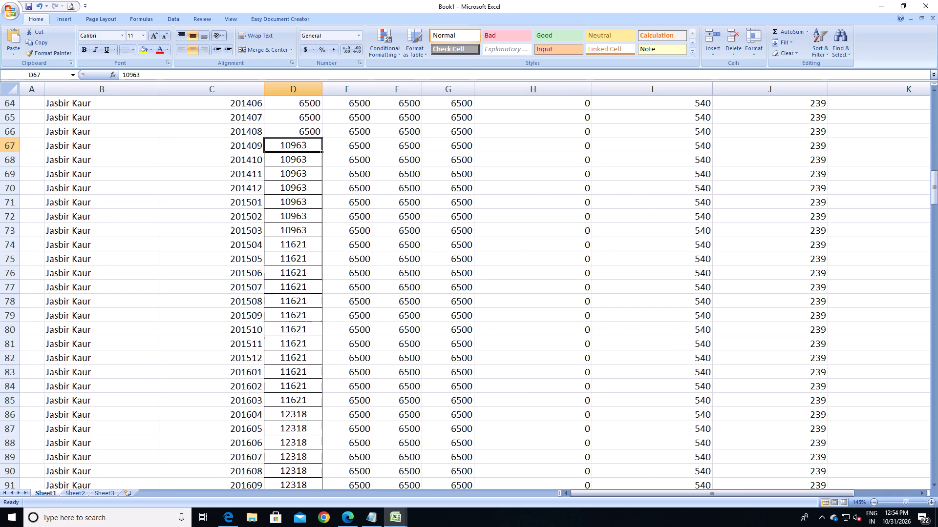
pyautogui.scroll(-8, 511, 354)
pyautogui.scroll(3, 510, 354)
# Compare the first member's gross wages in Book1 from 201506 onward with the second member's EPF salary for FY 2014-15 to FY 2018-19 in newepfman (1).
pyautogui.hotkey('alt', 'Tab')
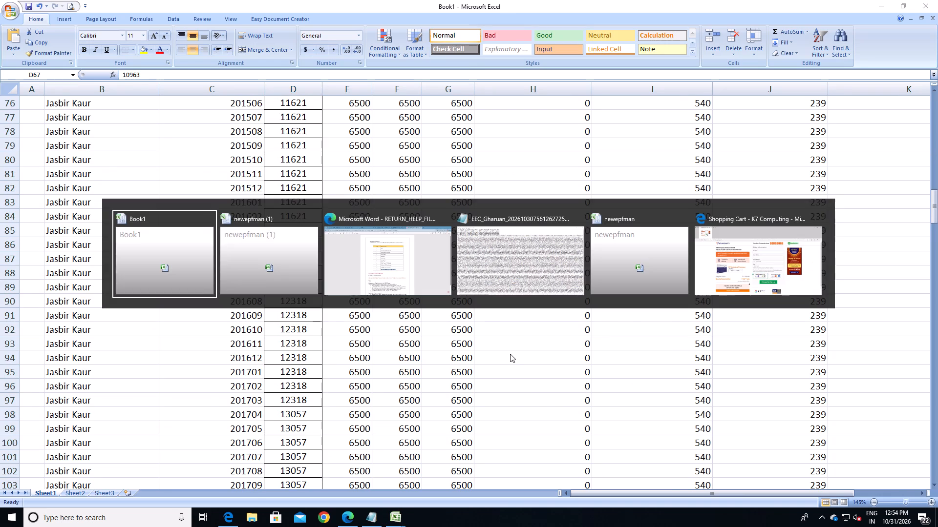
pyautogui.hotkey('alt', 'Tab')
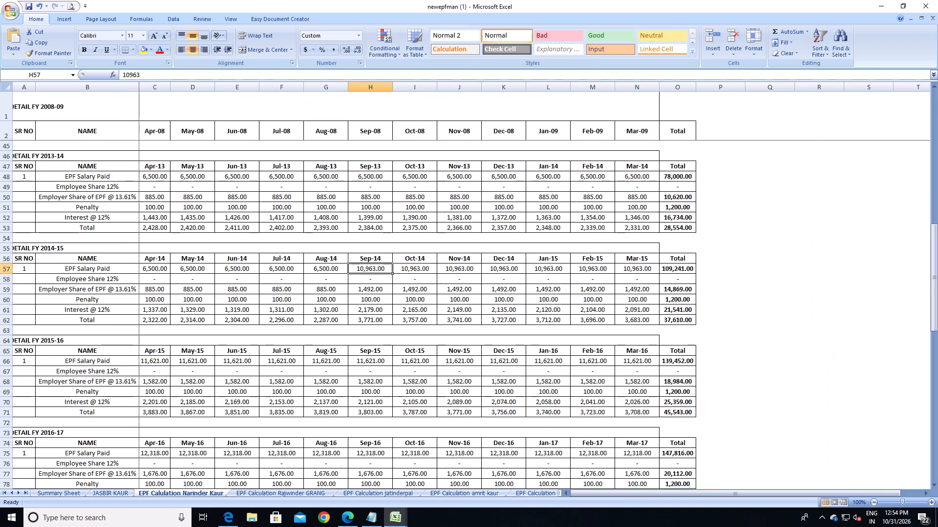
pyautogui.hotkey('alt', 'Tab')
pyautogui.hotkey('alt', 'Tab')
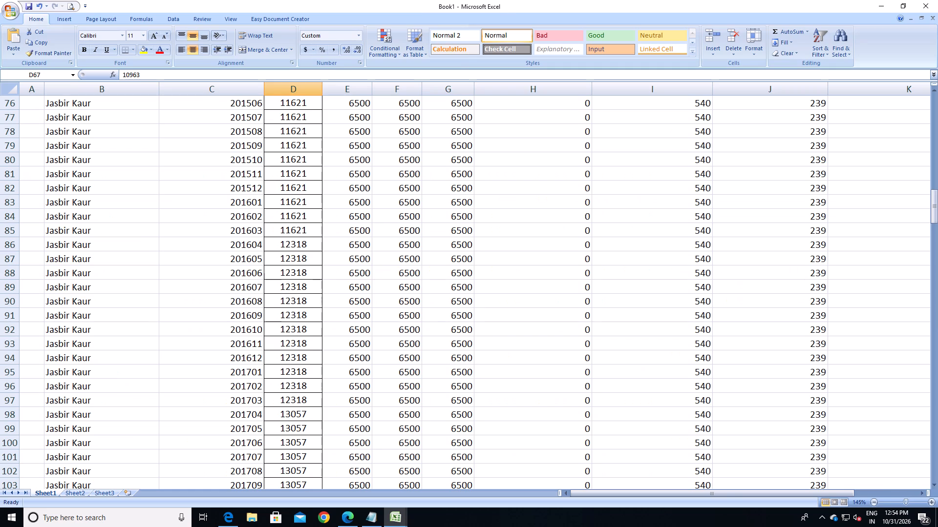
pyautogui.hotkey('alt', 'Tab')
pyautogui.hotkey('alt', 'Tab')
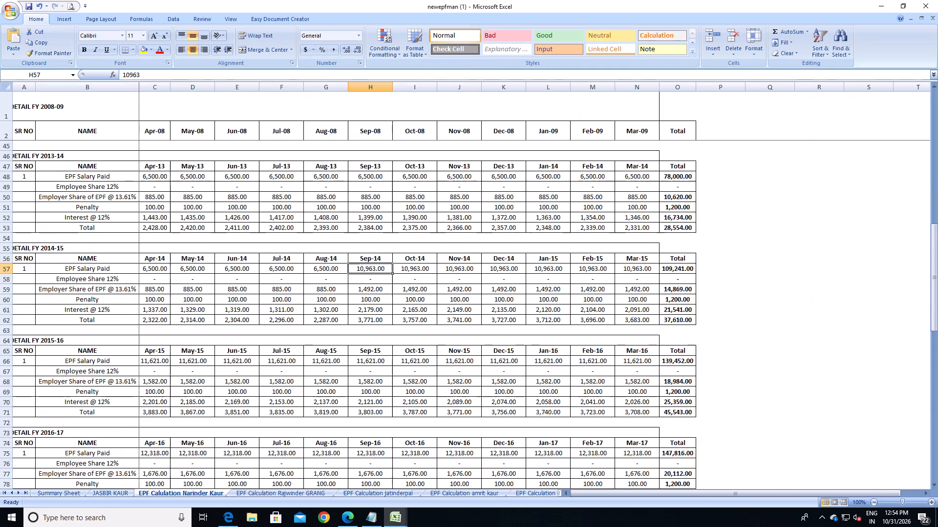
pyautogui.scroll(-7, 510, 354)
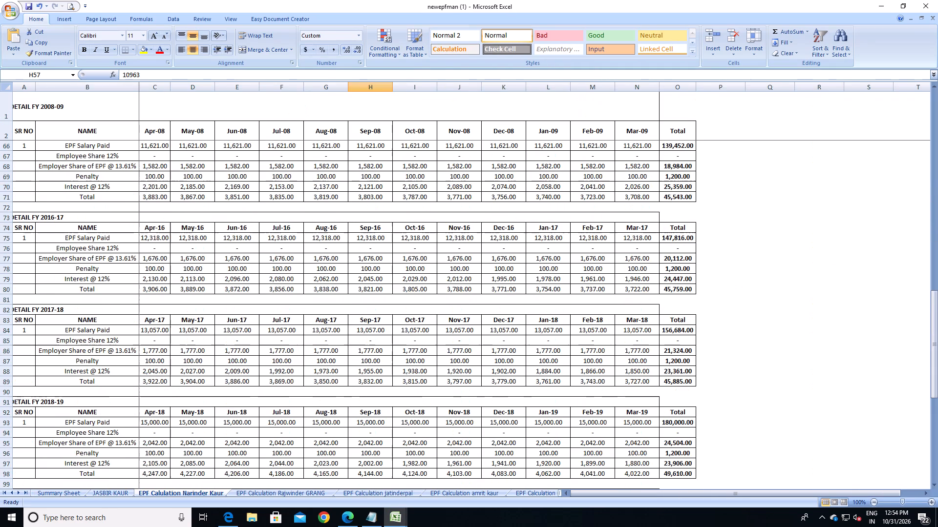
pyautogui.hotkey('alt', 'Tab')
pyautogui.hotkey('alt', 'Tab')
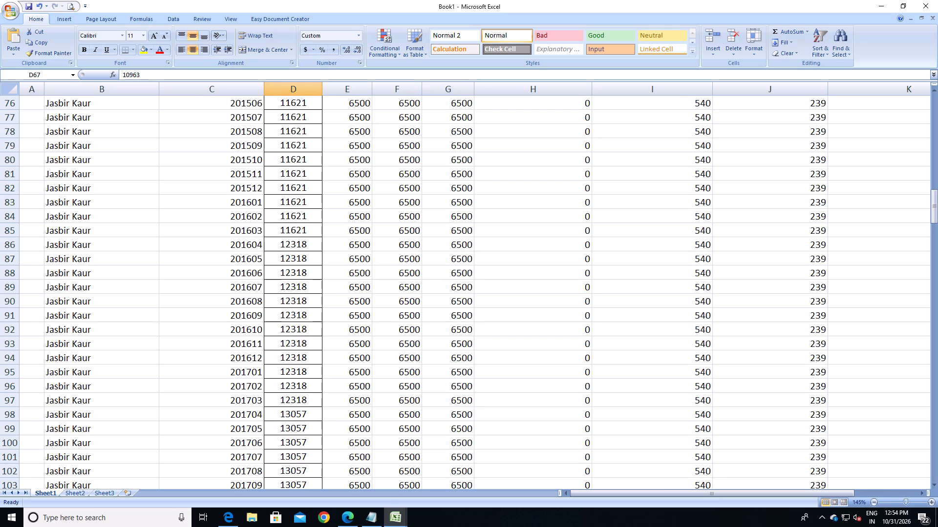
pyautogui.scroll(-2, 510, 354)
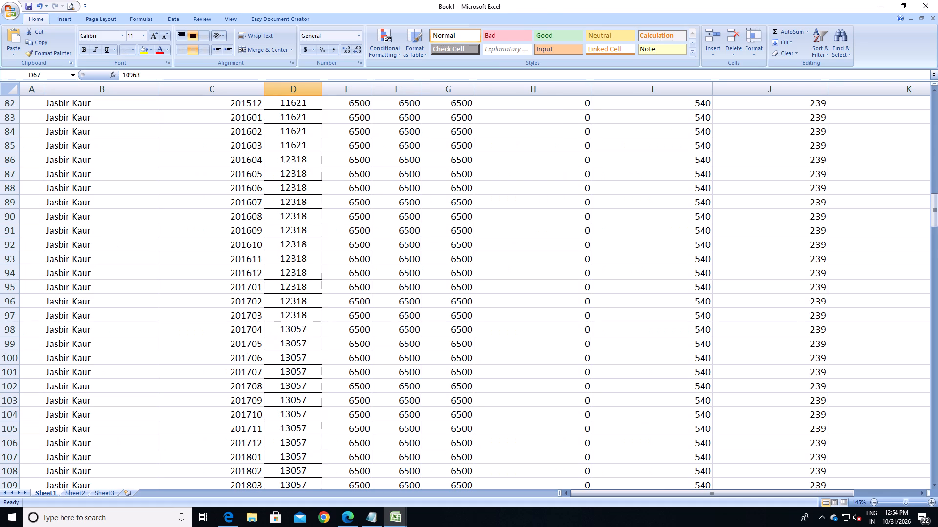
pyautogui.scroll(-5, 510, 354)
pyautogui.hotkey('alt', 'Tab')
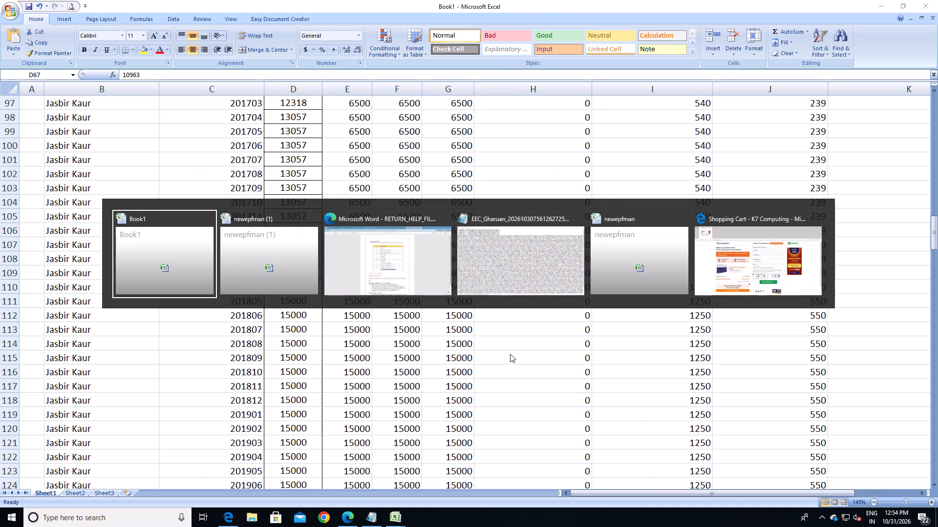
pyautogui.hotkey('alt', 'Tab')
pyautogui.hotkey('alt', 'Tab')
pyautogui.hotkey('alt', 'Tab')
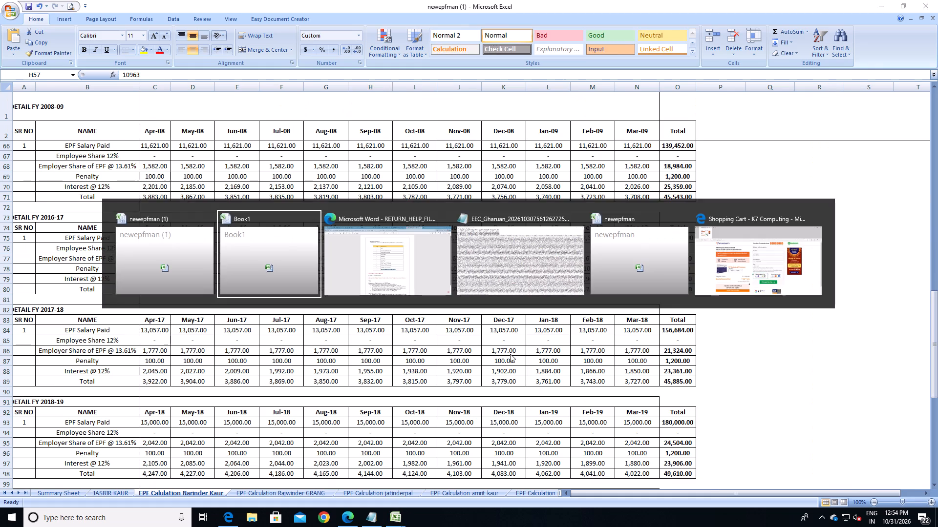
# In Book1, copy the first member's wage and contribution figures D67:J153 (201409 to 202111) and paste them at D219 for the second member.
pyautogui.scroll(18, 510, 354)
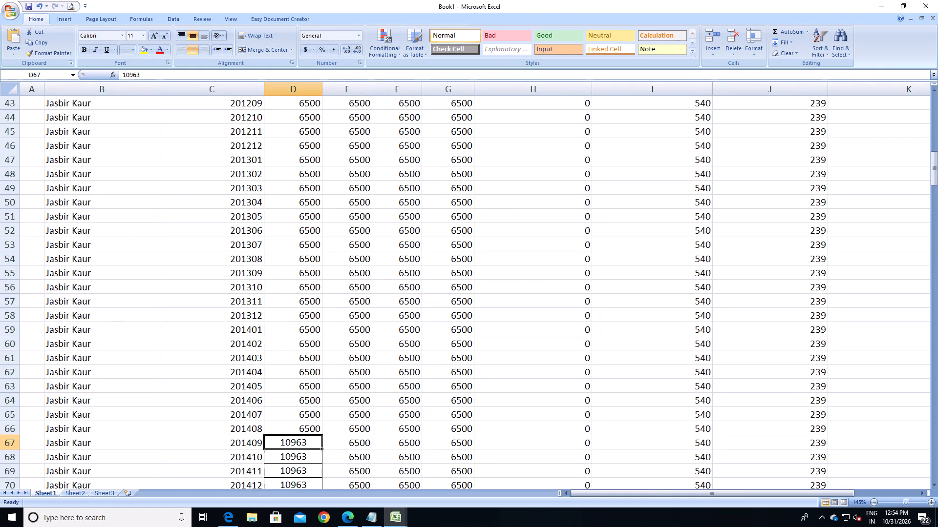
pyautogui.scroll(-6, 509, 354)
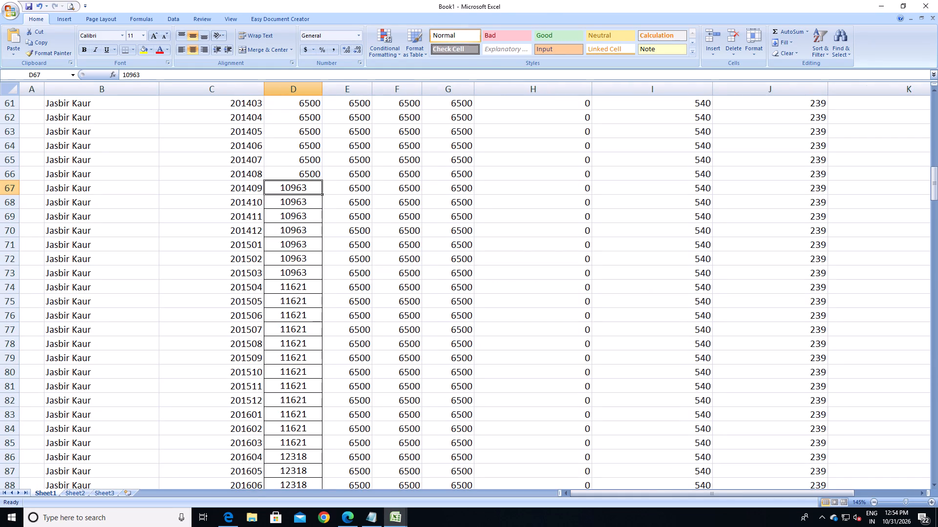
pyautogui.moveTo(298, 190); pyautogui.dragTo(766, 488)
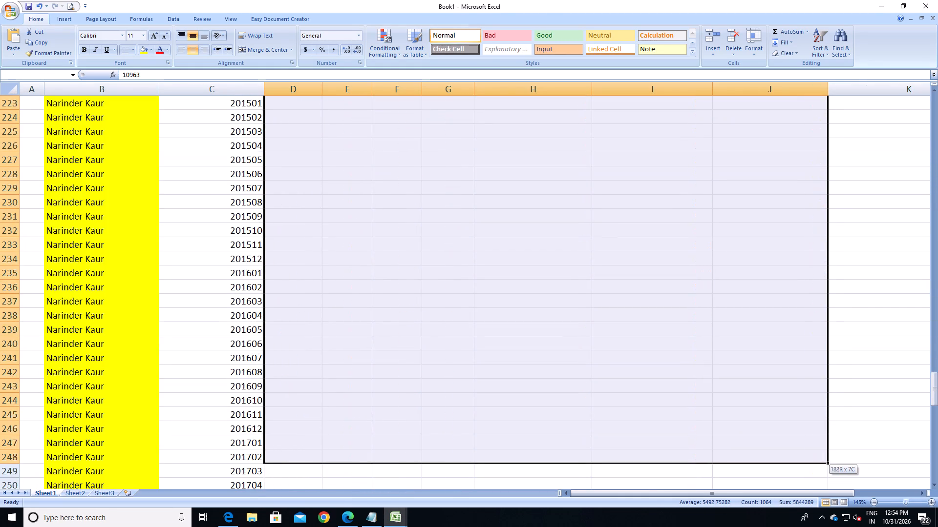
pyautogui.moveTo(766, 488); pyautogui.dragTo(777, 38)
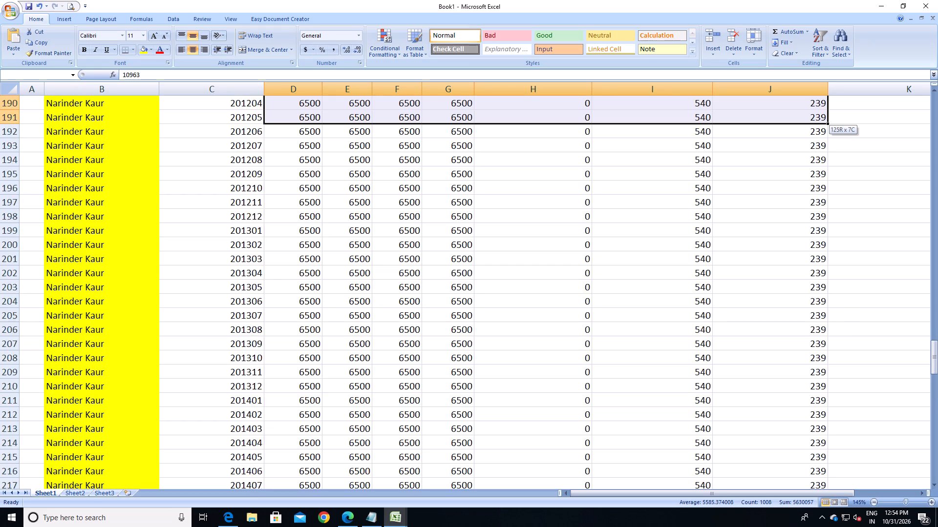
pyautogui.moveTo(777, 38); pyautogui.dragTo(789, 211)
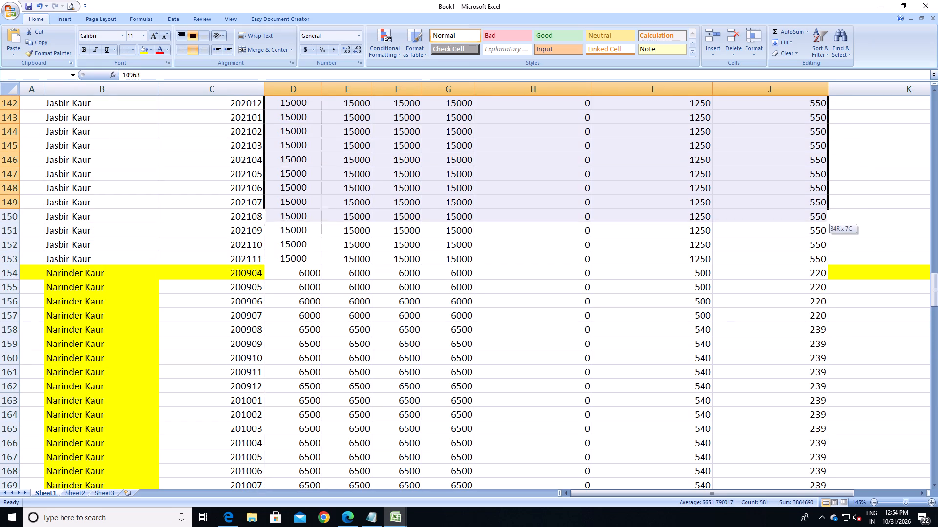
pyautogui.moveTo(789, 211); pyautogui.dragTo(784, 252)
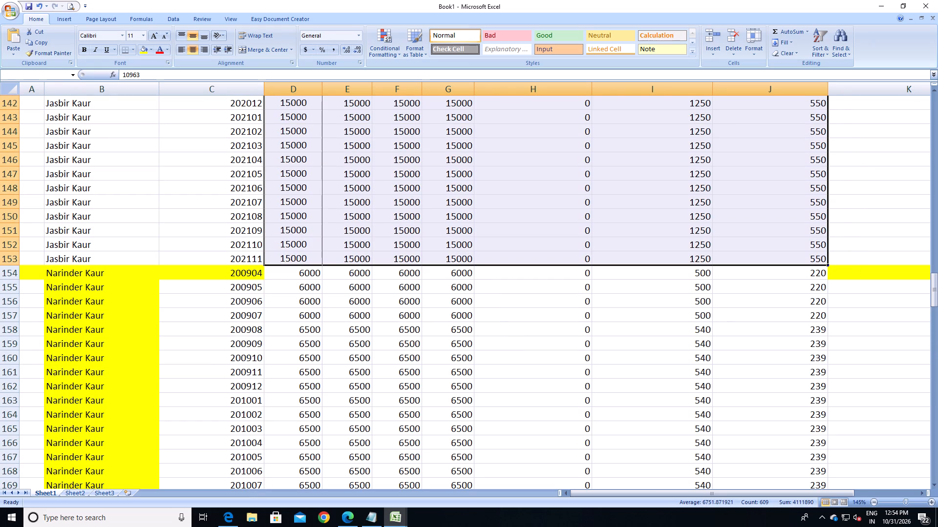
pyautogui.hotkey('ctrl', 'c')
pyautogui.scroll(-20, 623, 261)
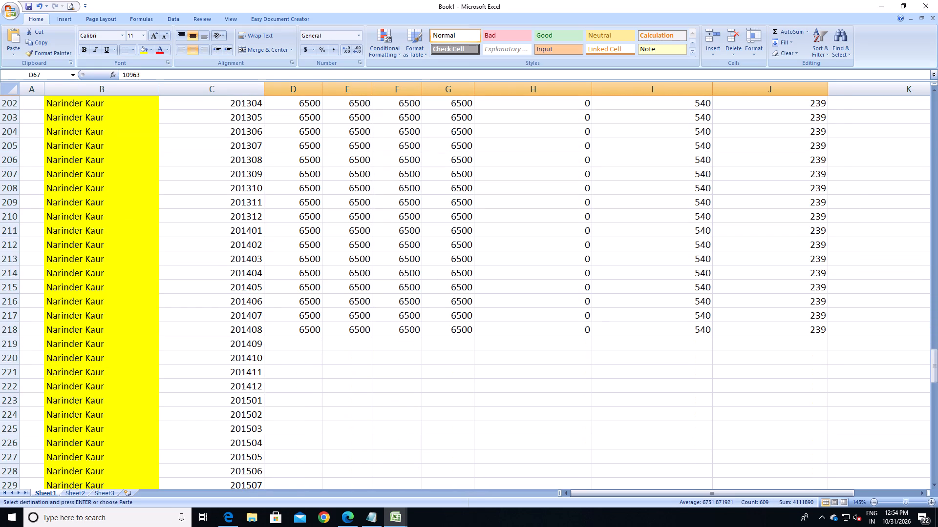
pyautogui.click(312, 341)
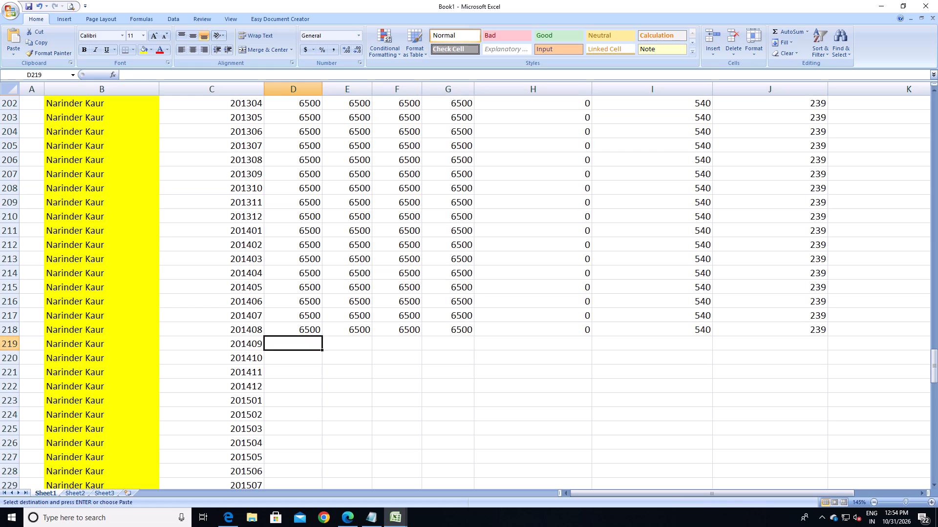
pyautogui.hotkey('ctrl', 'v')
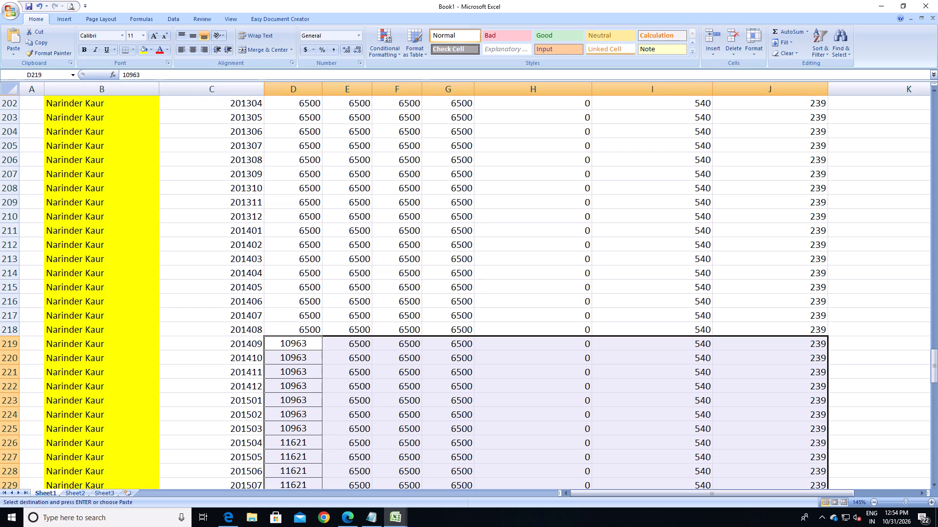
# Fill all of the second member's rows, 154 to 305, with yellow across the whole sheet width.
pyautogui.scroll(-16, 520, 384)
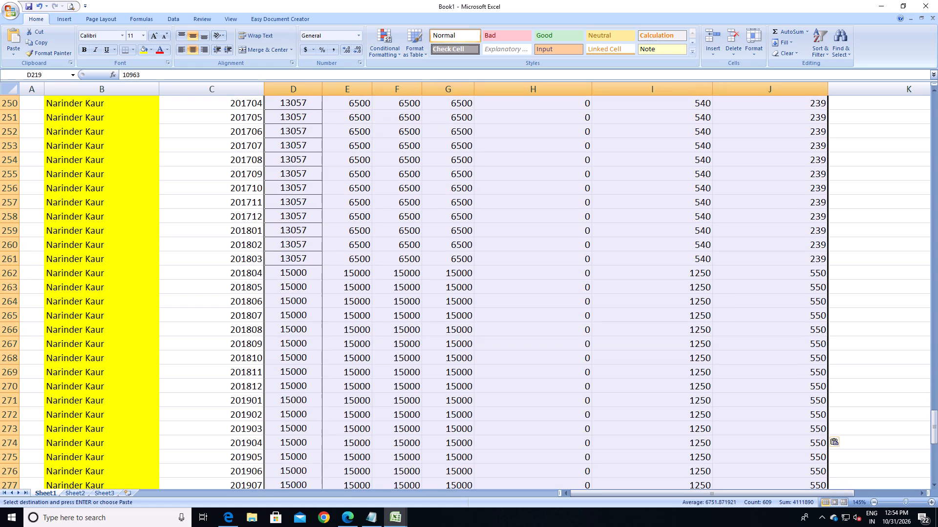
pyautogui.scroll(-12, 520, 384)
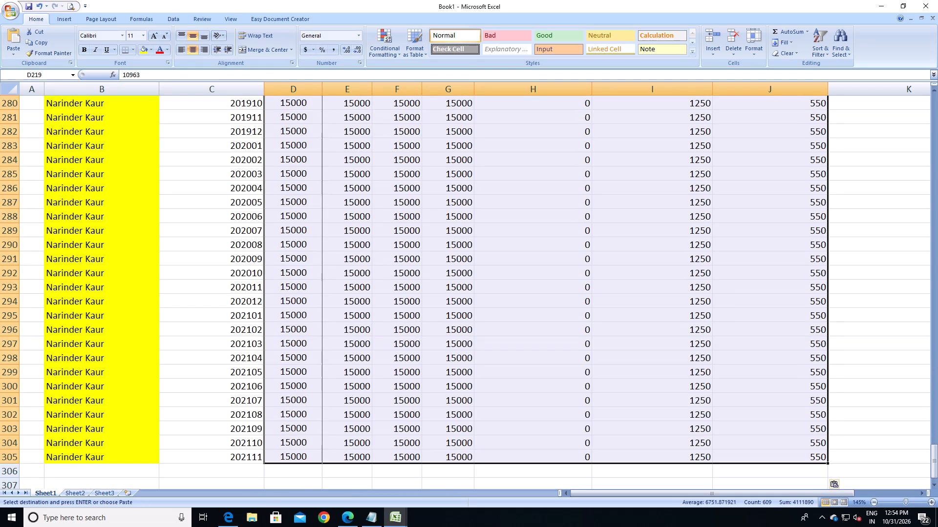
pyautogui.scroll(20, 520, 384)
pyautogui.scroll(10, 520, 384)
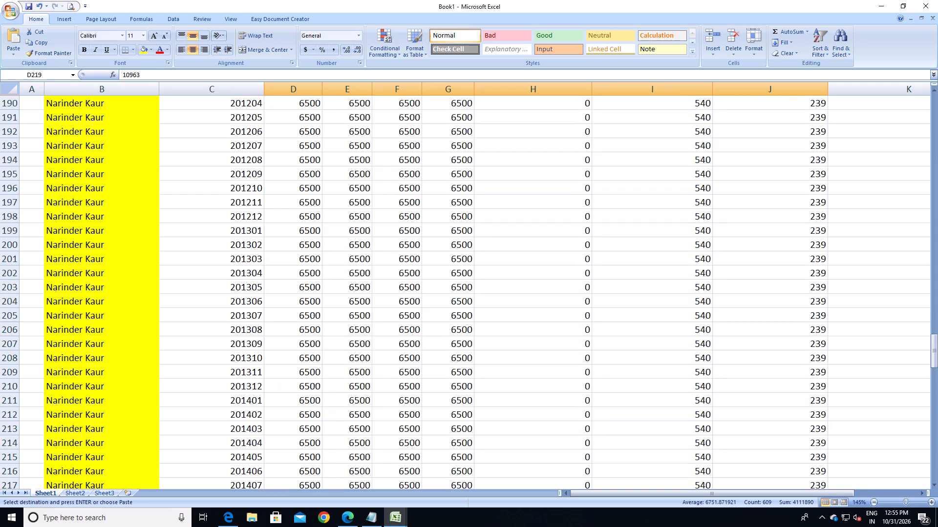
pyautogui.scroll(17, 520, 384)
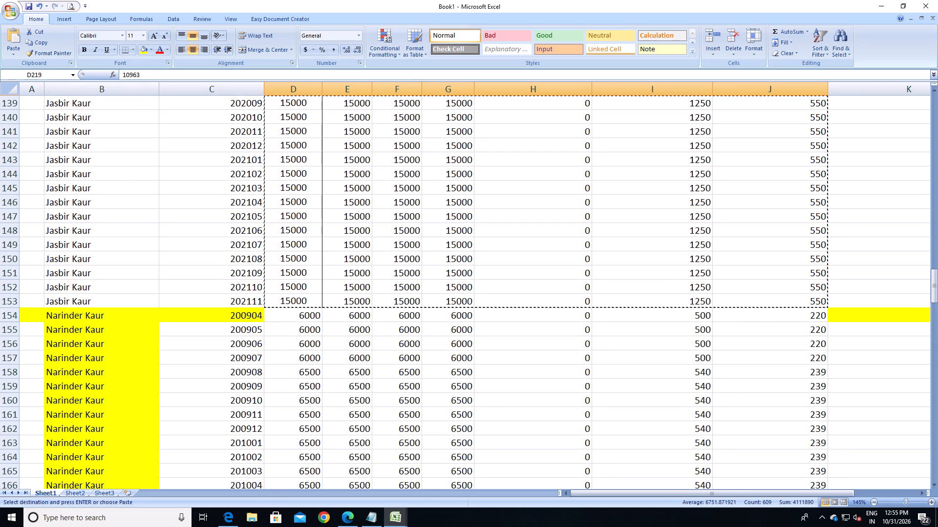
pyautogui.moveTo(7, 314); pyautogui.dragTo(0, 526)
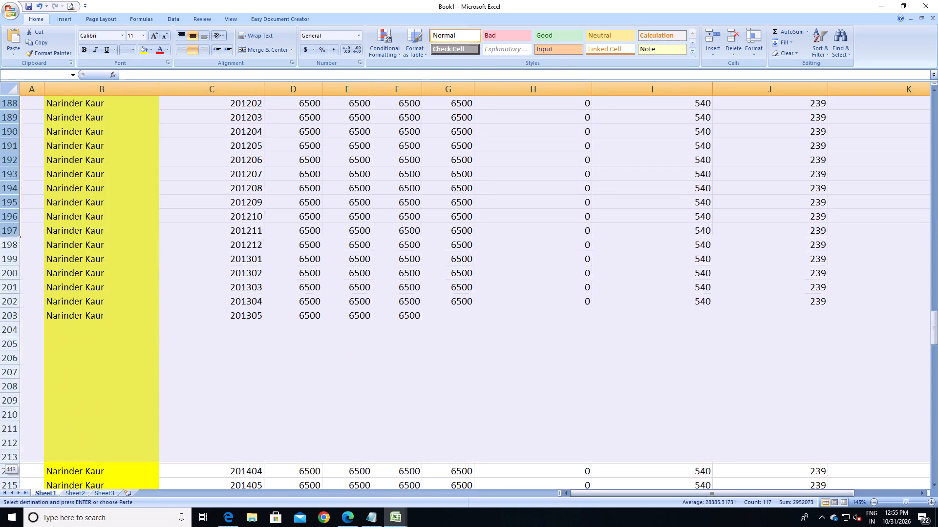
pyautogui.moveTo(0, 526); pyautogui.dragTo(0, 496)
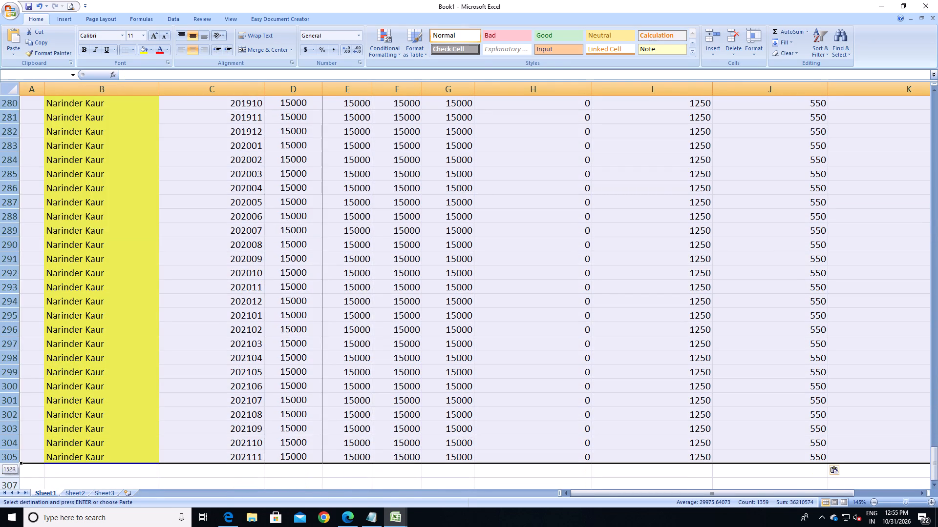
pyautogui.moveTo(0, 496); pyautogui.dragTo(0, 440)
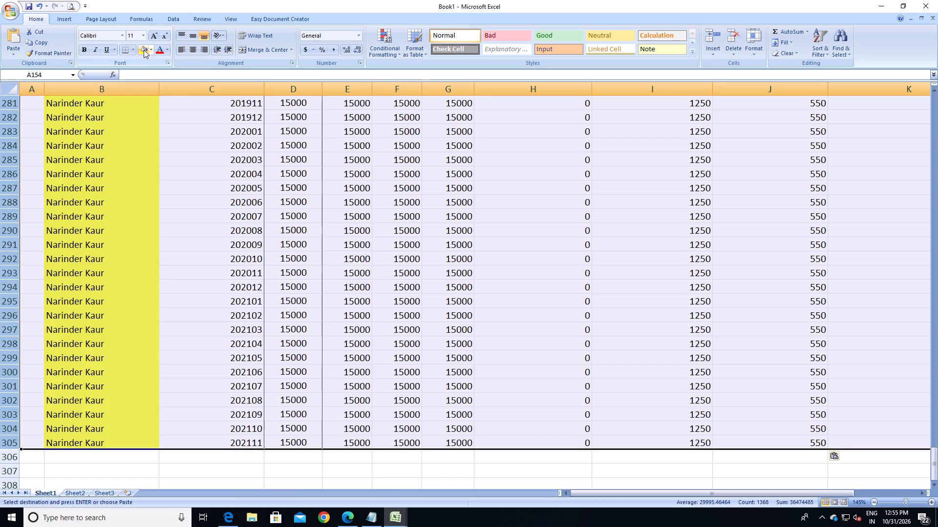
pyautogui.click(144, 50)
pyautogui.click(300, 347)
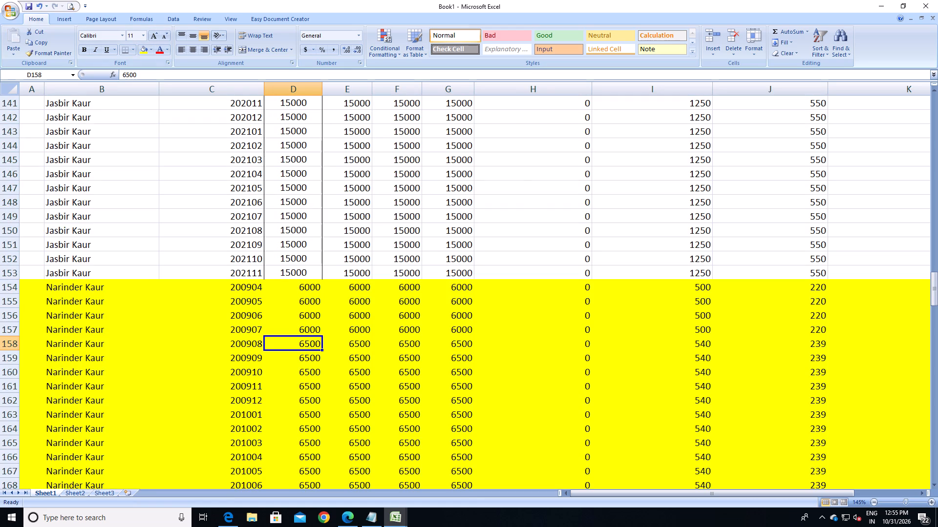
# Check the second member's EPF salary from FY 2018-19 to FY 2021-22 in newepfman (1), ending at the Dec-21 figure.
pyautogui.scroll(20, 597, 348)
pyautogui.scroll(19, 597, 348)
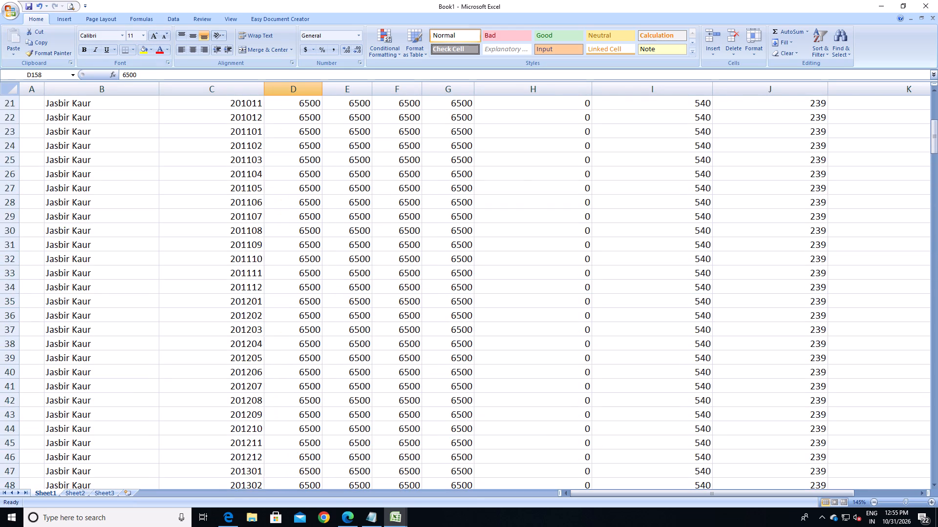
pyautogui.scroll(14, 597, 348)
pyautogui.hotkey('alt', 'Tab')
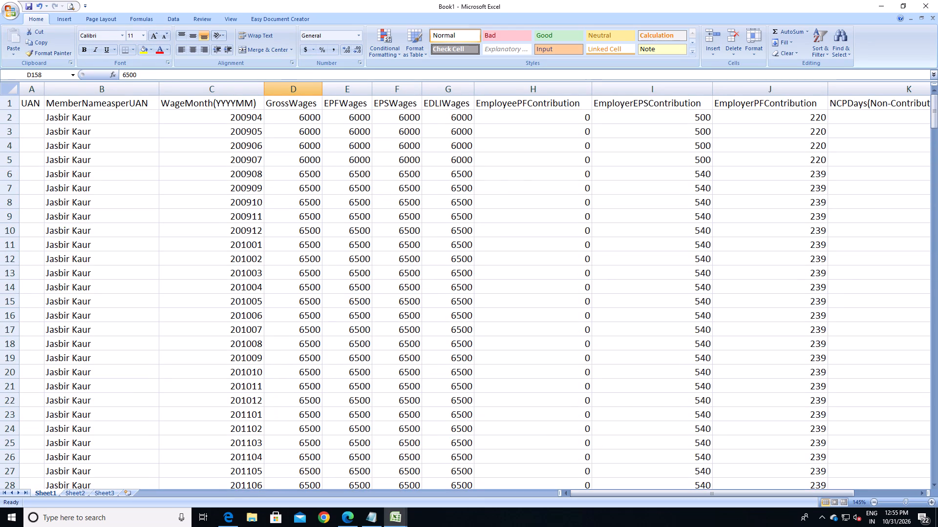
pyautogui.hotkey('alt', 'Tab')
pyautogui.hotkey('alt', 'Tab')
pyautogui.scroll(-4, 482, 336)
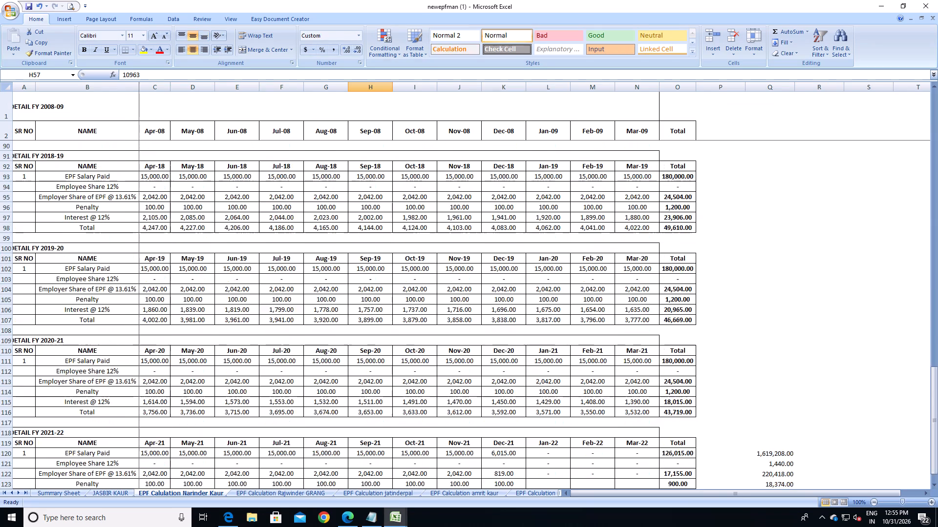
pyautogui.scroll(-12, 482, 336)
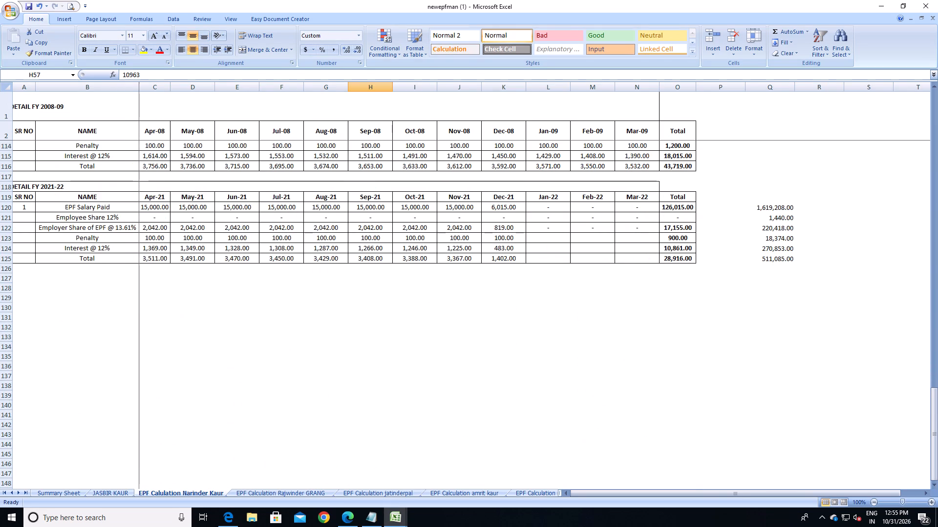
pyautogui.click(499, 210)
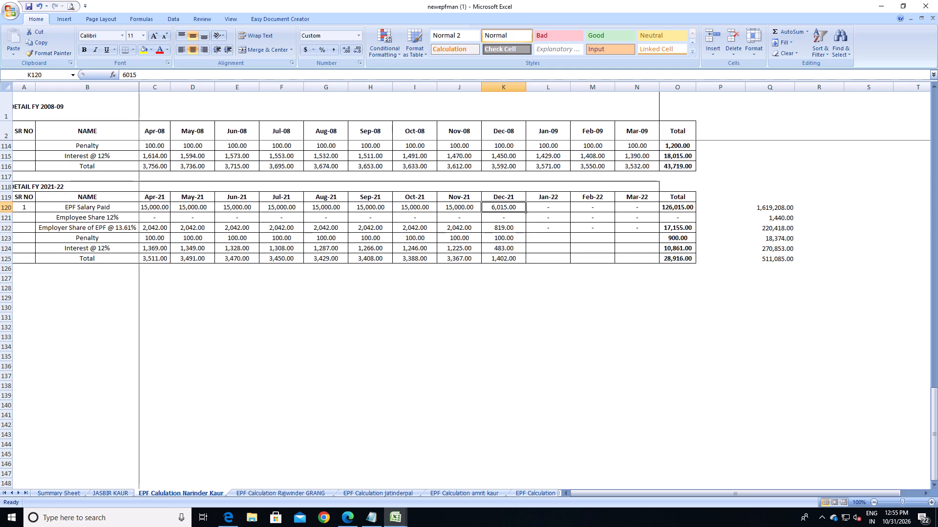
# In Book1, fill the second member's name and month down into row 306 and change the month in C306 to 202112.
pyautogui.hotkey('alt', 'Tab')
pyautogui.hotkey('alt', 'Tab')
pyautogui.scroll(-10, 520, 380)
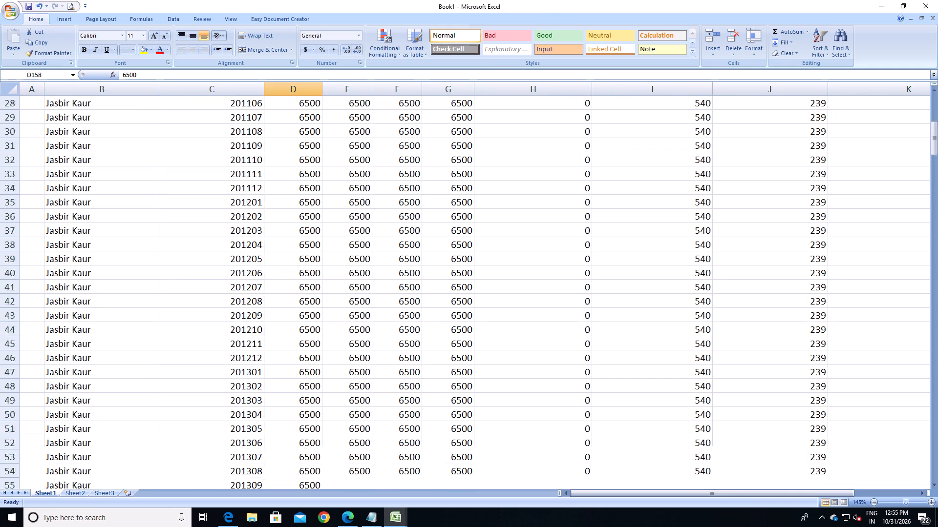
pyautogui.scroll(-20, 524, 382)
pyautogui.scroll(-19, 524, 382)
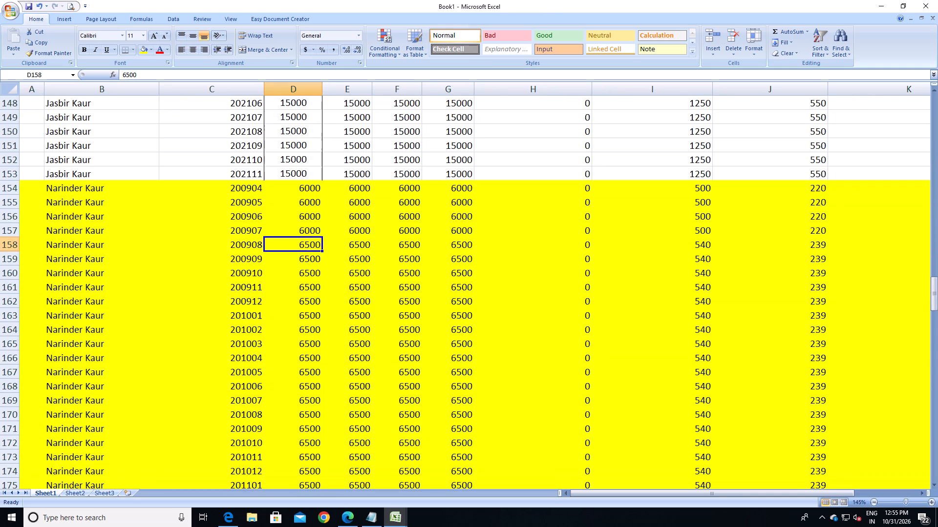
pyautogui.scroll(-20, 524, 382)
pyautogui.scroll(-20, 524, 382)
pyautogui.scroll(-2, 524, 382)
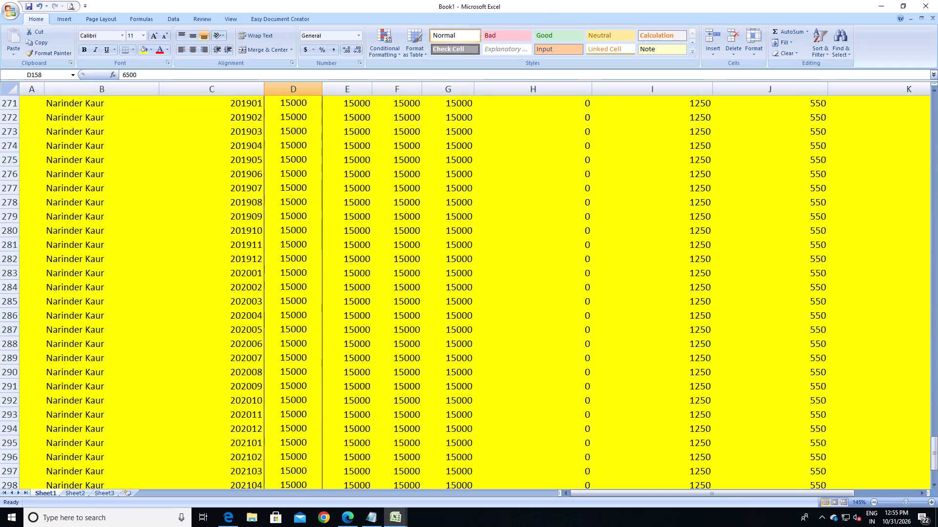
pyautogui.scroll(-5, 524, 382)
pyautogui.moveTo(92, 343); pyautogui.dragTo(196, 343)
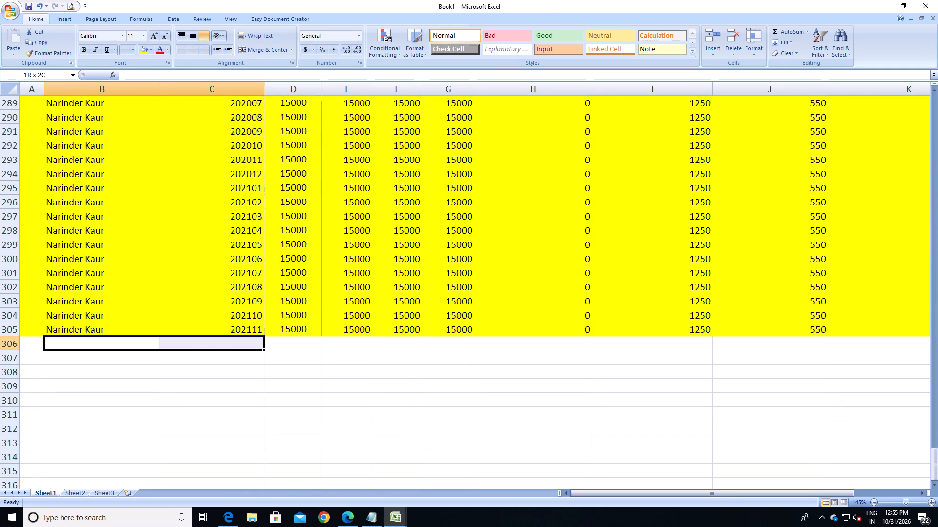
pyautogui.moveTo(196, 343); pyautogui.dragTo(214, 343)
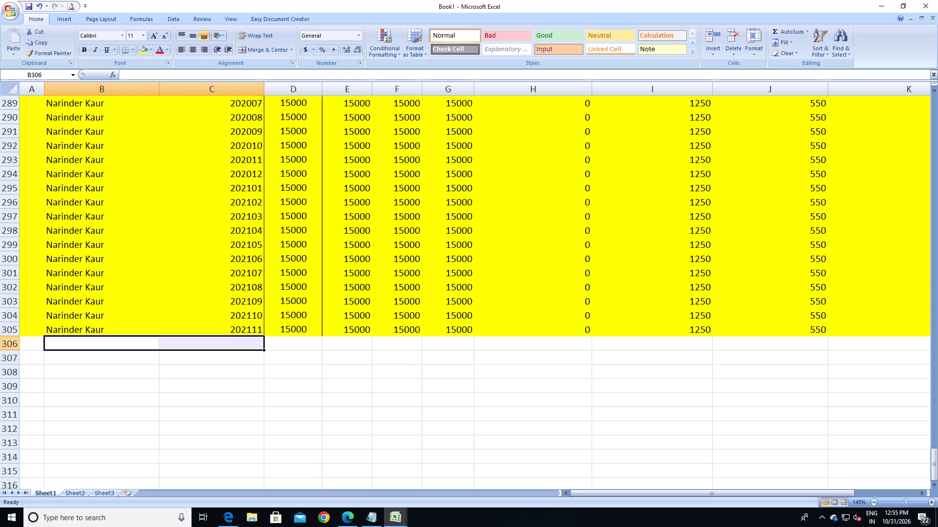
pyautogui.hotkey('ctrl', 'f')
pyautogui.press('Escape')
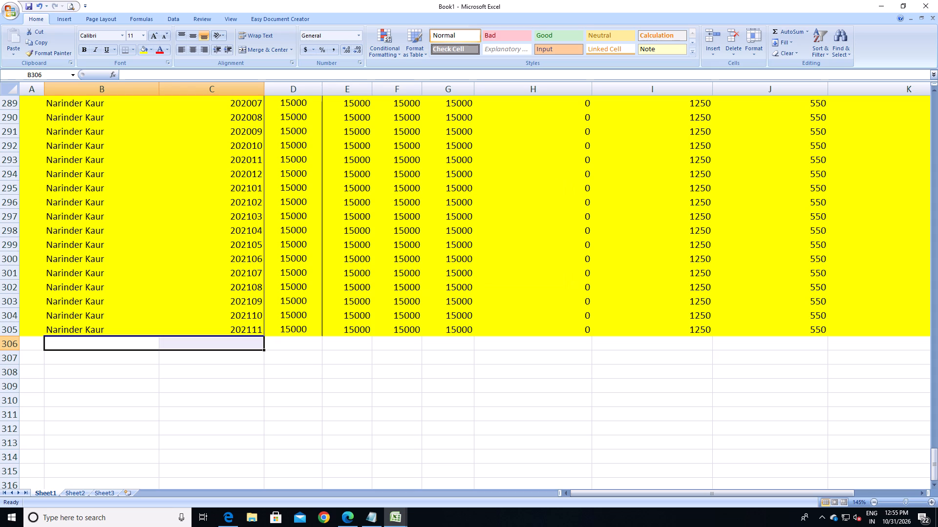
pyautogui.hotkey('ctrl', 'd')
pyautogui.doubleClick(254, 342)
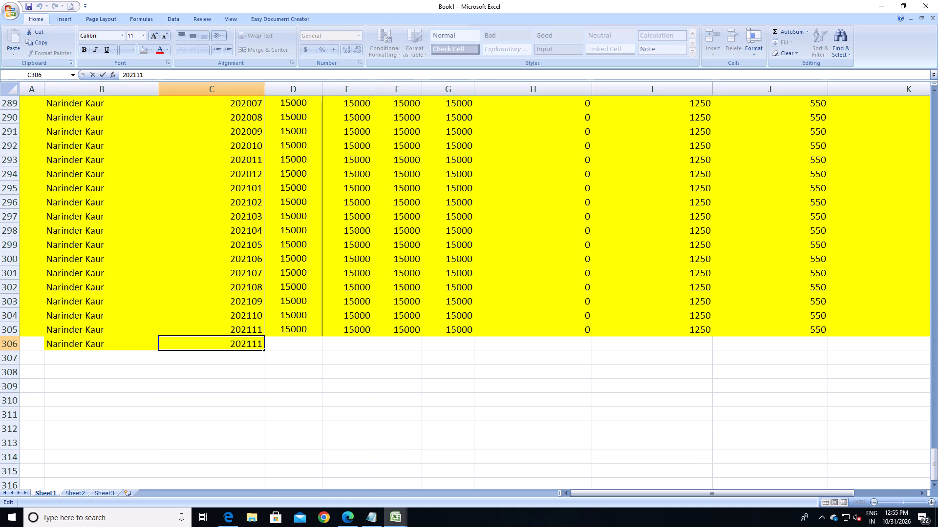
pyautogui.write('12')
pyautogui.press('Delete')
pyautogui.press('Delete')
# Compare the second member's 202111 contribution figures in Book1 with the FY 2021-22 employer share and penalty in newepfman (1).
pyautogui.scroll(17, 315, 341)
pyautogui.scroll(-6, 315, 341)
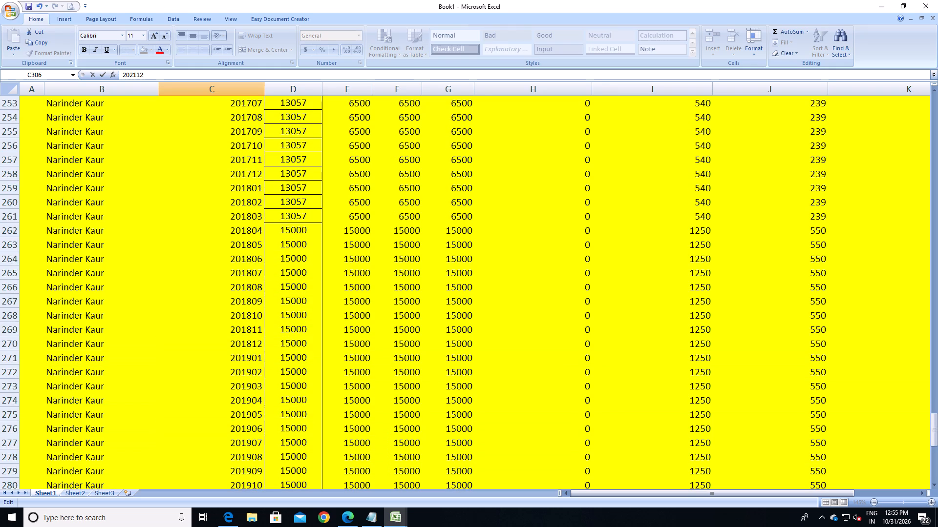
pyautogui.scroll(-13, 315, 341)
pyautogui.hotkey('alt', 'Tab')
pyautogui.hotkey('alt', 'Tab')
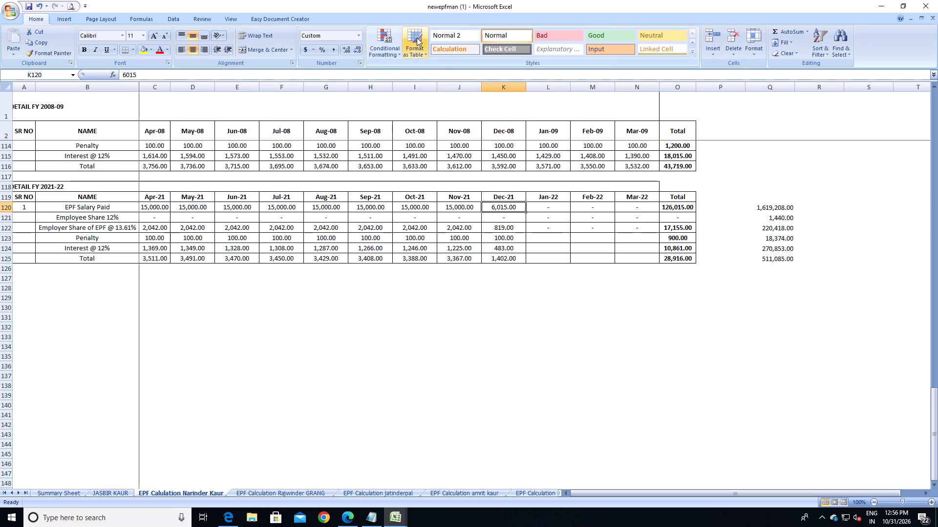
pyautogui.hotkey('alt', 'Tab')
pyautogui.hotkey('alt', 'Tab')
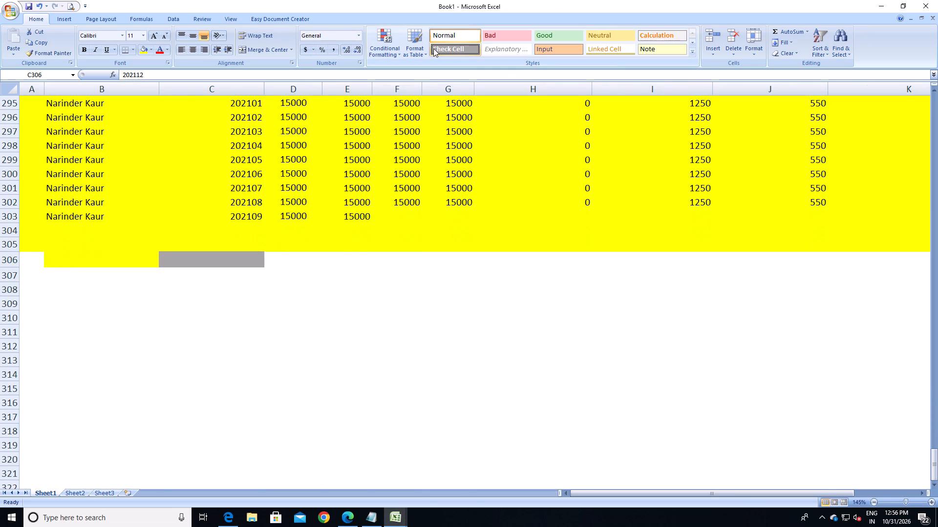
pyautogui.hotkey('alt', 'Tab')
pyautogui.hotkey('alt', 'Tab')
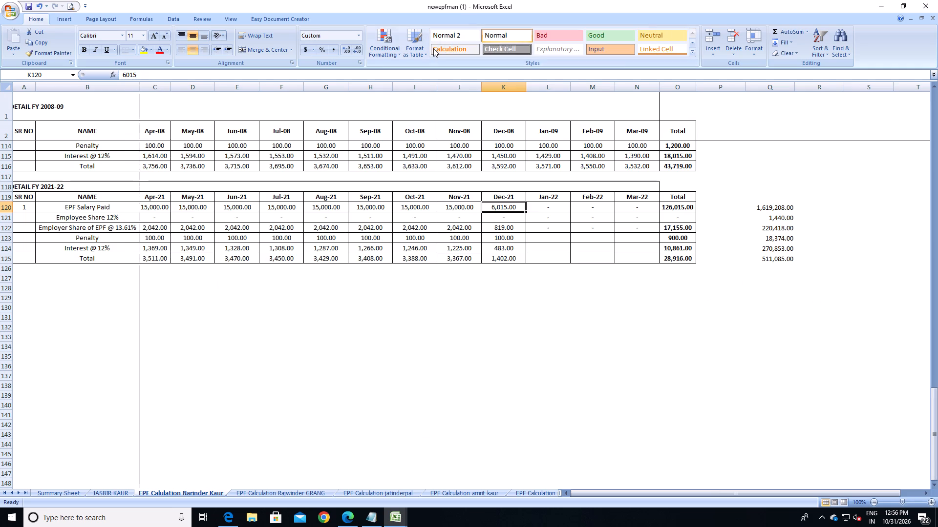
pyautogui.hotkey('alt', 'Tab')
pyautogui.hotkey('alt', 'Tab')
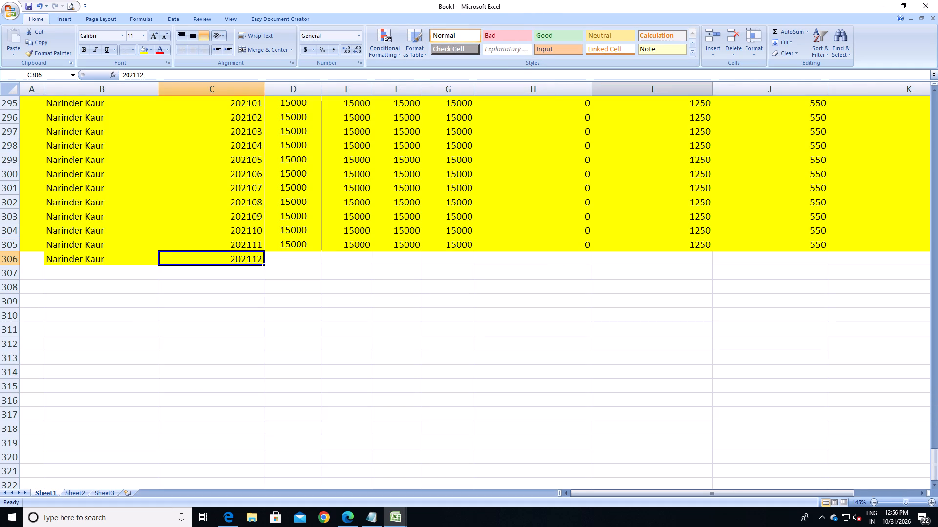
pyautogui.moveTo(818, 245); pyautogui.dragTo(701, 252)
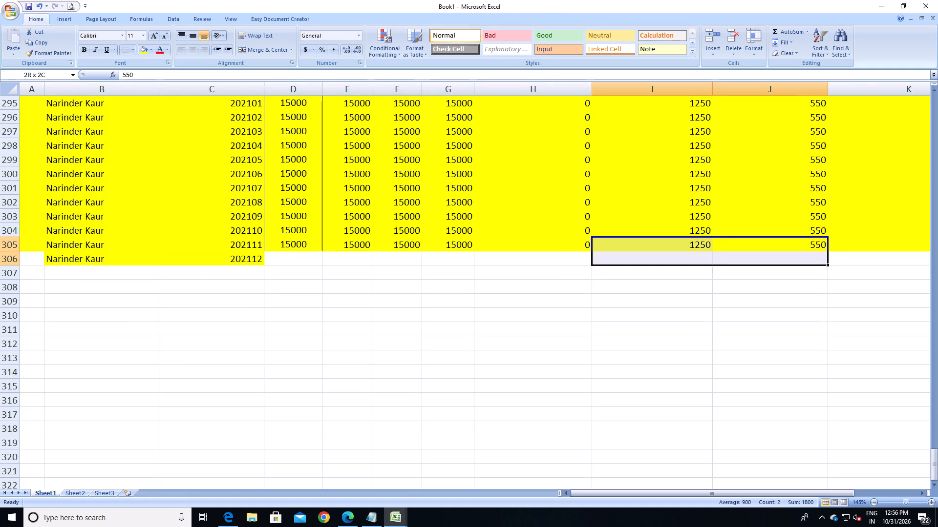
pyautogui.moveTo(701, 252); pyautogui.dragTo(698, 244)
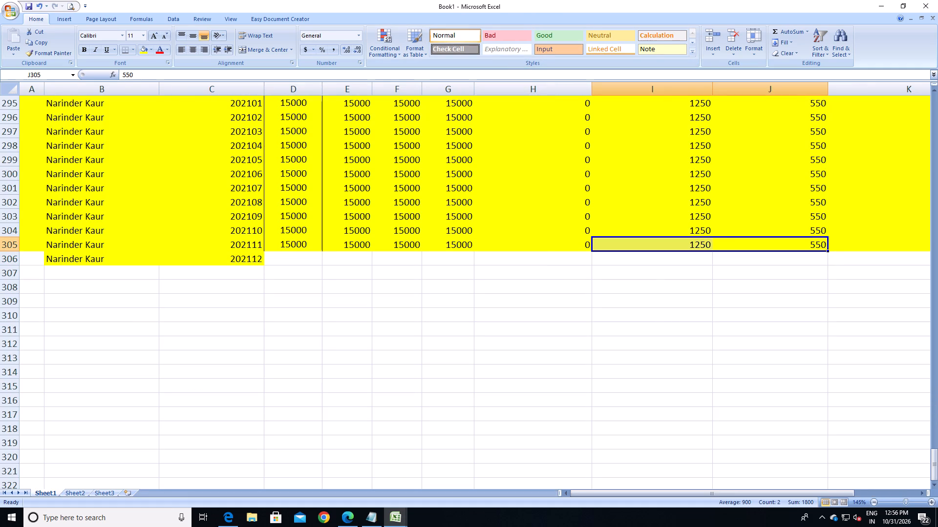
pyautogui.click(650, 278)
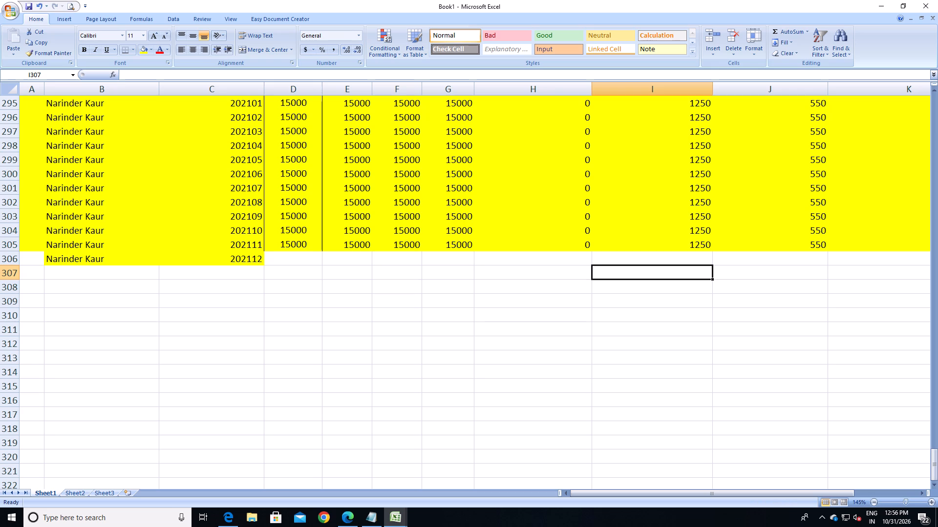
pyautogui.hotkey('alt', 'Tab')
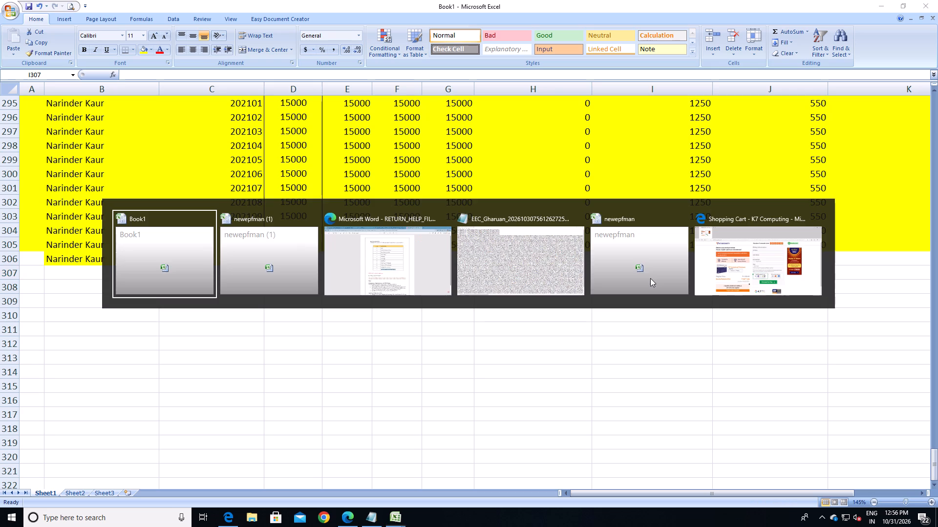
pyautogui.hotkey('alt', 'Tab')
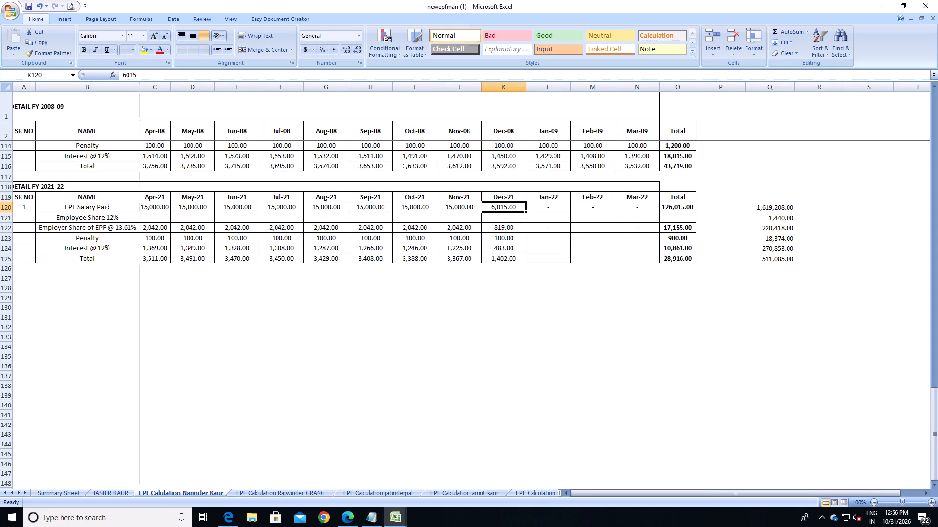
pyautogui.moveTo(466, 229); pyautogui.dragTo(468, 248)
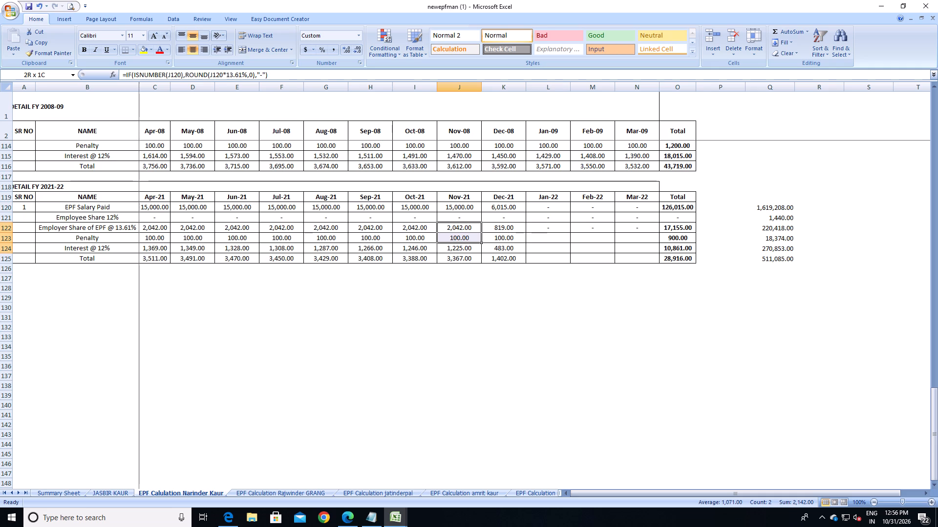
pyautogui.moveTo(468, 248); pyautogui.dragTo(469, 238)
pyautogui.click(469, 238)
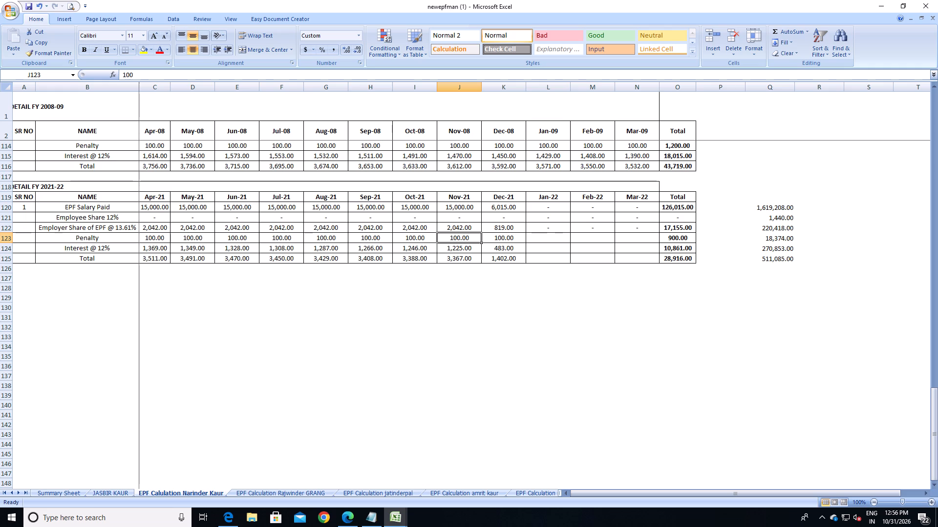
pyautogui.click(462, 230)
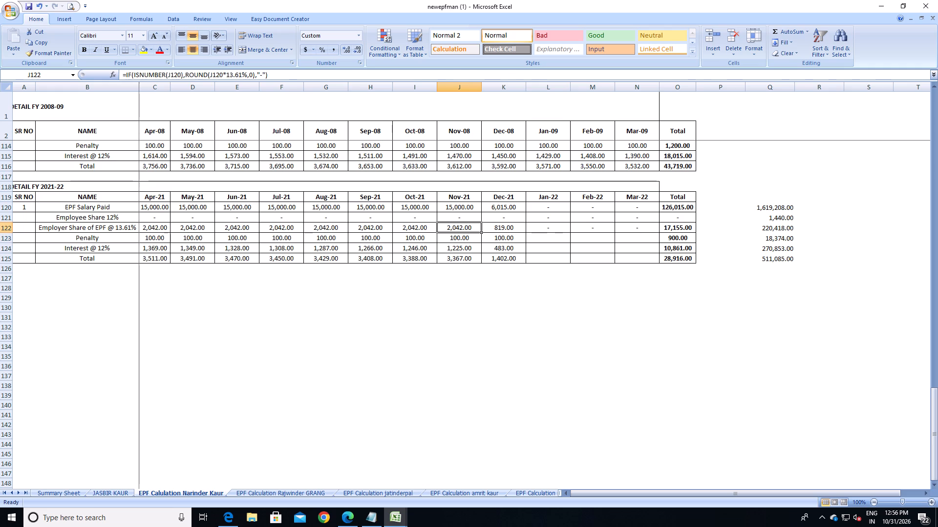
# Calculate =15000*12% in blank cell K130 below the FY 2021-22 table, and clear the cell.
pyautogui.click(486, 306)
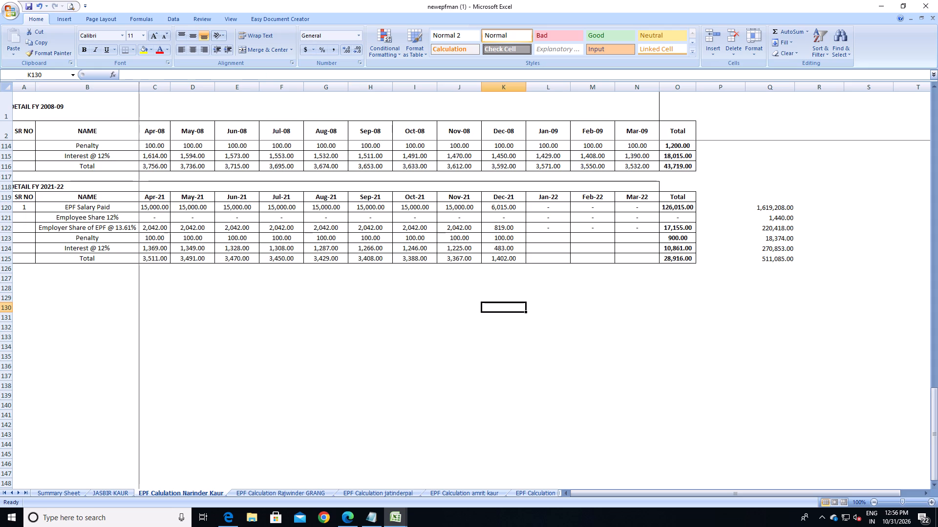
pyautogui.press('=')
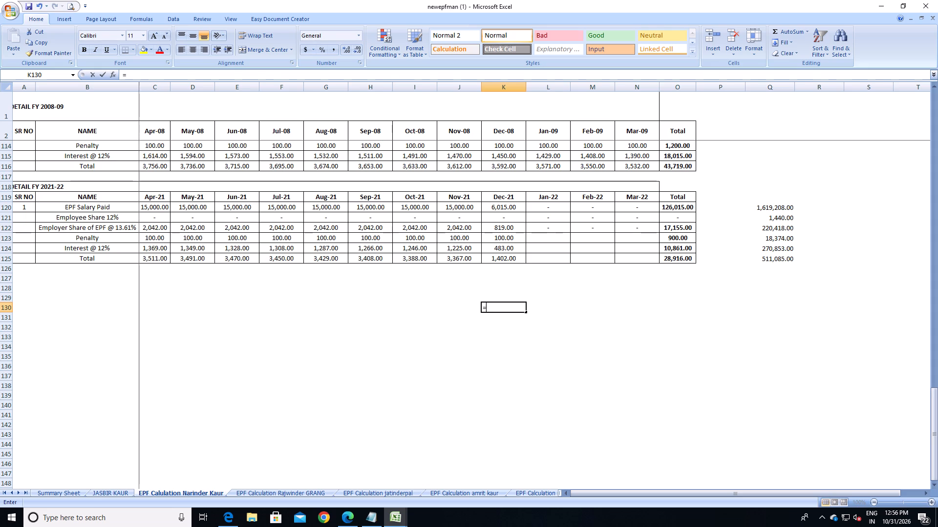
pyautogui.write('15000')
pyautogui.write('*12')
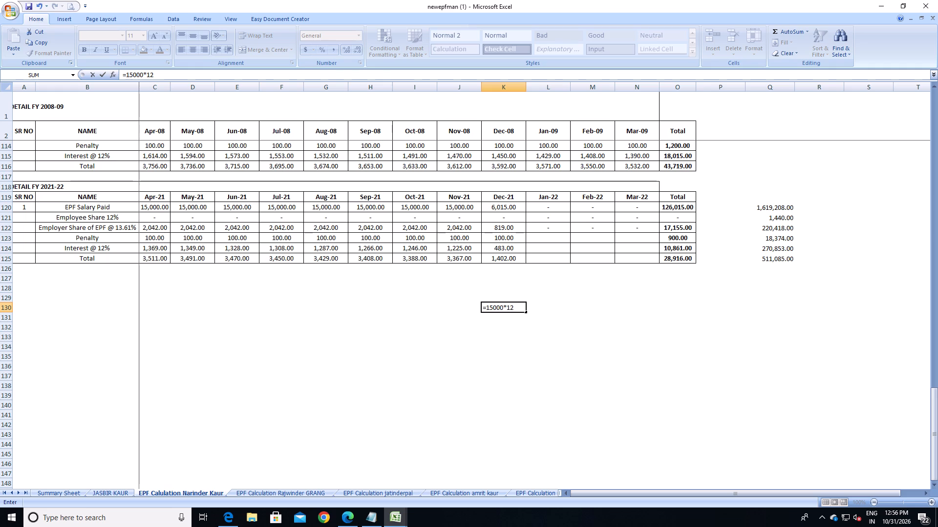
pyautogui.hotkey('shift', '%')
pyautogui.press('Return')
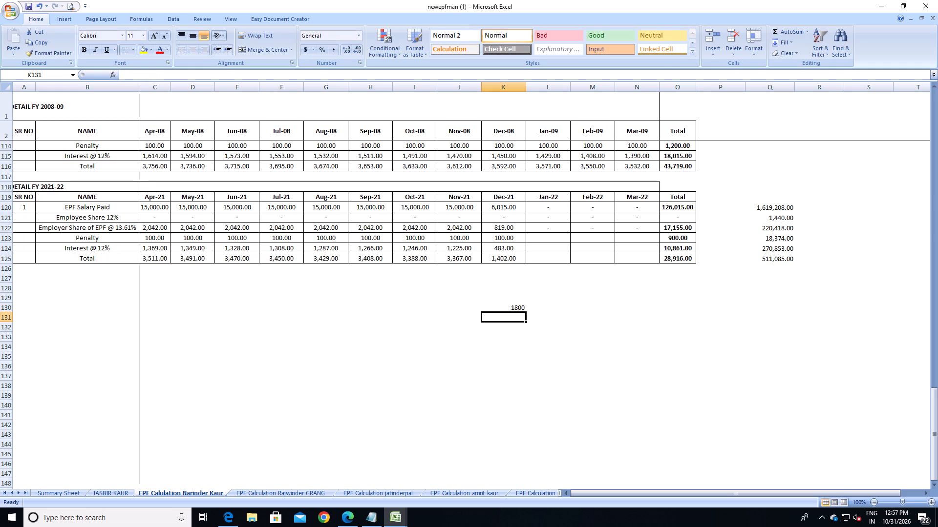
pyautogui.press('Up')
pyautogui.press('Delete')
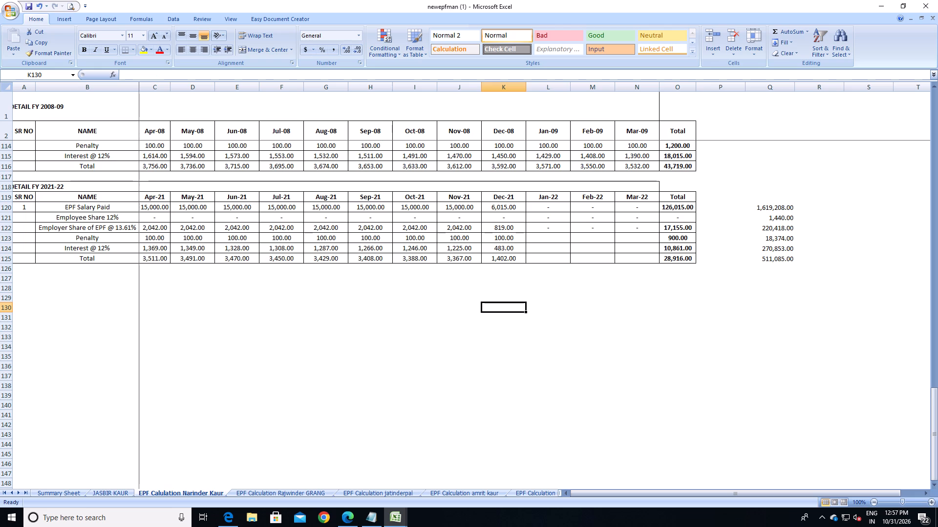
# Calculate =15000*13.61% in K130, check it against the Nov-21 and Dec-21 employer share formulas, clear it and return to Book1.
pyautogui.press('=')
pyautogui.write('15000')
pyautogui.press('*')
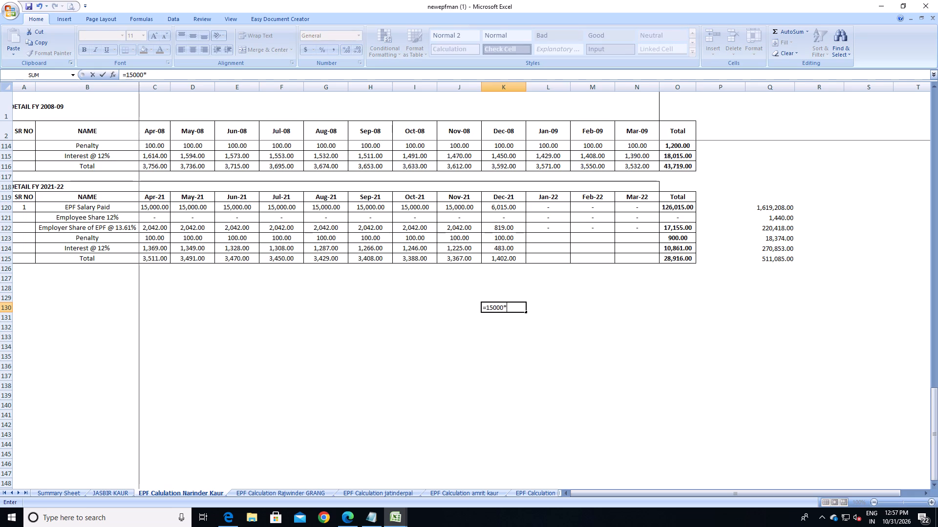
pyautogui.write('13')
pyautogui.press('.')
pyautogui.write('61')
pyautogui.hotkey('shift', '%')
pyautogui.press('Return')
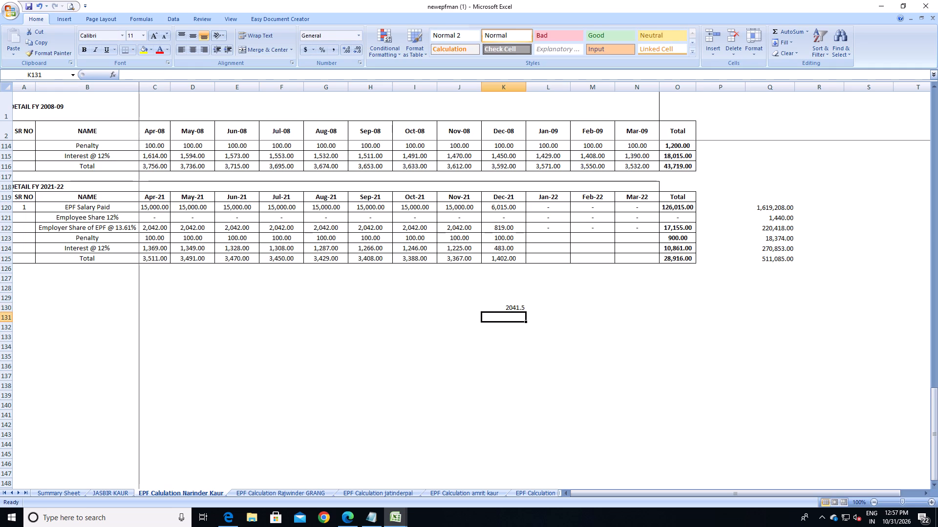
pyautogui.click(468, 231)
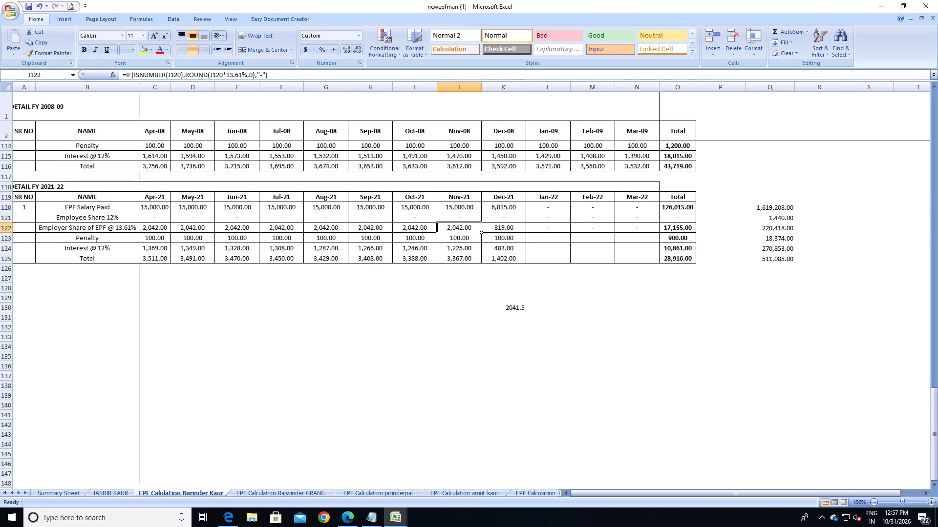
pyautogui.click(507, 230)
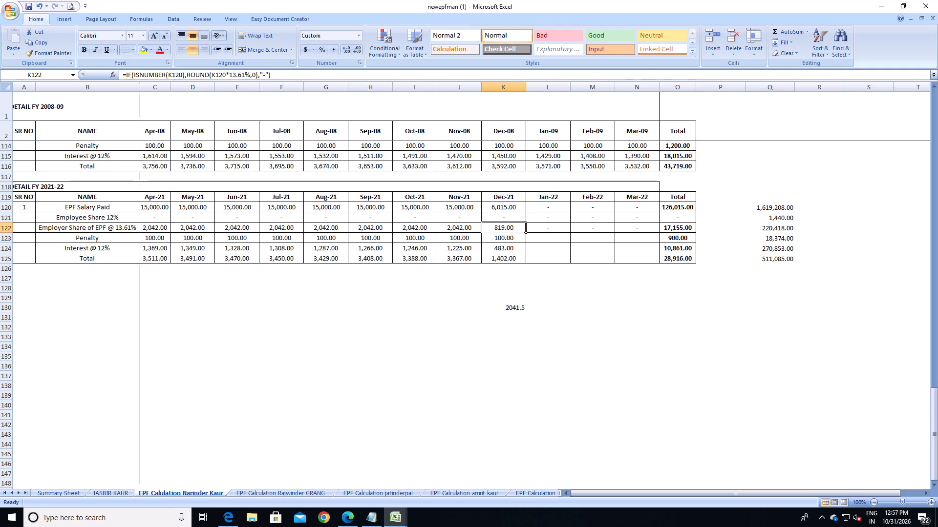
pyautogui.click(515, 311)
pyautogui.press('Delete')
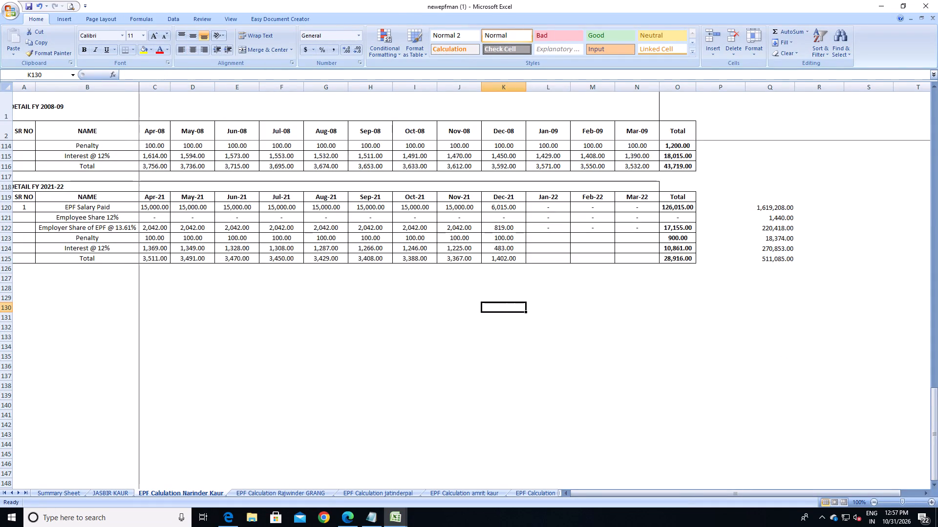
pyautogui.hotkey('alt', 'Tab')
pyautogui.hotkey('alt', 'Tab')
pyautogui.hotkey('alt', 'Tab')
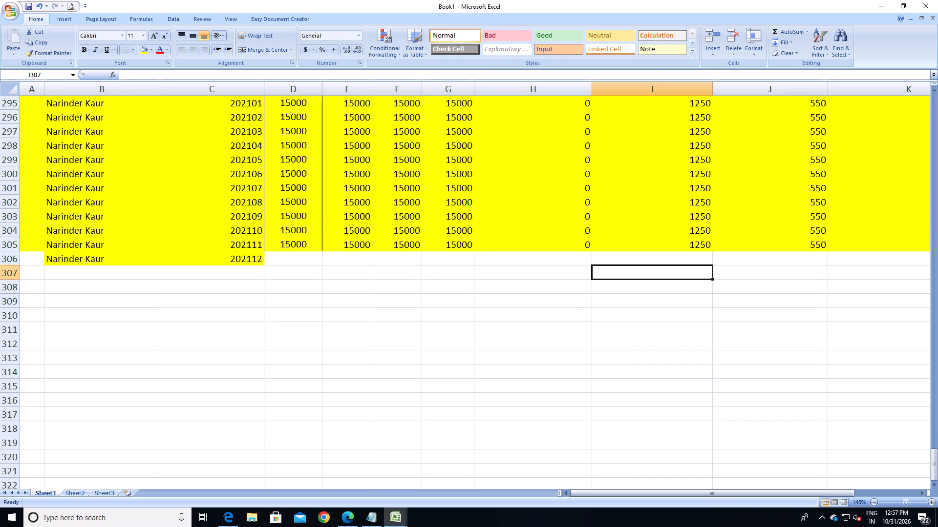
# Enter 6051 in D306 for the second member's month 202112 and copy it across E306 to G306.
pyautogui.click(308, 260)
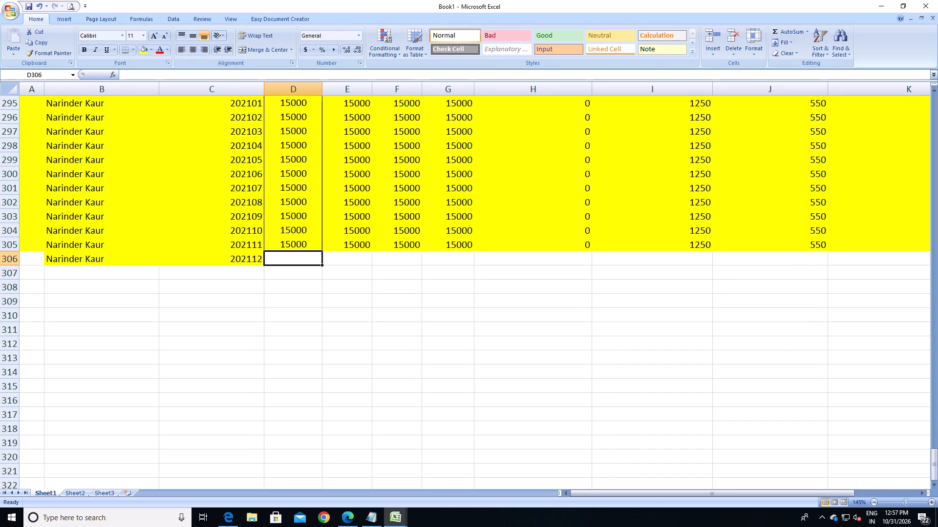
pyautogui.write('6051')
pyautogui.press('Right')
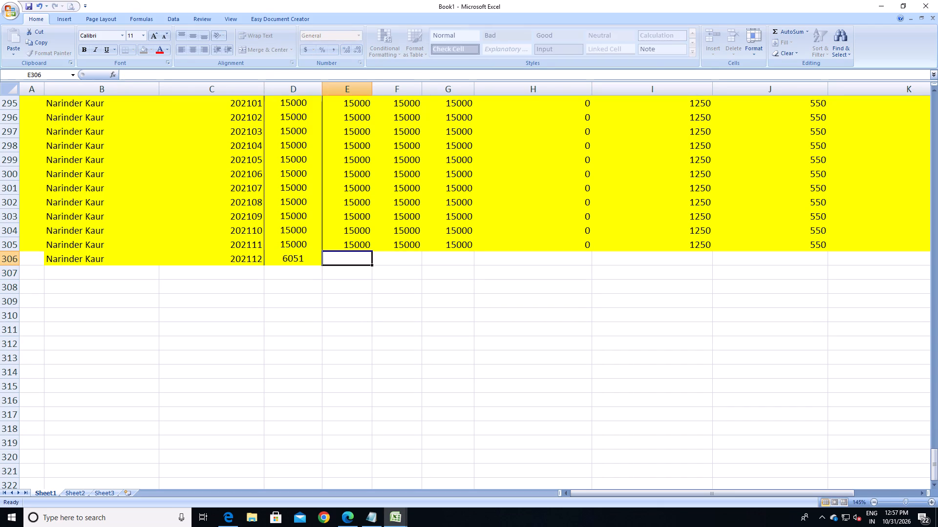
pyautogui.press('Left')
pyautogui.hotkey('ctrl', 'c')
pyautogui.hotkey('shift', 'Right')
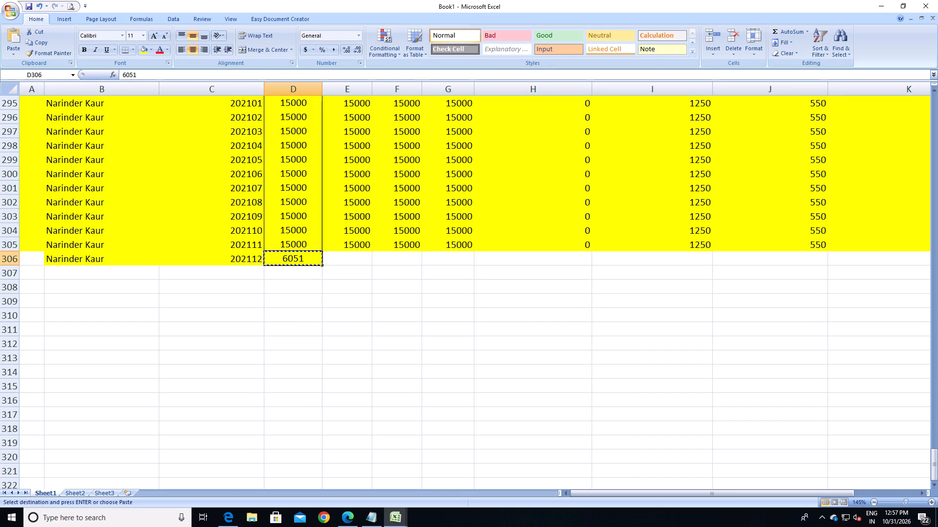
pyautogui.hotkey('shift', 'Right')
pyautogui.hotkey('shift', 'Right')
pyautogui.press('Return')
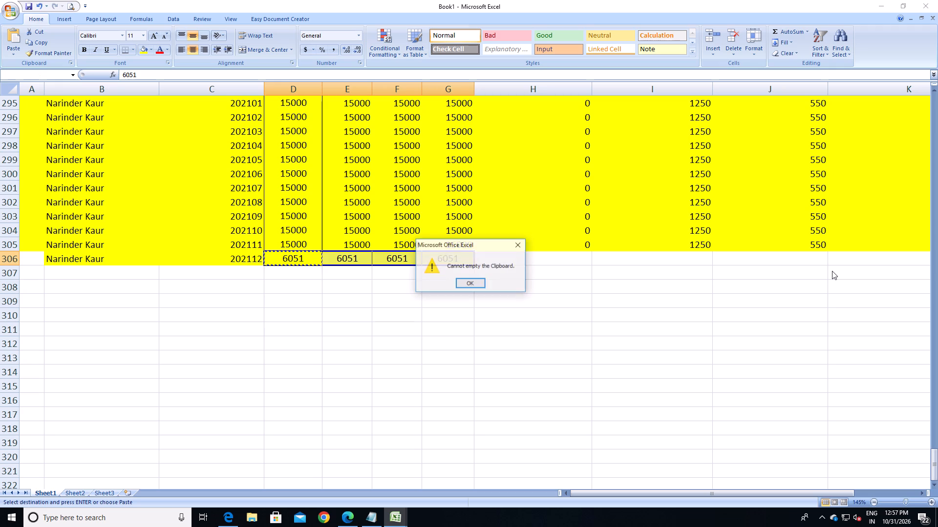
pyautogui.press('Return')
# Enter 0 in H306 for the second member's month 202112.
pyautogui.scroll(7, 815, 277)
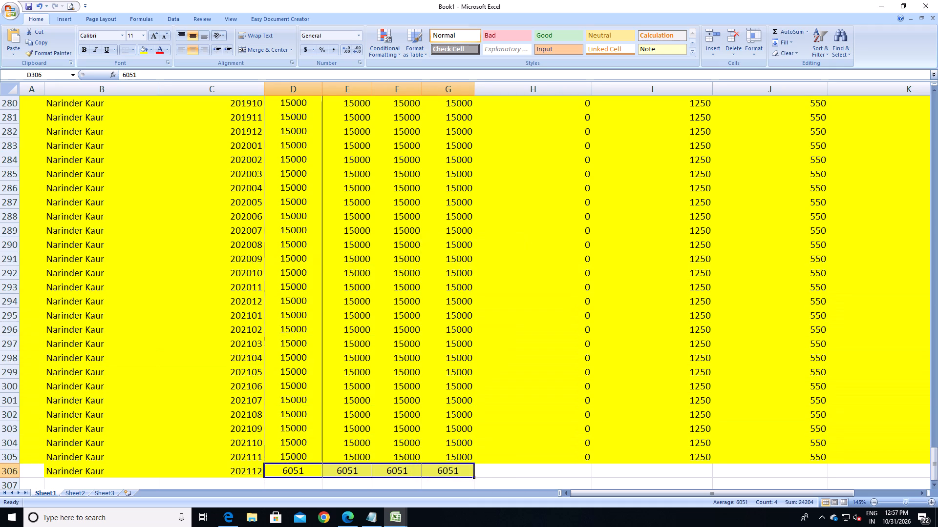
pyautogui.scroll(15, 812, 279)
pyautogui.scroll(-20, 808, 280)
pyautogui.scroll(-3, 808, 280)
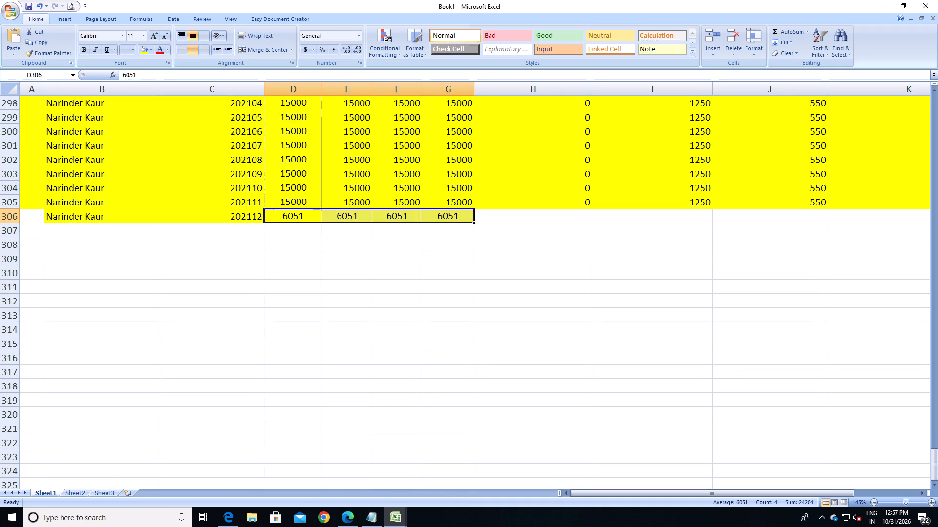
pyautogui.click(568, 218)
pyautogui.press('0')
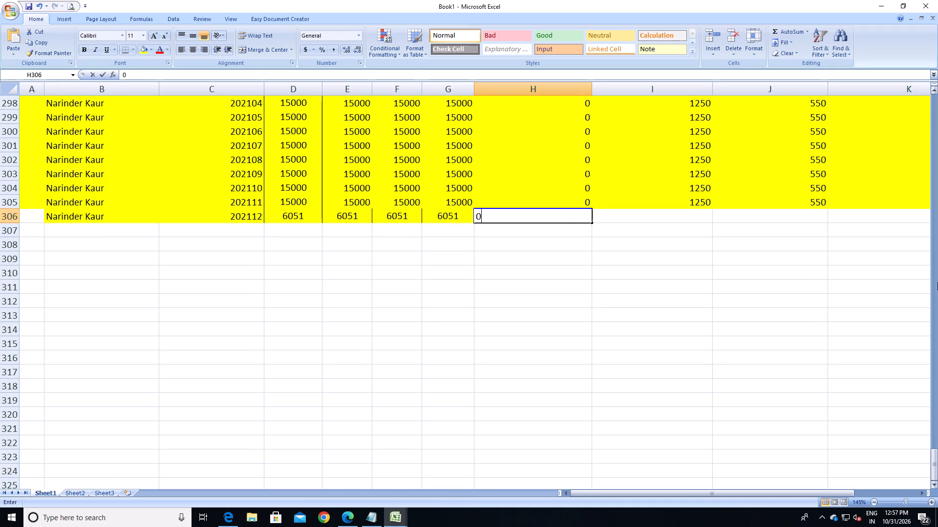
pyautogui.press('Right')
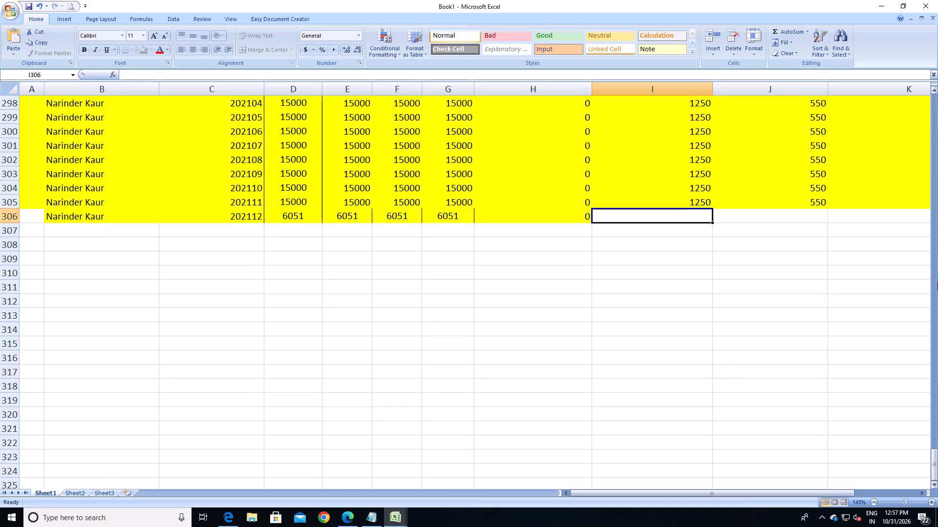
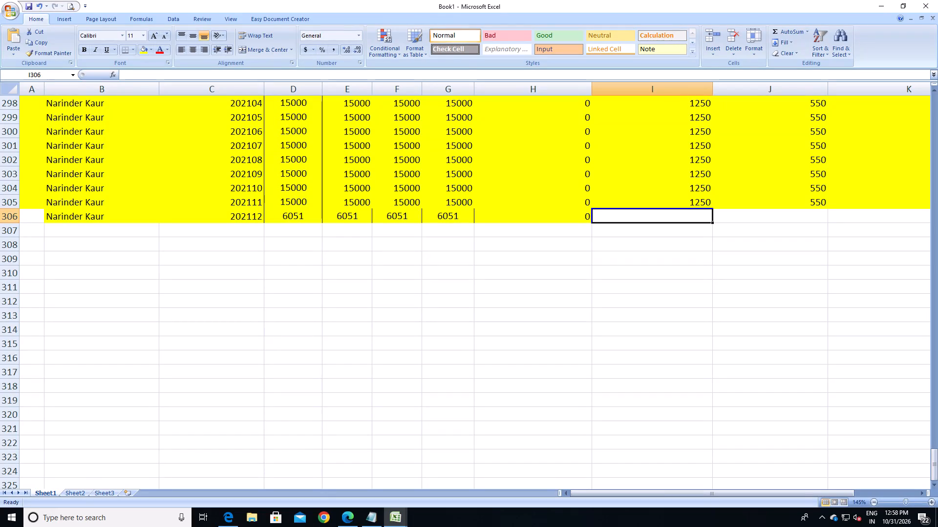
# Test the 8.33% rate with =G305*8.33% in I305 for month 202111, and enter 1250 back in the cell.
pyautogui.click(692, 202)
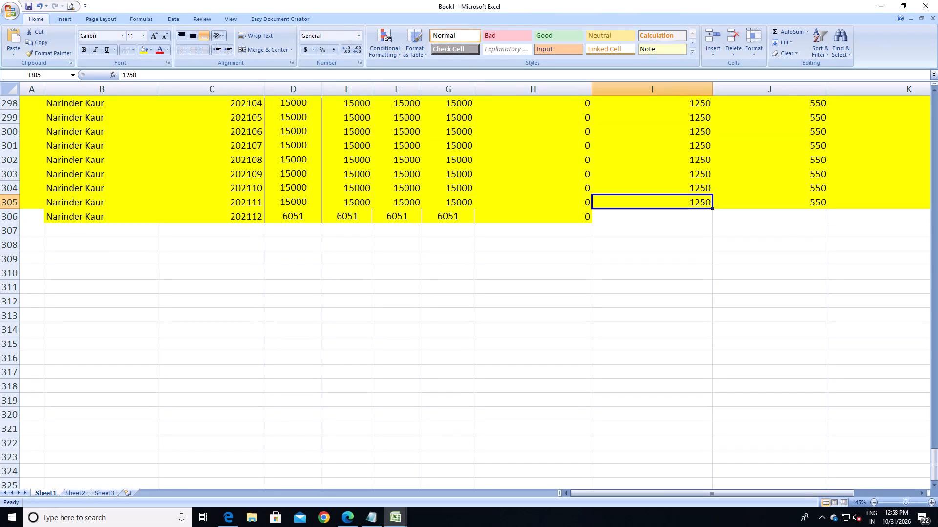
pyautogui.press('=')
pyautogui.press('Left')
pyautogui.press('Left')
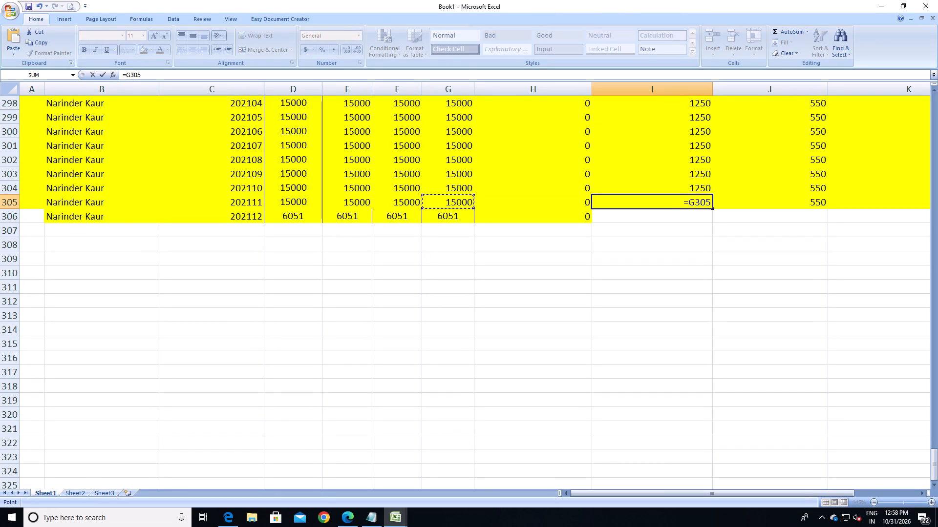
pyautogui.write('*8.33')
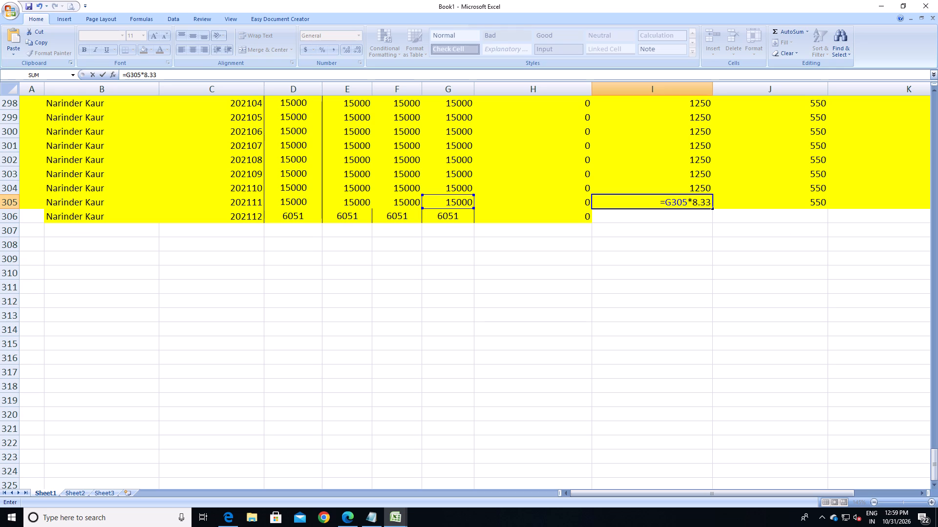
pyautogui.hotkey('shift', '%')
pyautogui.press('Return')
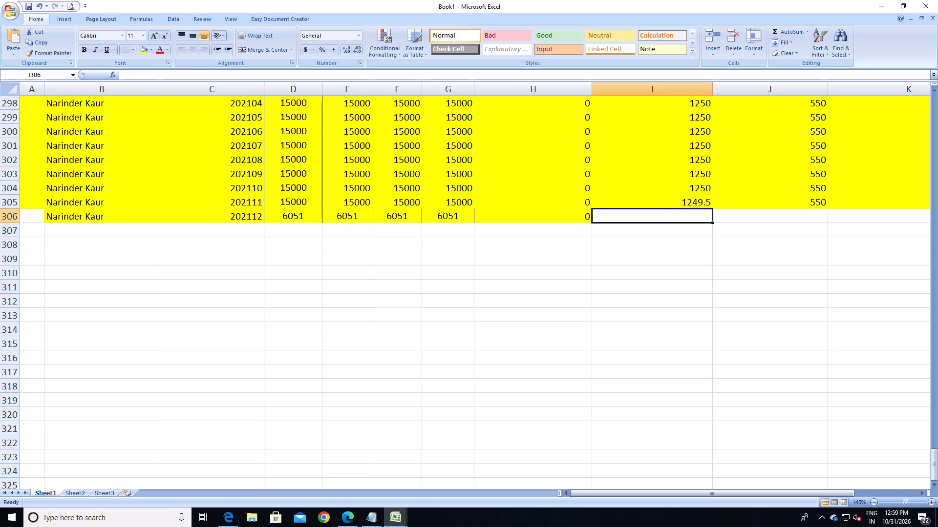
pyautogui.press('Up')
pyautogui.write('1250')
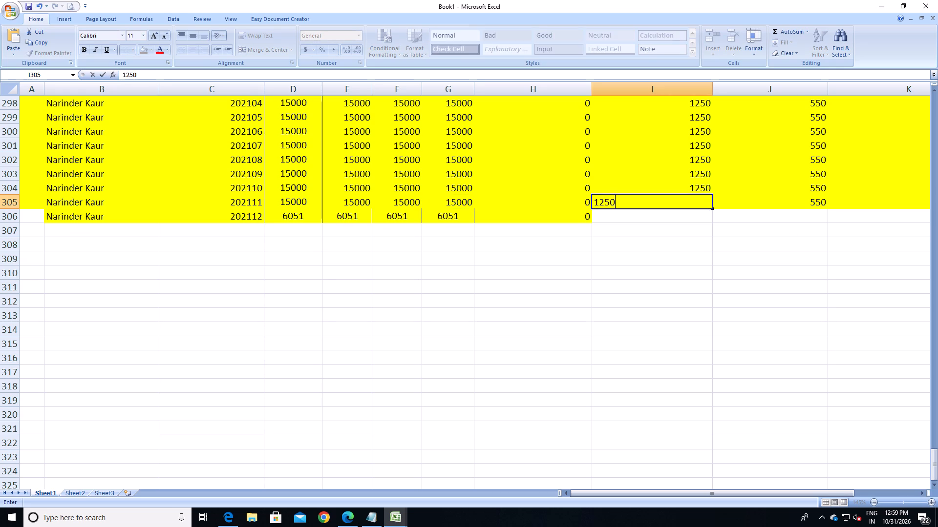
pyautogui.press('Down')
# Calculate =G306*8.33% in I306 for the second member's month 202112 and replace the formula with the whole number 504.
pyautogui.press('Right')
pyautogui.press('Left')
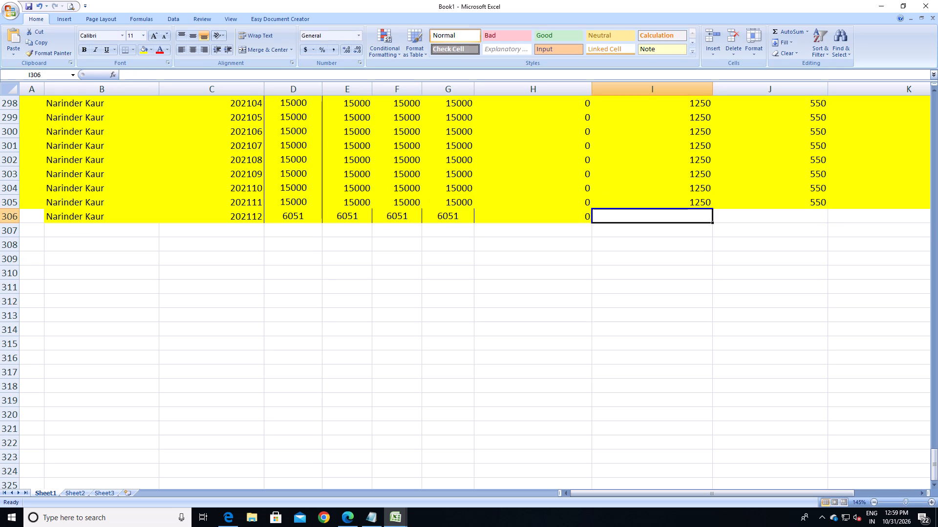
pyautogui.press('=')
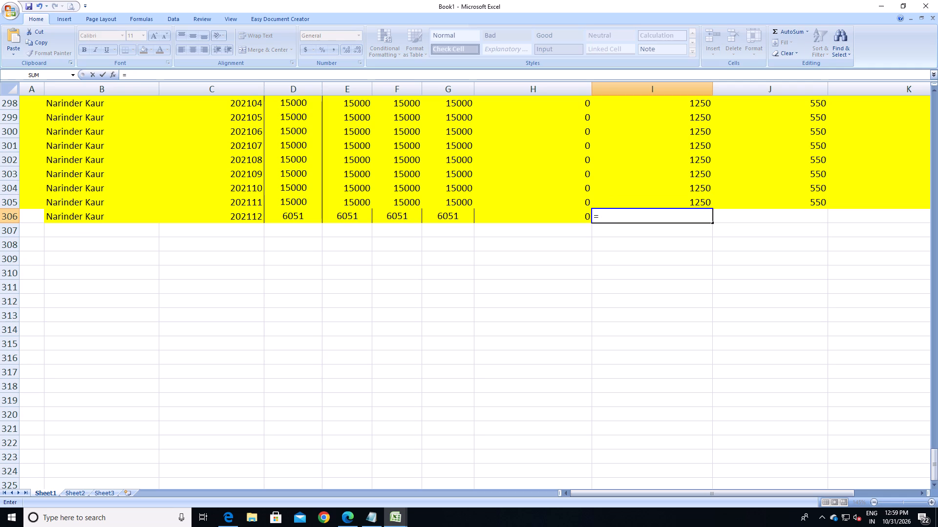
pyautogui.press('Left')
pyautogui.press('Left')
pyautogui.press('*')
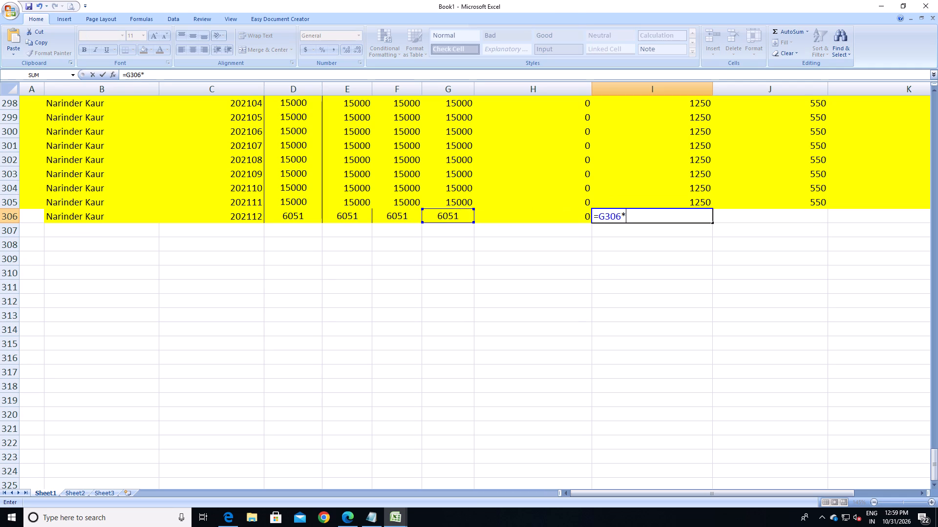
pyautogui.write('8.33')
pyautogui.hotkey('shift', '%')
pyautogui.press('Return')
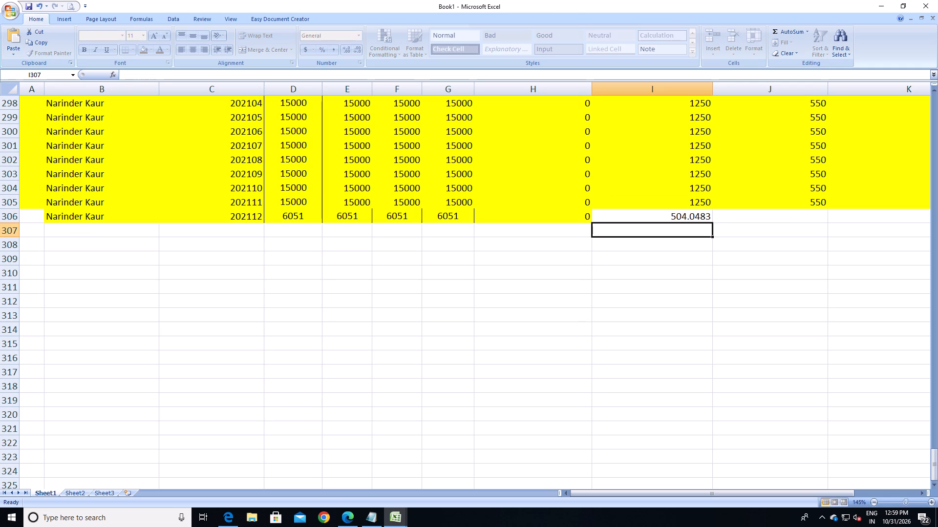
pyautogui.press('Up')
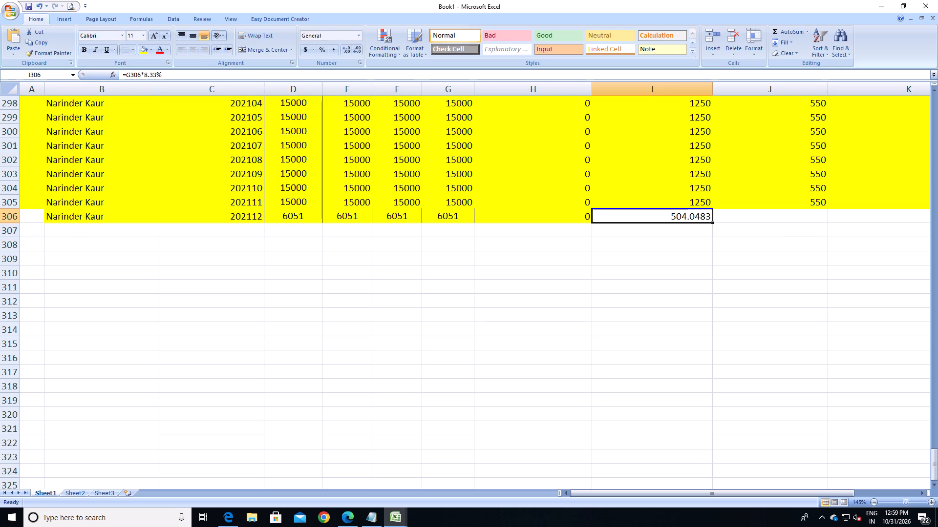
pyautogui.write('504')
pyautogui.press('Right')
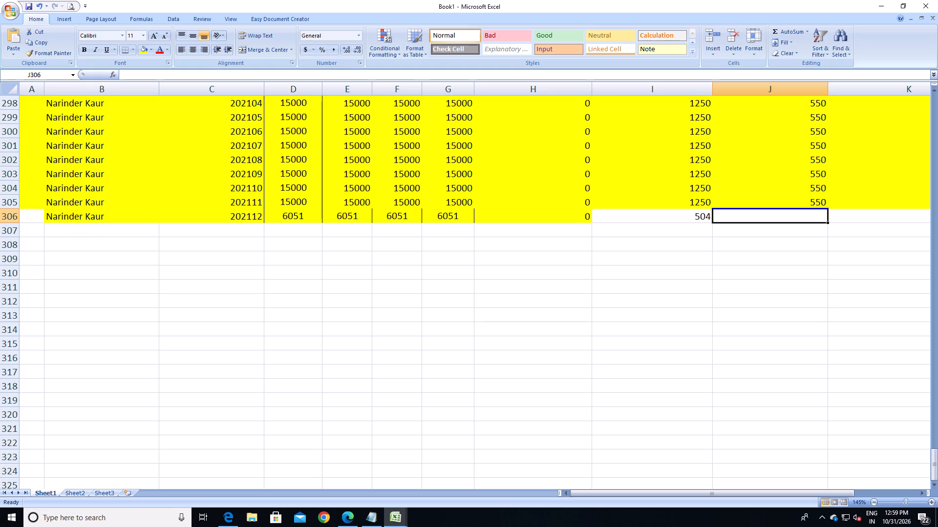
# Calculate =G306*3.67% in J306 for the second member's month 202112 and replace the formula with the whole number 222.
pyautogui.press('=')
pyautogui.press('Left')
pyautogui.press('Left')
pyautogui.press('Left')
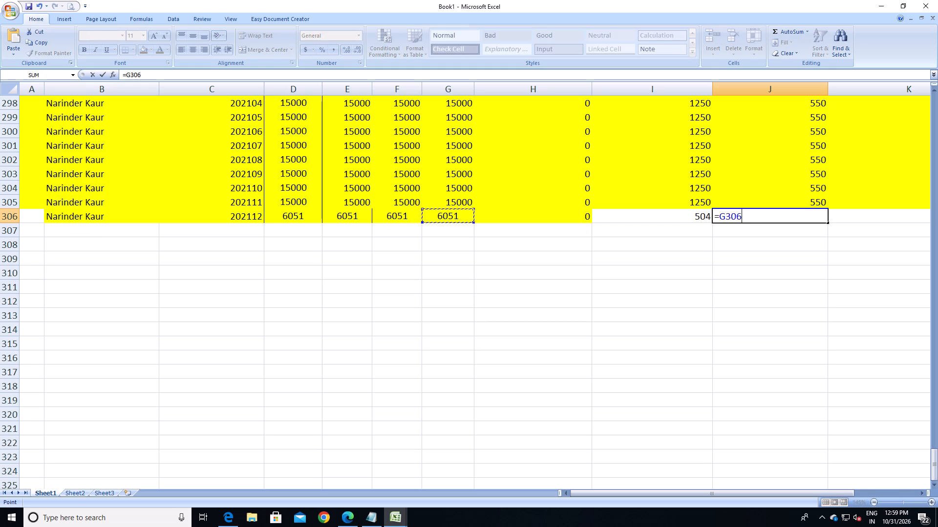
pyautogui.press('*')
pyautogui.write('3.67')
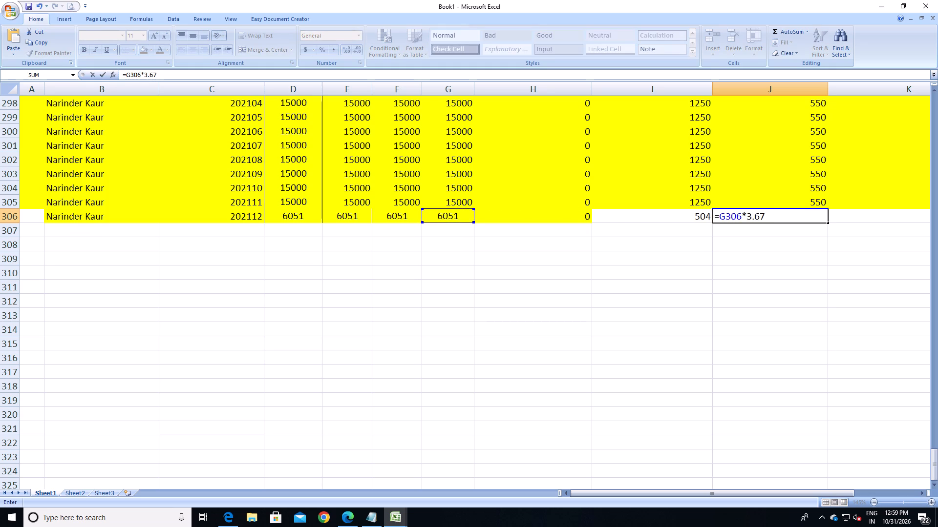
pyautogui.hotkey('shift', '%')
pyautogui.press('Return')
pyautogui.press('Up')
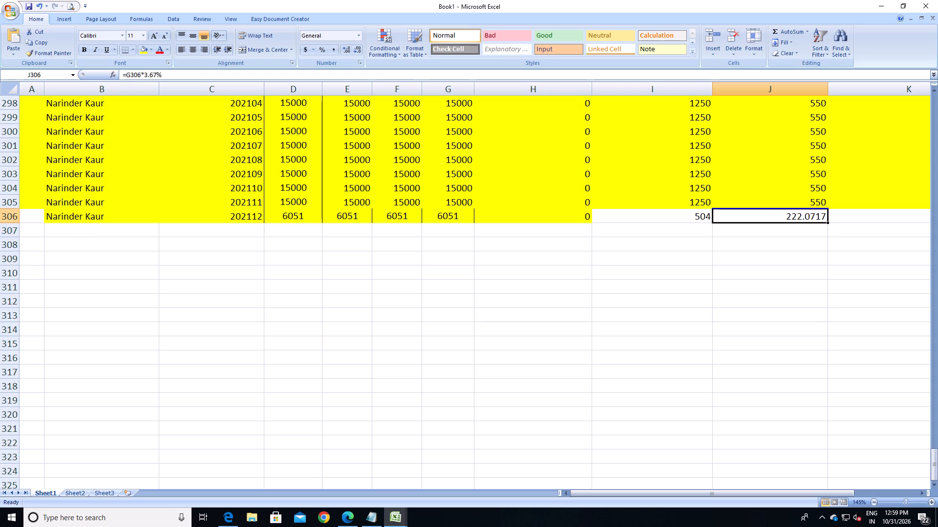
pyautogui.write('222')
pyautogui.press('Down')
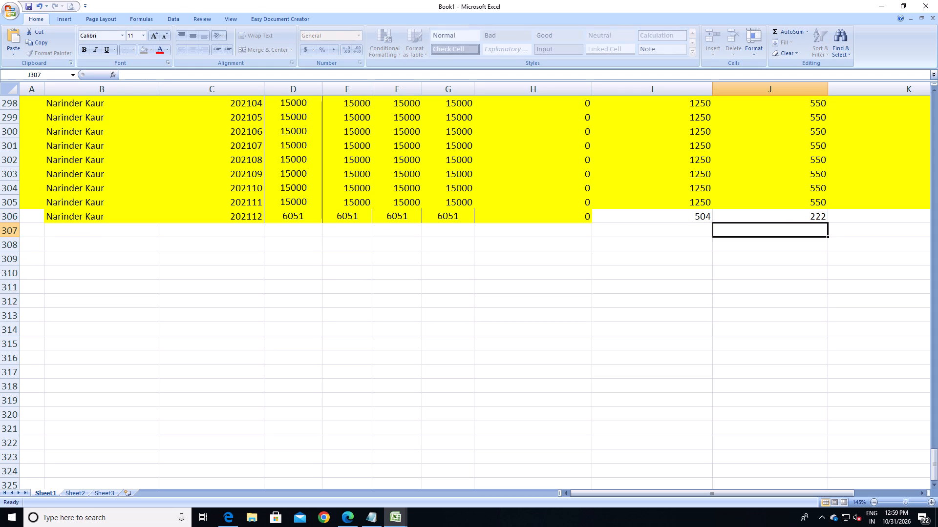
# Switch to the newepfman (1) workbook and examine the FY 2008-09 and 2009-10 monthly EPF salaries on the third member's calculation sheet.
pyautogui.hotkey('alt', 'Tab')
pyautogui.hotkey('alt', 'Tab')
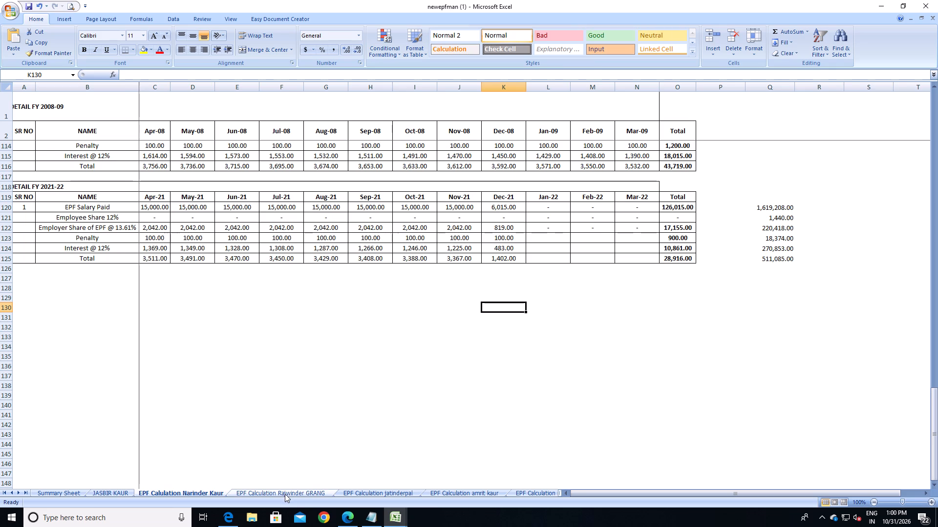
pyautogui.click(545, 495)
pyautogui.click(530, 496)
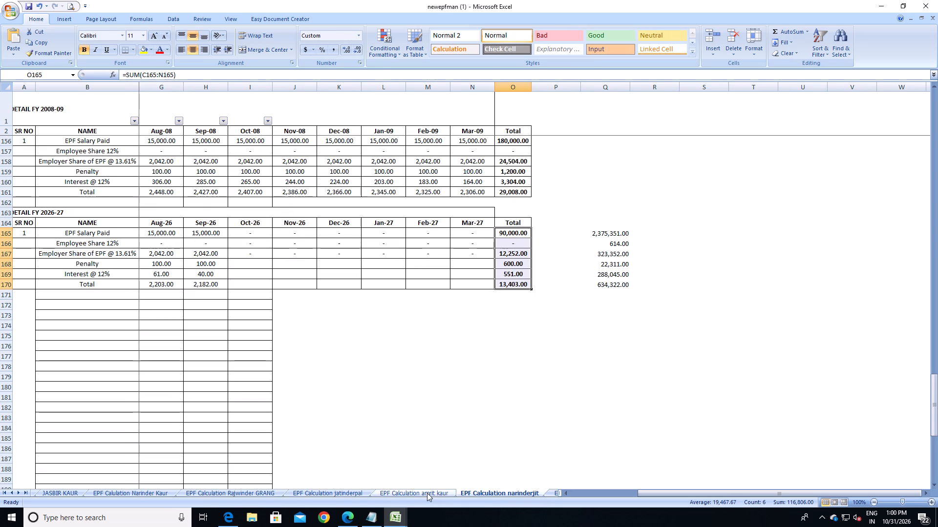
pyautogui.click(426, 493)
pyautogui.click(342, 493)
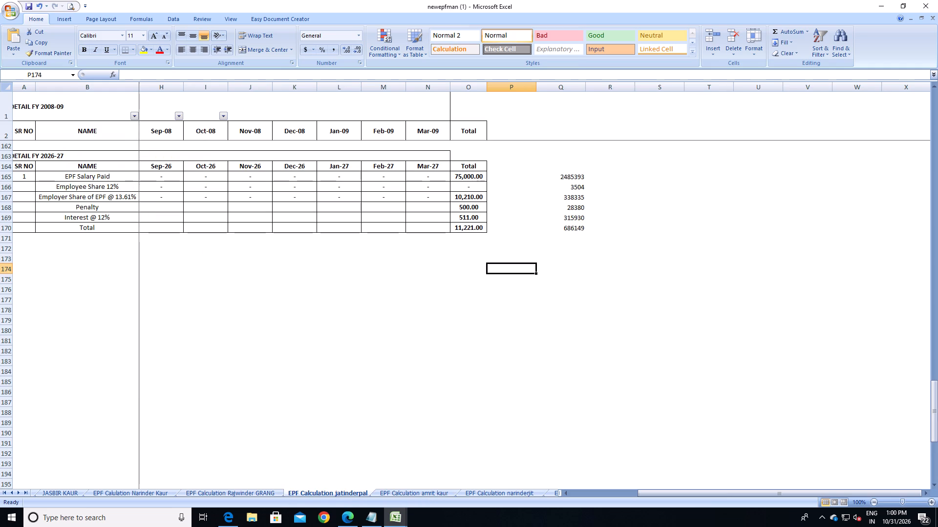
pyautogui.click(241, 492)
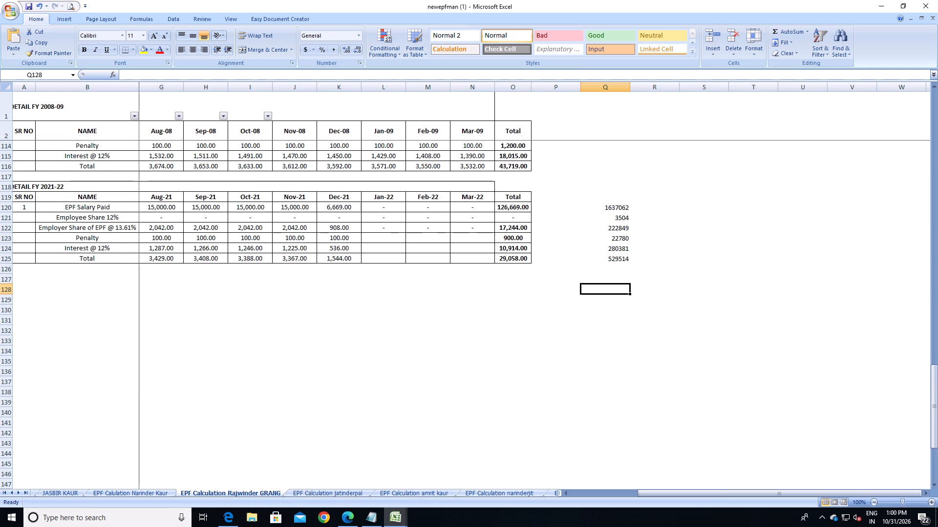
pyautogui.scroll(15, 306, 344)
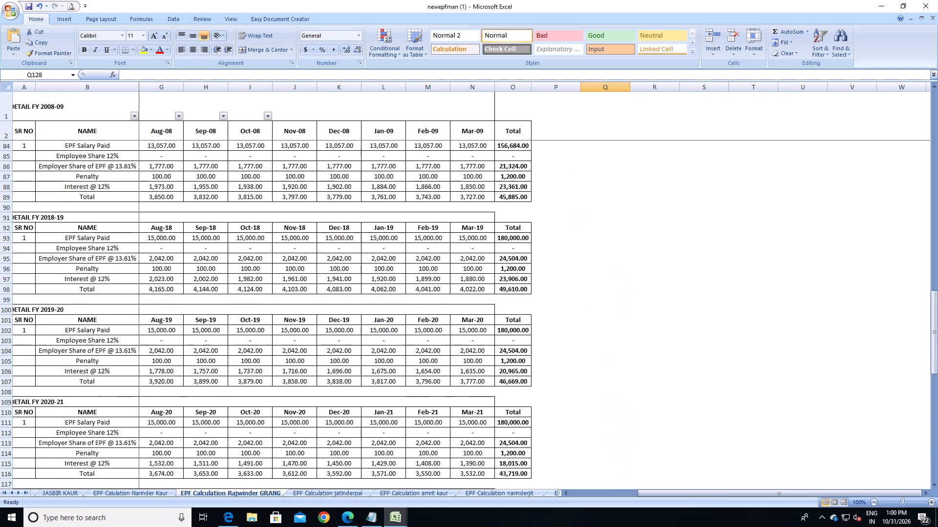
pyautogui.scroll(20, 307, 344)
pyautogui.scroll(19, 307, 344)
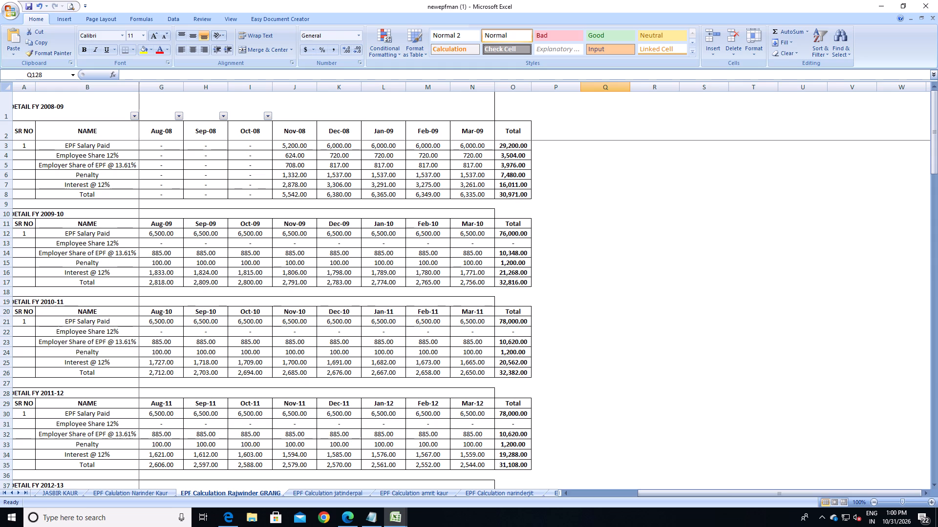
pyautogui.scroll(2, 261, 269)
pyautogui.click(170, 226)
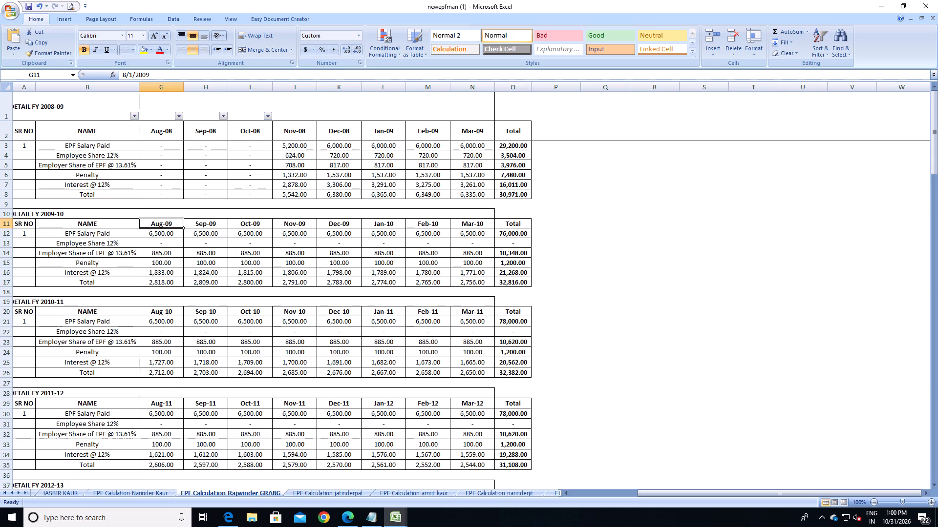
pyautogui.moveTo(128, 90); pyautogui.dragTo(161, 88)
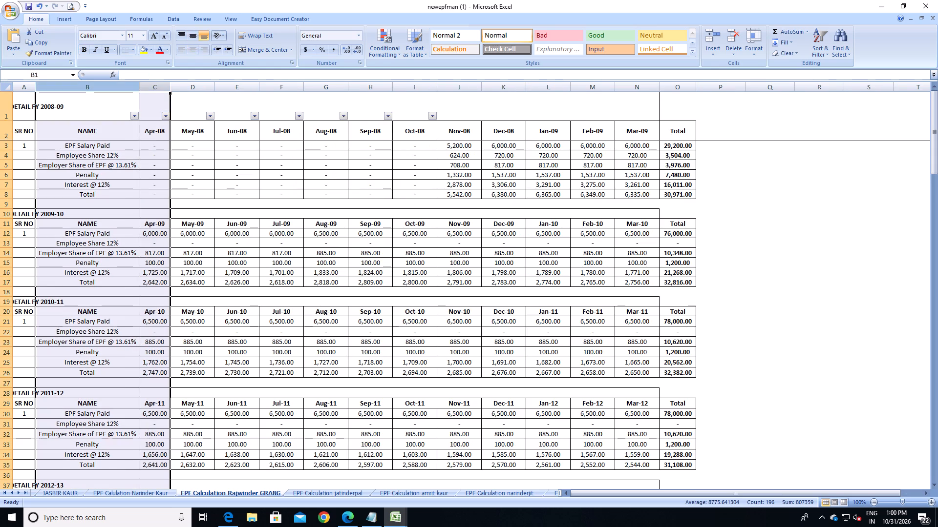
pyautogui.rightClick(161, 88)
pyautogui.click(386, 200)
pyautogui.click(263, 267)
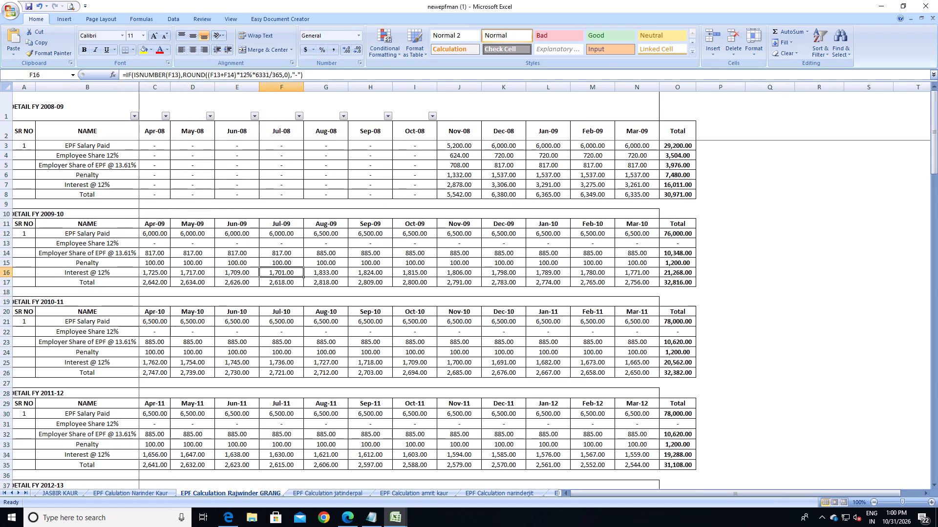
pyautogui.moveTo(157, 236); pyautogui.dragTo(333, 236)
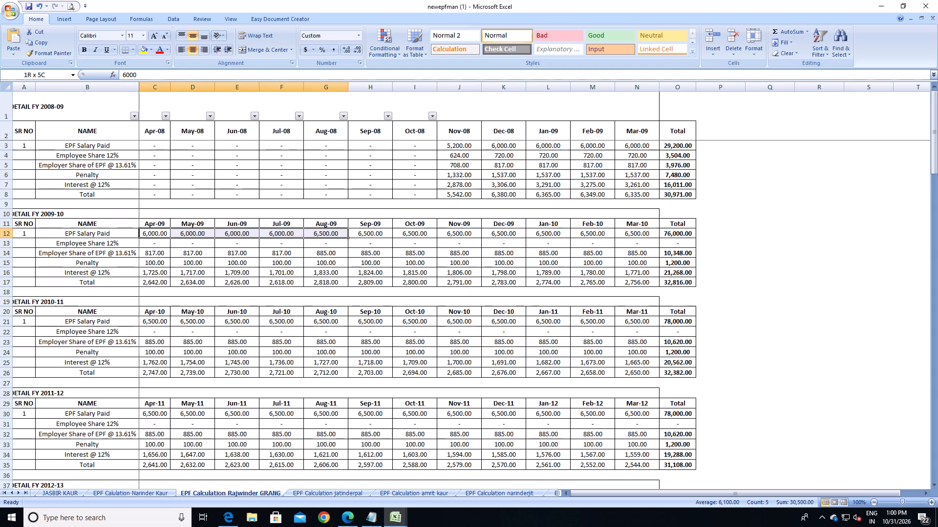
pyautogui.moveTo(333, 236); pyautogui.dragTo(292, 235)
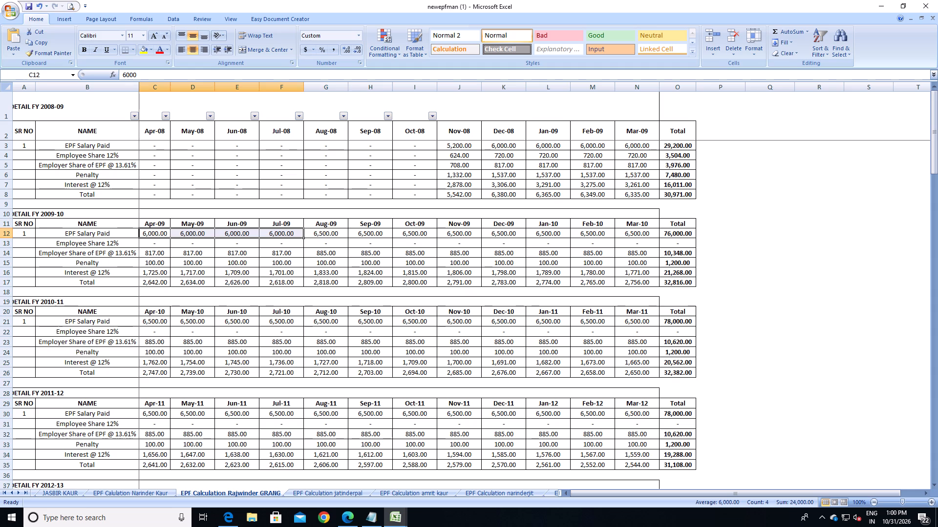
# Examine the third member's EPF Salary Paid rows for the years from FY 2010-11 onward and return to Book1.
pyautogui.scroll(-7, 380, 269)
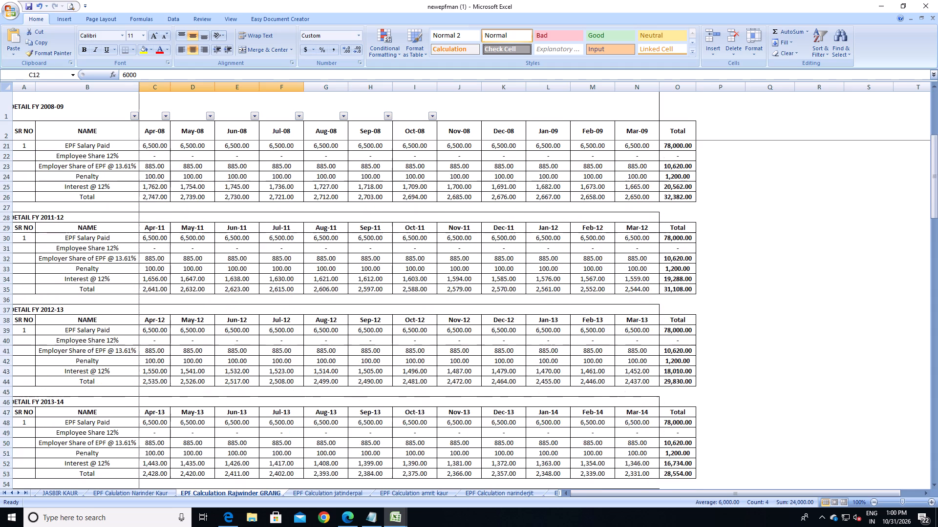
pyautogui.scroll(-2, 380, 269)
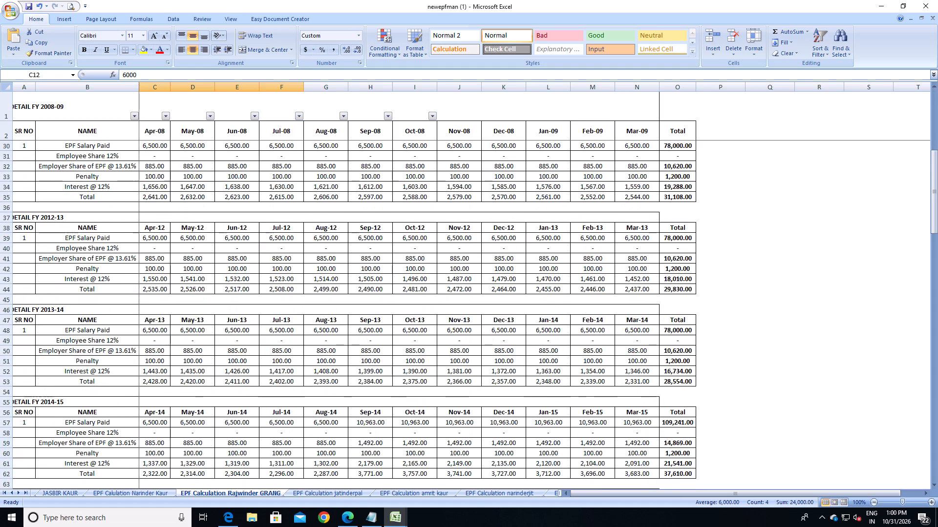
pyautogui.scroll(-2, 380, 269)
pyautogui.scroll(-5, 392, 326)
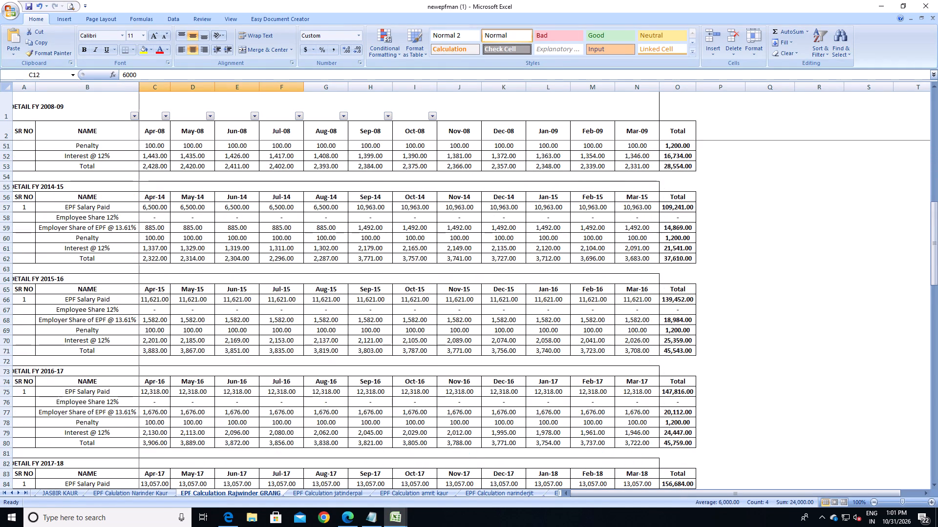
pyautogui.scroll(-4, 379, 304)
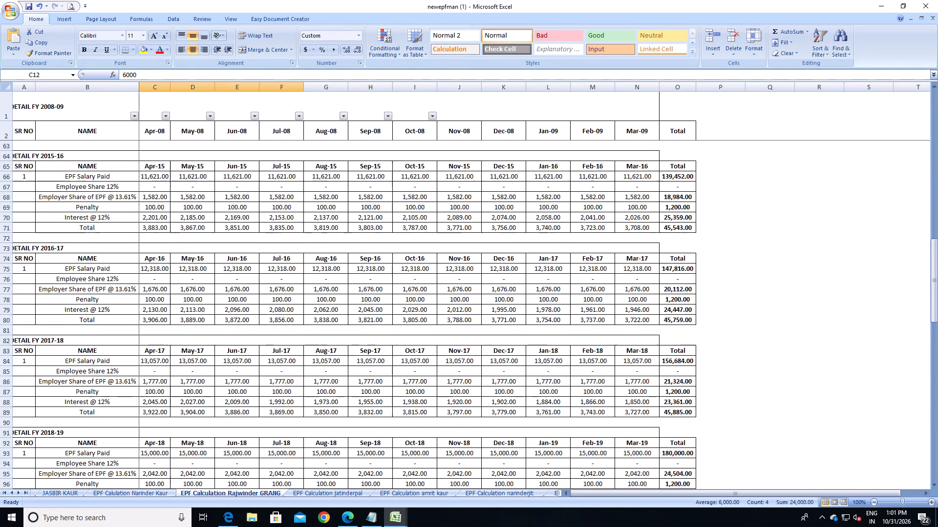
pyautogui.scroll(-7, 379, 304)
pyautogui.scroll(4, 379, 304)
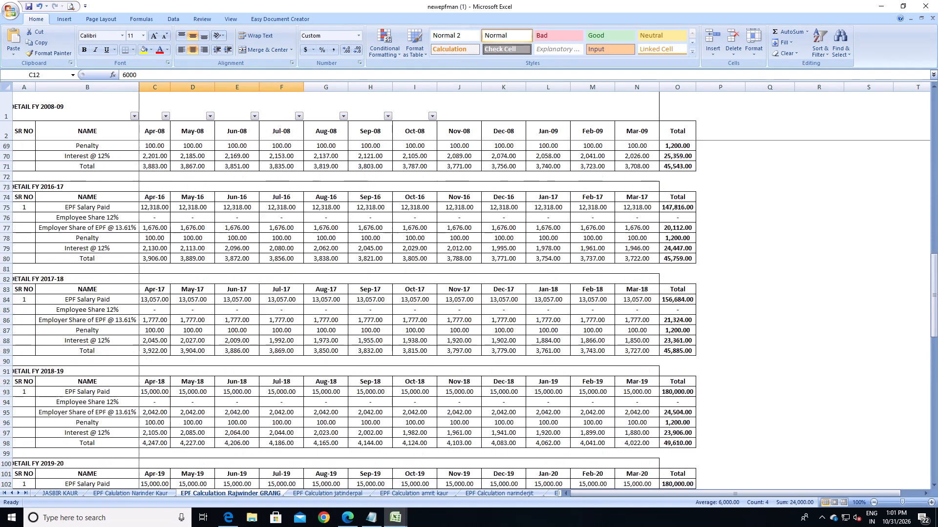
pyautogui.scroll(20, 379, 304)
pyautogui.scroll(9, 379, 304)
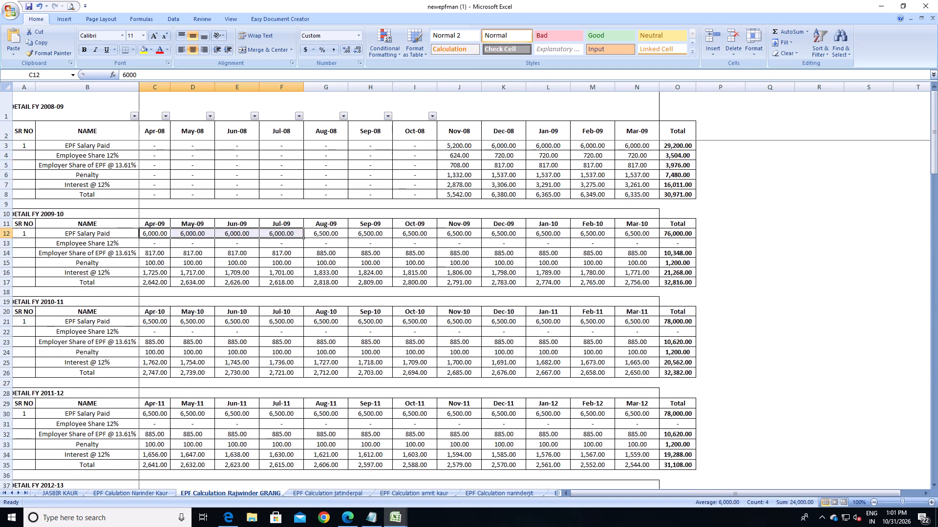
pyautogui.hotkey('alt', 'Tab')
pyautogui.hotkey('alt', 'Tab')
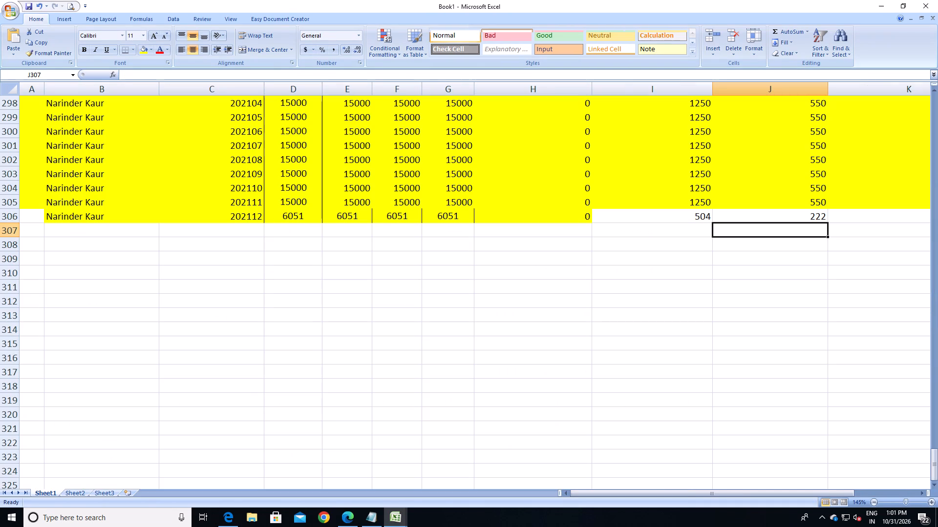
# Enter the third member's name in B307, directly below the second member's last record.
pyautogui.click(65, 230)
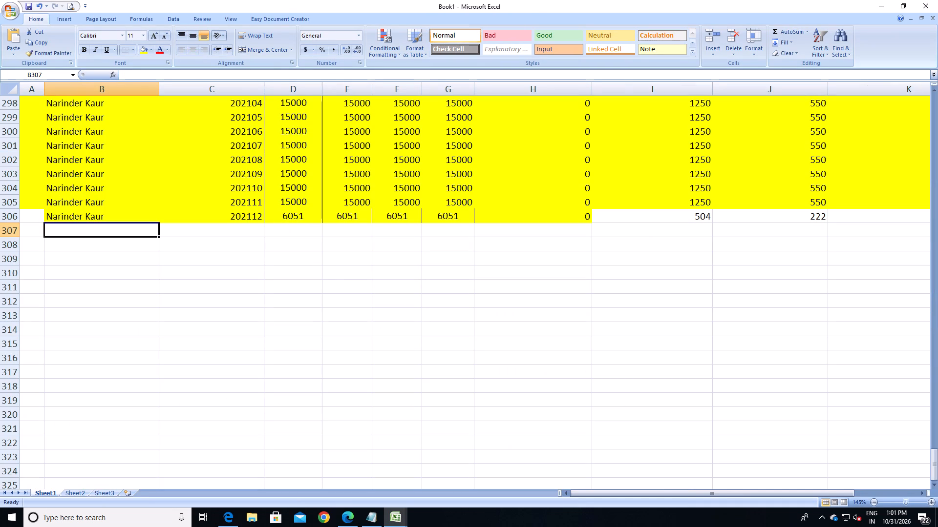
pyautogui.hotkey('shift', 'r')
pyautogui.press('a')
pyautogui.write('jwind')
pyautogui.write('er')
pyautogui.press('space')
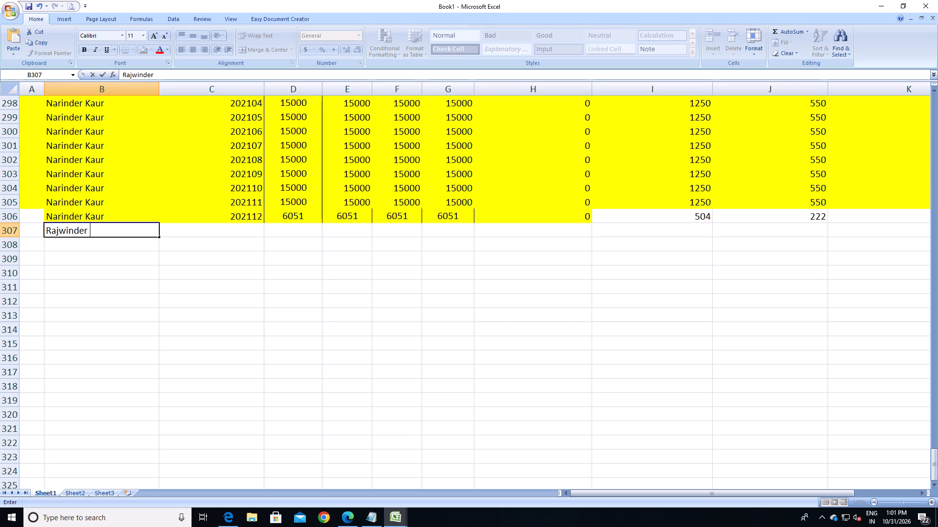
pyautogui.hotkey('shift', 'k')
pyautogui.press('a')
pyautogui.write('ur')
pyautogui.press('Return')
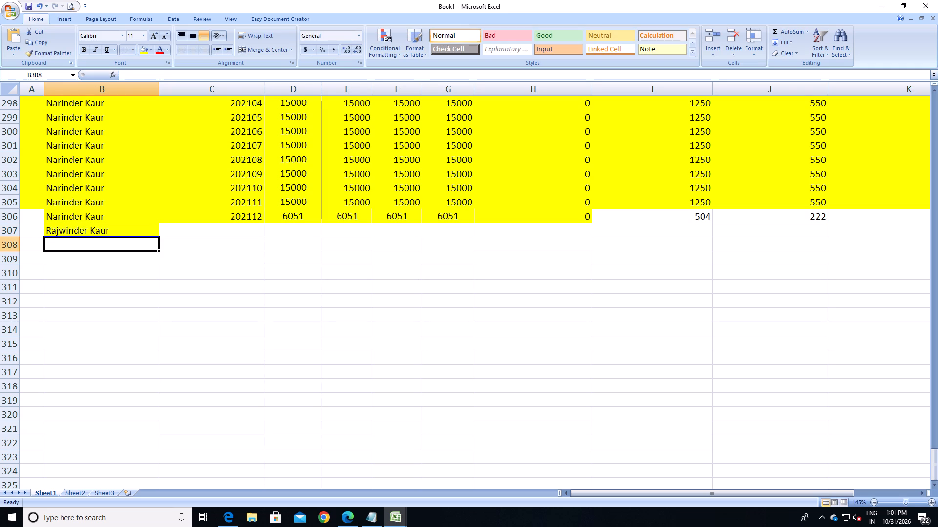
# Fill row 307, the third member's first row, with the standard light green colour.
pyautogui.click(9, 230)
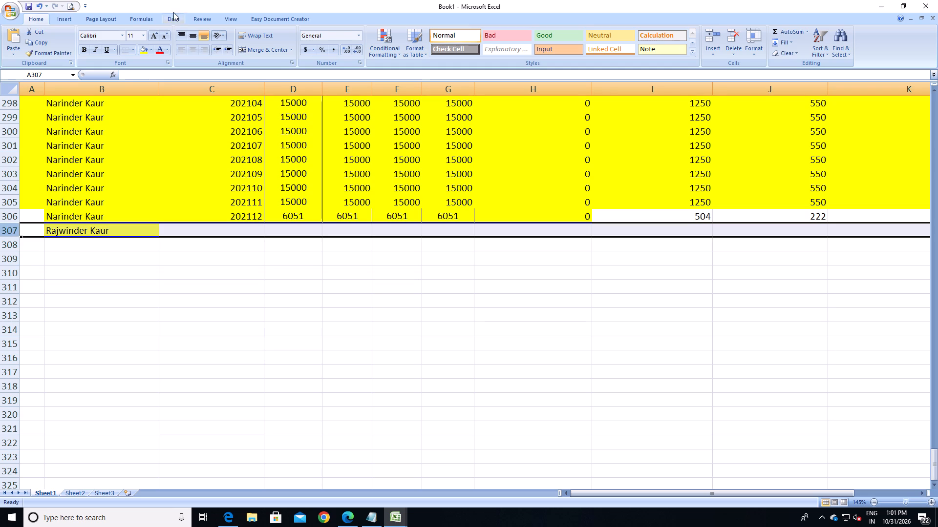
pyautogui.click(151, 52)
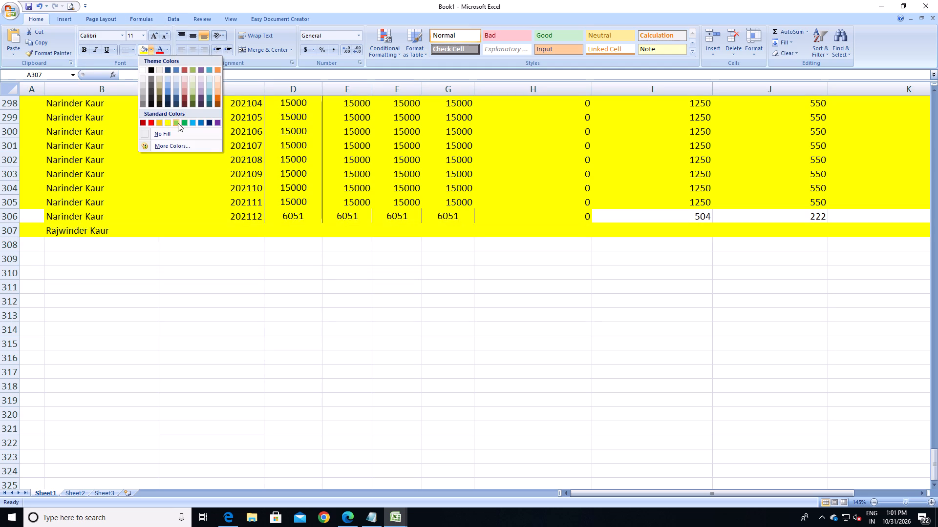
pyautogui.click(178, 123)
pyautogui.click(342, 335)
# Switch to newepfman (1), examine the third member's EPF Salary Paid figures through Dec-21 of FY 2021-22, and return to Book1.
pyautogui.hotkey('alt', 'Tab')
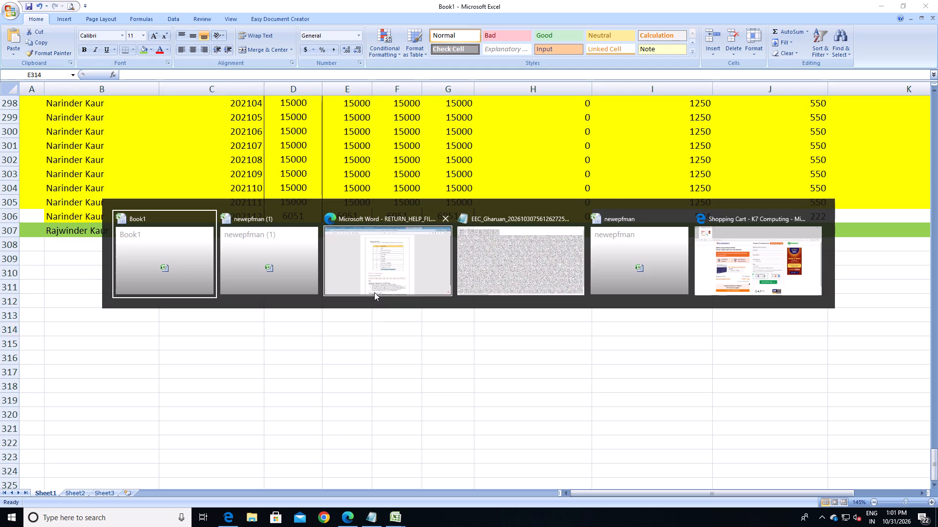
pyautogui.hotkey('alt', 'Tab')
pyautogui.scroll(-13, 385, 302)
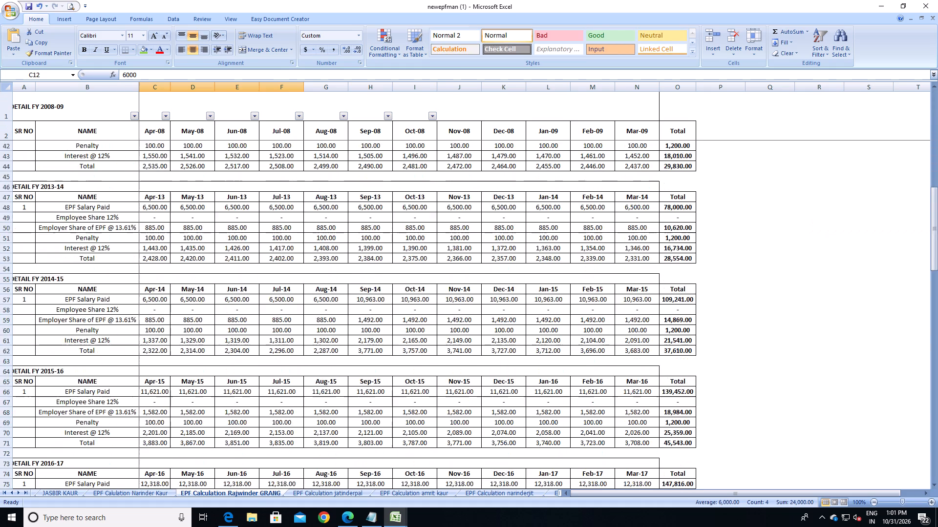
pyautogui.scroll(-20, 385, 303)
pyautogui.scroll(-5, 385, 303)
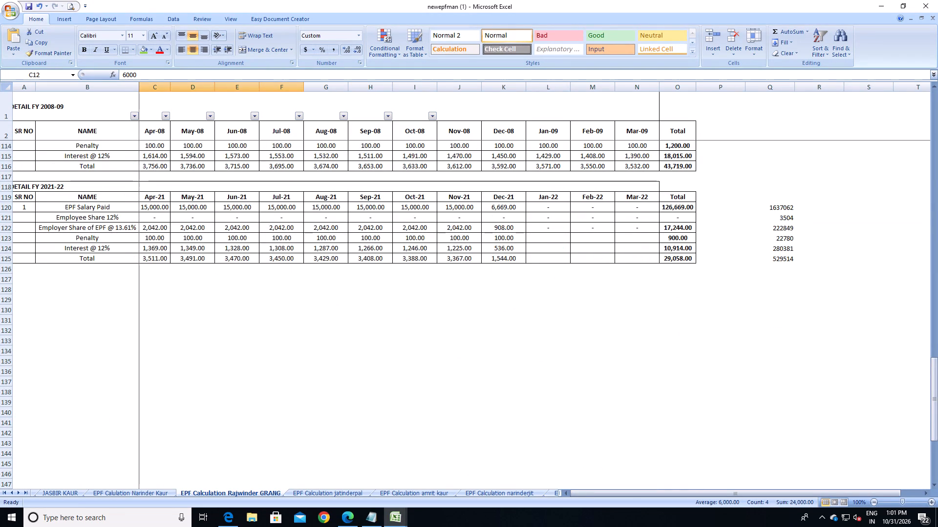
pyautogui.click(511, 179)
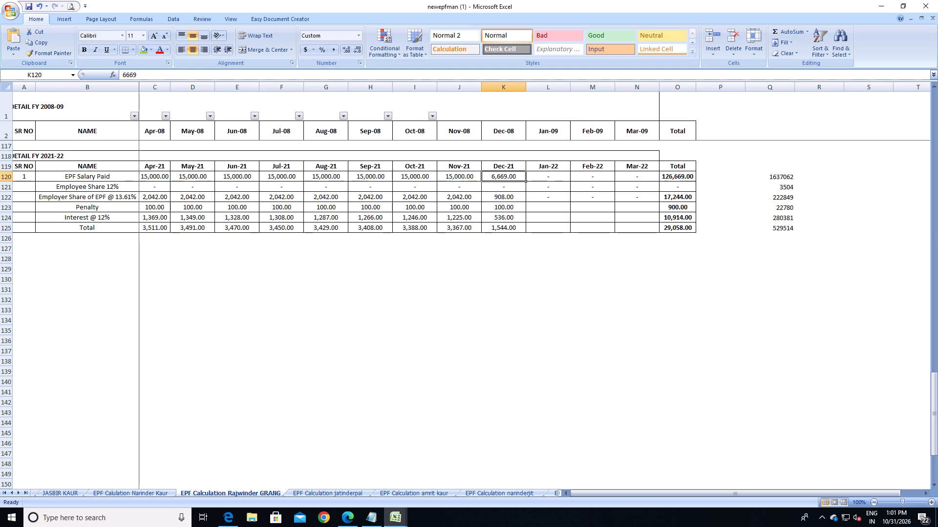
pyautogui.scroll(3, 454, 320)
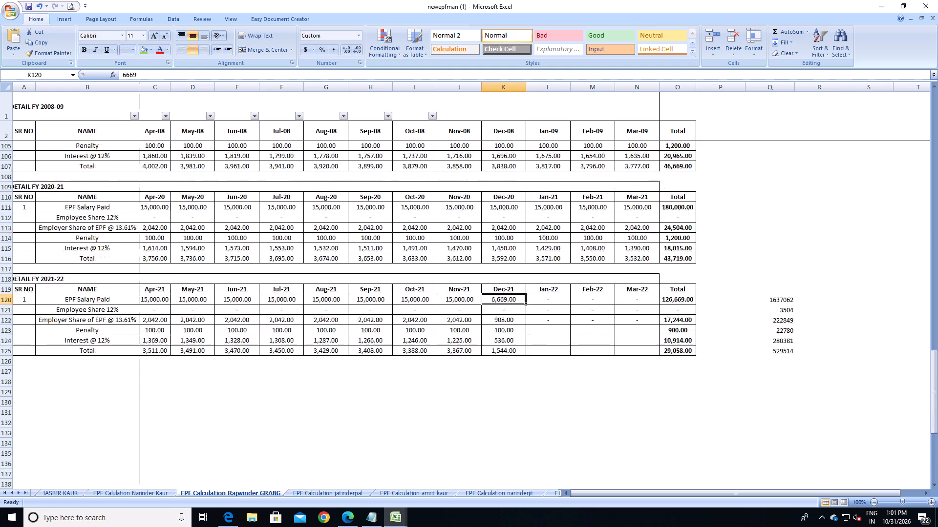
pyautogui.scroll(5, 454, 320)
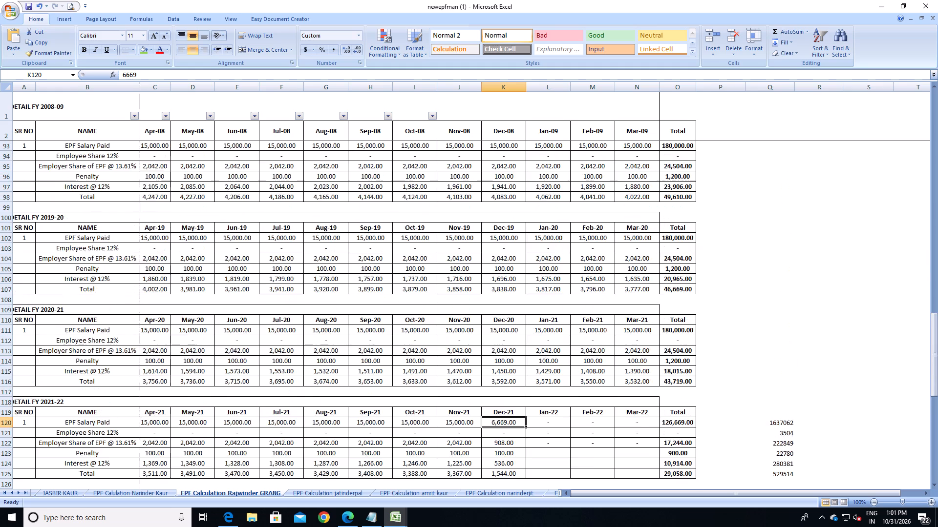
pyautogui.scroll(14, 454, 320)
pyautogui.hotkey('alt', 'Tab')
pyautogui.hotkey('alt', 'Tab')
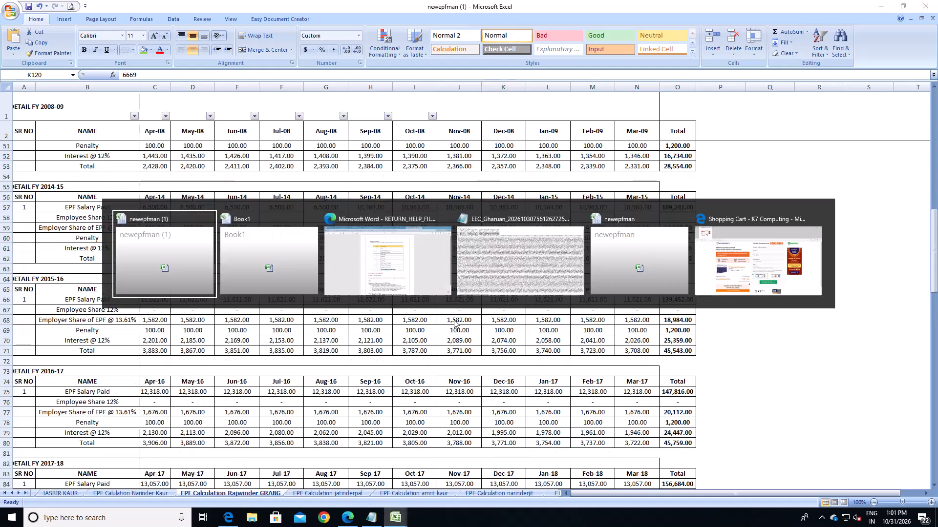
pyautogui.hotkey('alt', 'Tab')
# Copy the second member's monthly records in C154:K306 and paste them starting at C307 for the third member.
pyautogui.scroll(15, 443, 292)
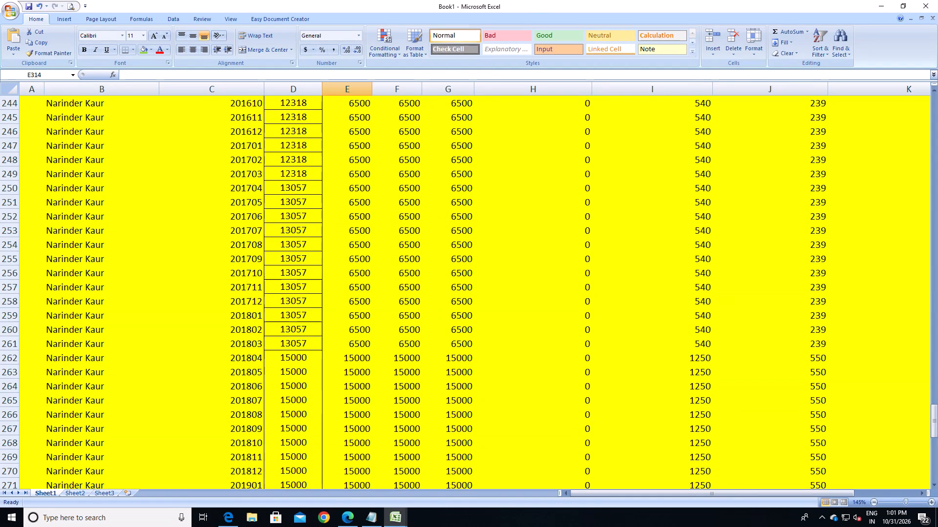
pyautogui.scroll(17, 456, 278)
pyautogui.scroll(10, 454, 278)
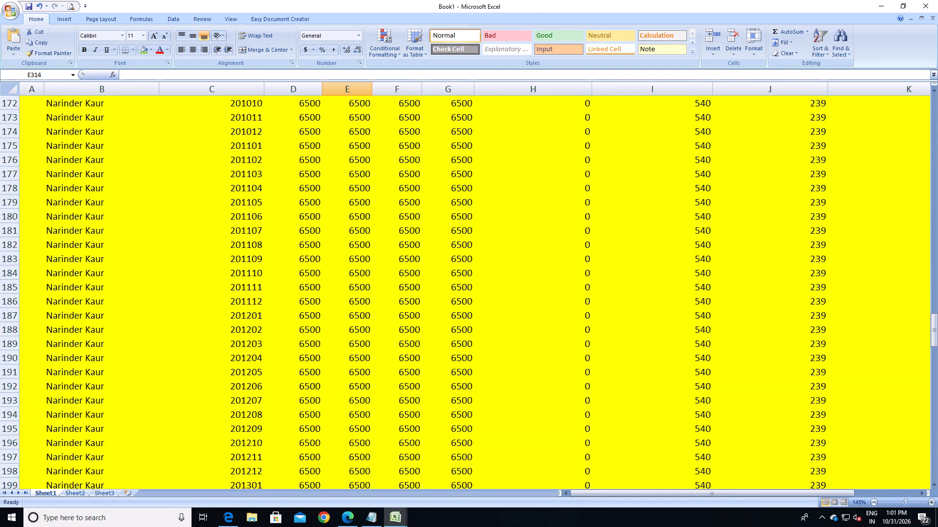
pyautogui.scroll(10, 454, 278)
pyautogui.moveTo(256, 273); pyautogui.dragTo(261, 336)
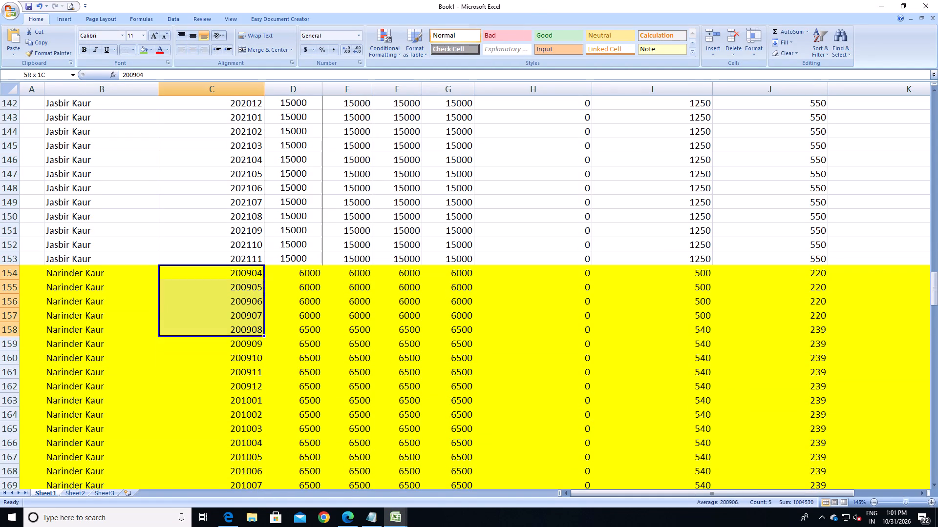
pyautogui.moveTo(261, 336); pyautogui.dragTo(384, 517)
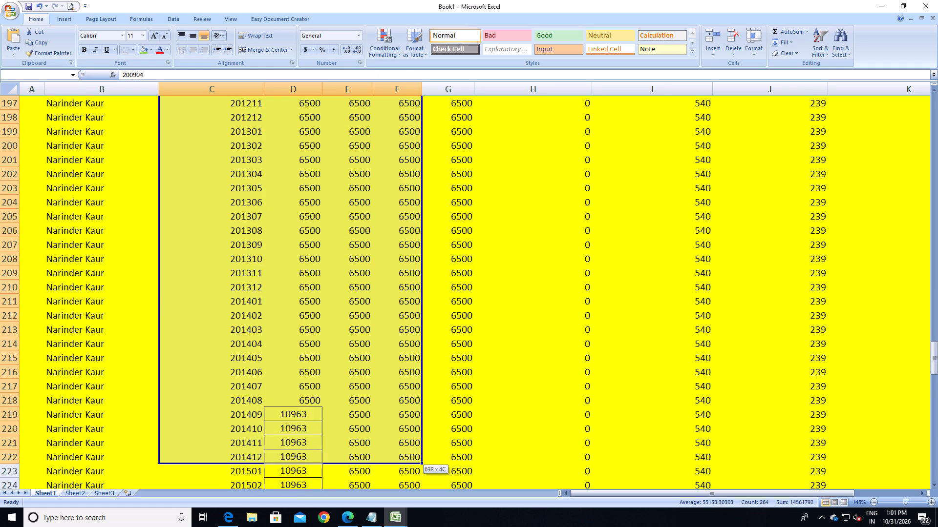
pyautogui.moveTo(384, 517); pyautogui.dragTo(459, 504)
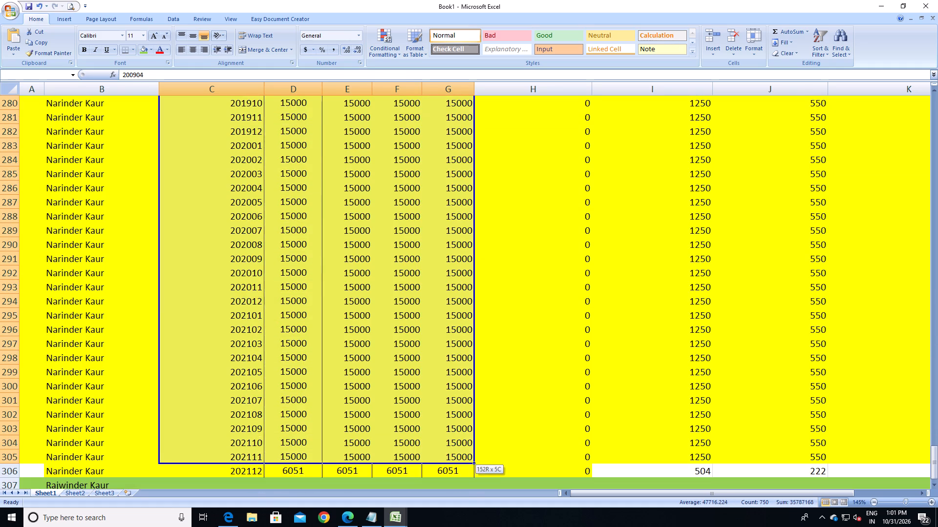
pyautogui.moveTo(459, 504); pyautogui.dragTo(622, 436)
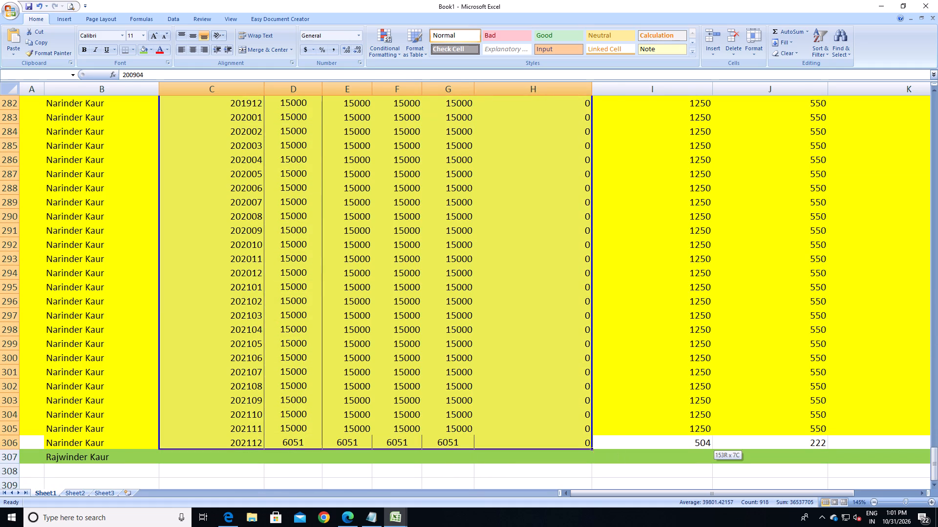
pyautogui.moveTo(622, 436); pyautogui.dragTo(937, 436)
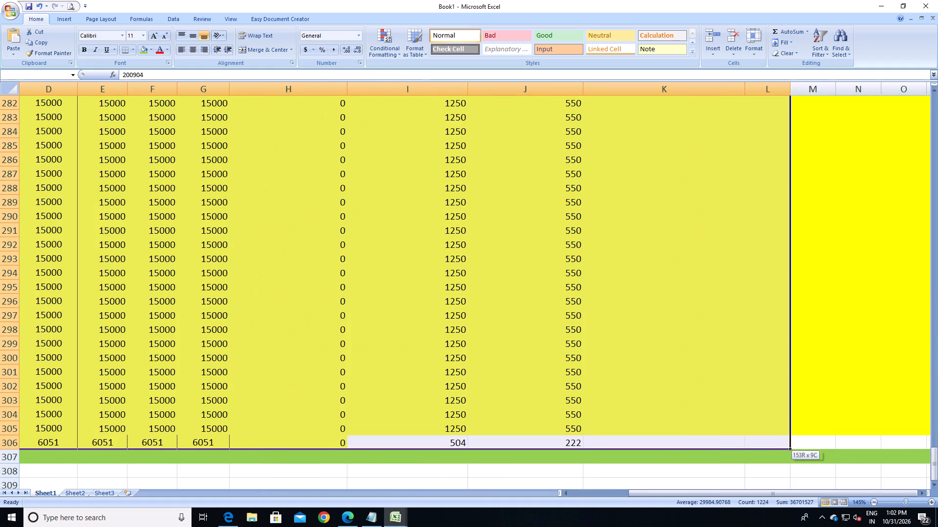
pyautogui.moveTo(937, 436); pyautogui.dragTo(714, 436)
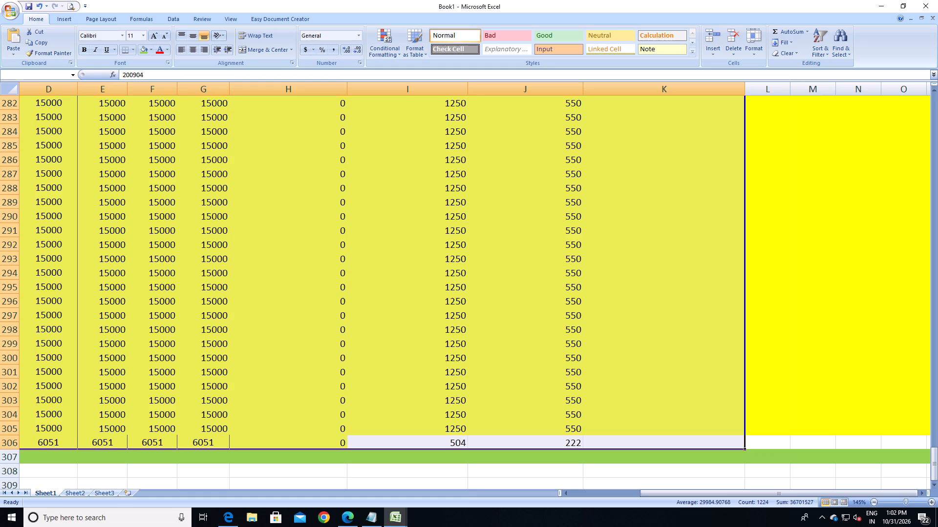
pyautogui.hotkey('ctrl', 'c')
pyautogui.moveTo(694, 493); pyautogui.dragTo(622, 493)
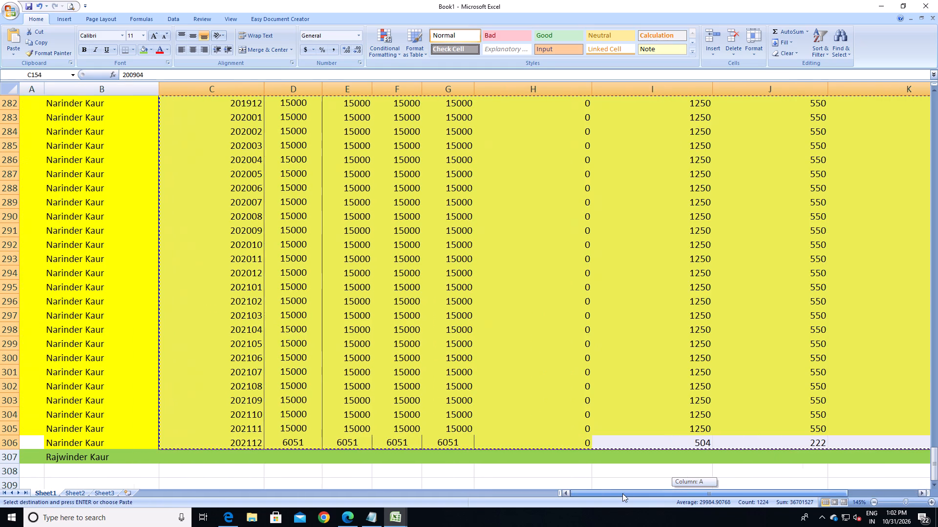
pyautogui.moveTo(622, 493); pyautogui.dragTo(621, 493)
pyautogui.click(244, 456)
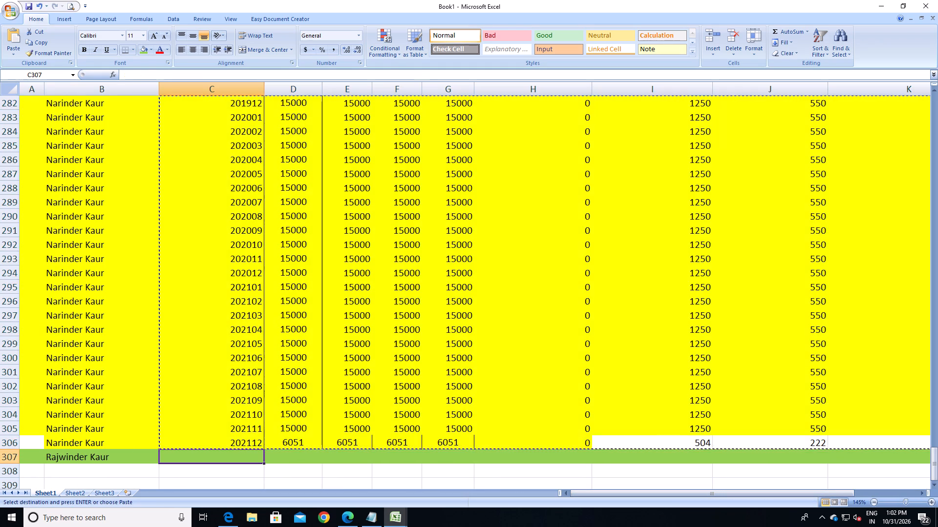
pyautogui.press('Return')
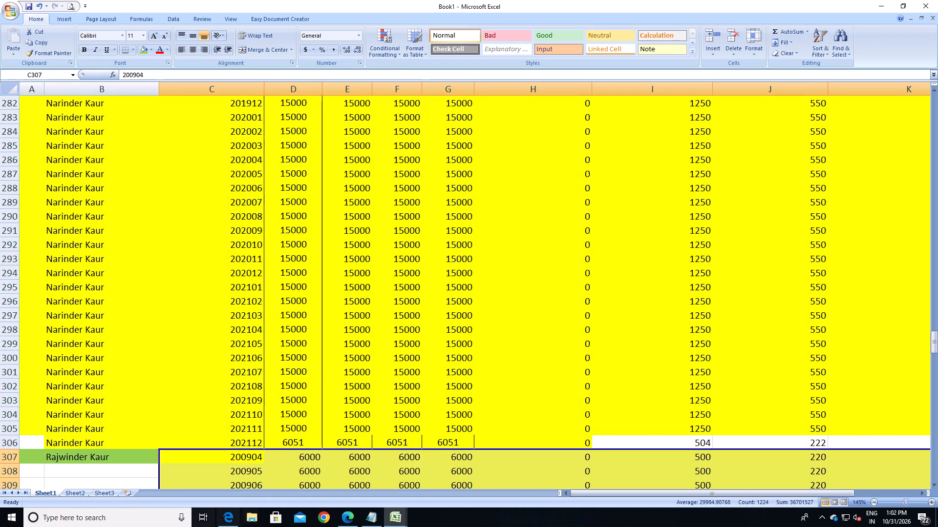
# Fill the third member's block A307:K459 with light green.
pyautogui.moveTo(31, 459); pyautogui.dragTo(871, 429)
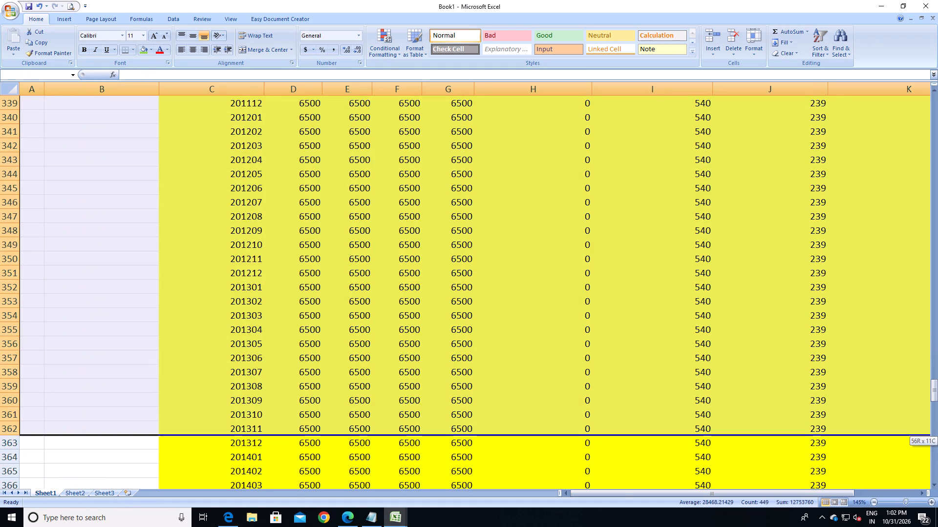
pyautogui.moveTo(871, 429); pyautogui.dragTo(840, 523)
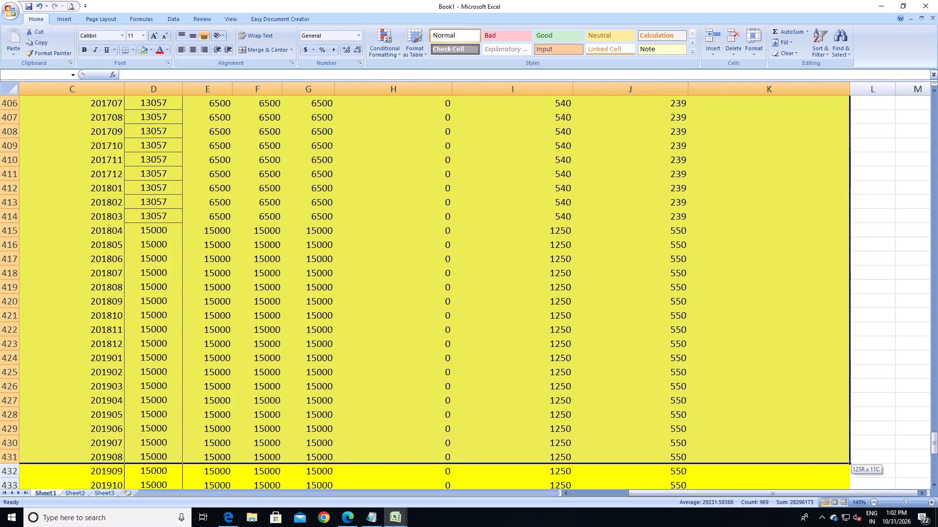
pyautogui.moveTo(840, 523); pyautogui.dragTo(834, 474)
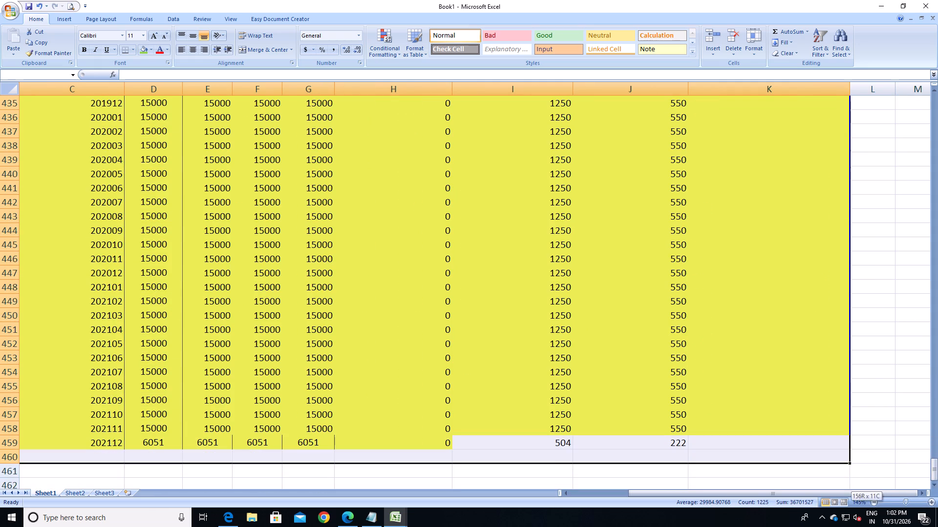
pyautogui.moveTo(834, 474); pyautogui.dragTo(830, 447)
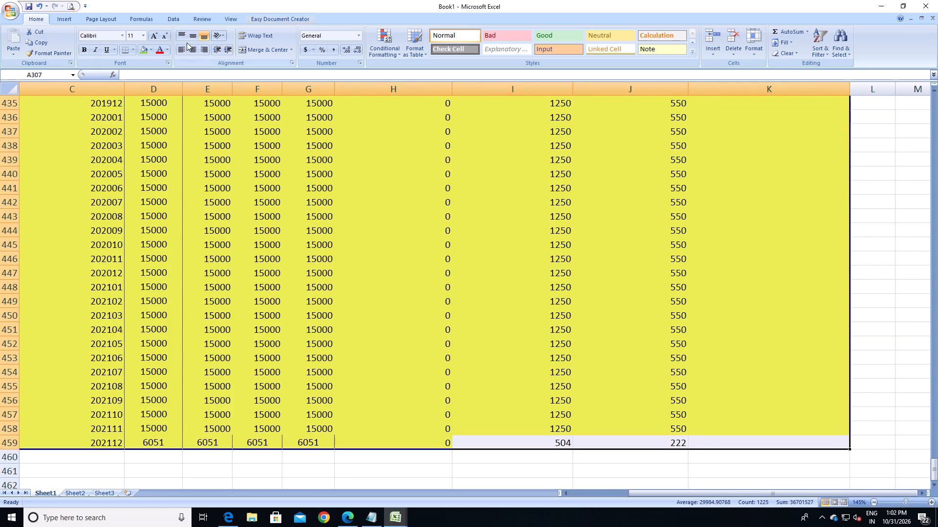
pyautogui.click(144, 51)
# Review the third member's pasted rows down to month 202112 in row 459.
pyautogui.scroll(-7, 597, 367)
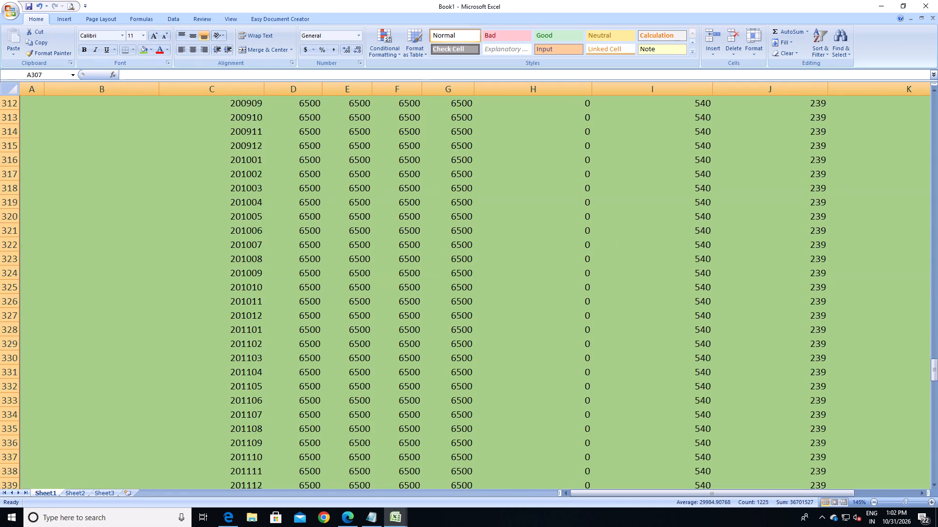
pyautogui.scroll(-20, 602, 364)
pyautogui.scroll(-13, 594, 367)
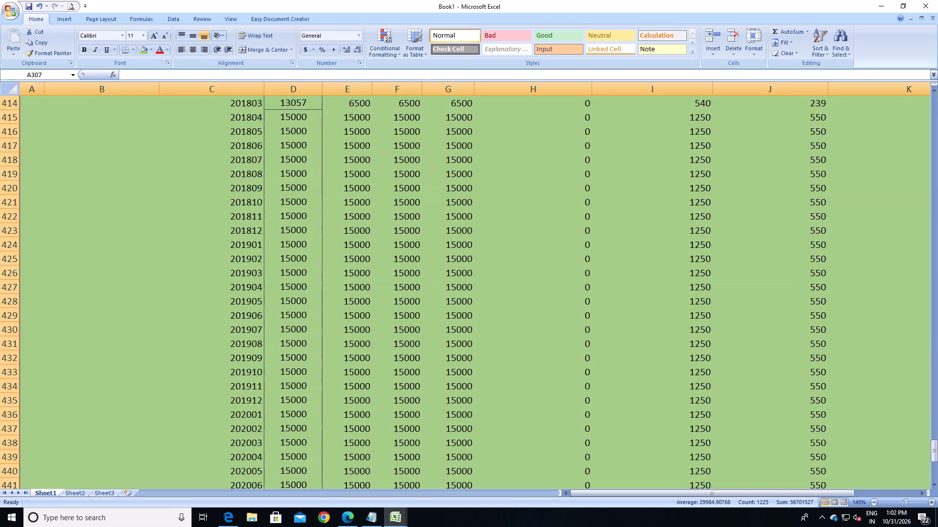
pyautogui.scroll(-11, 591, 367)
pyautogui.scroll(1, 591, 367)
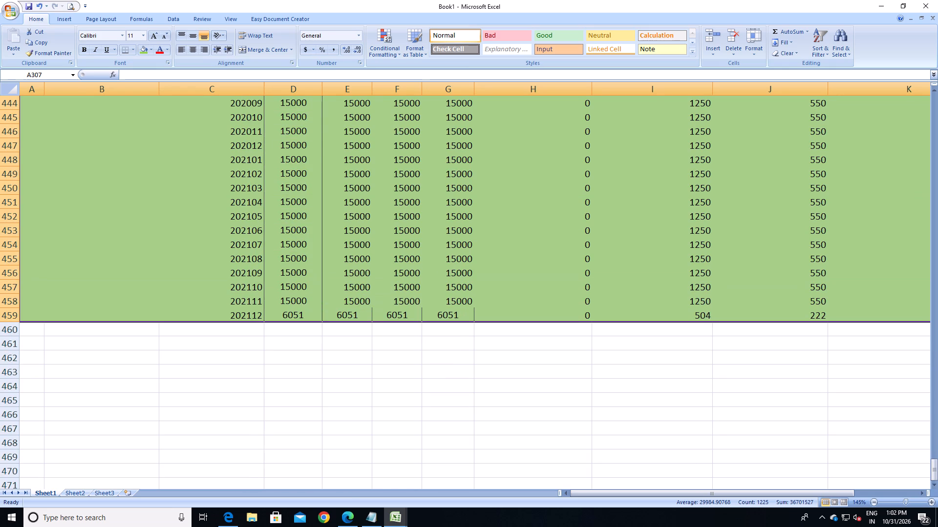
# Switch to newepfman (1) and check the third member's EPF salaries for FY 2020-21 and FY 2021-22.
pyautogui.hotkey('alt', 'Tab')
pyautogui.hotkey('alt', 'Tab')
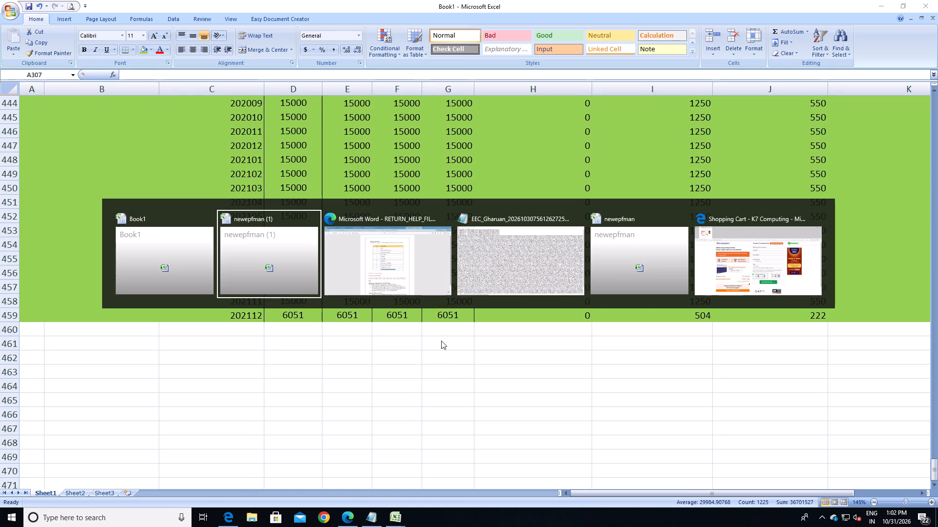
pyautogui.scroll(-20, 457, 364)
pyautogui.scroll(-2, 457, 364)
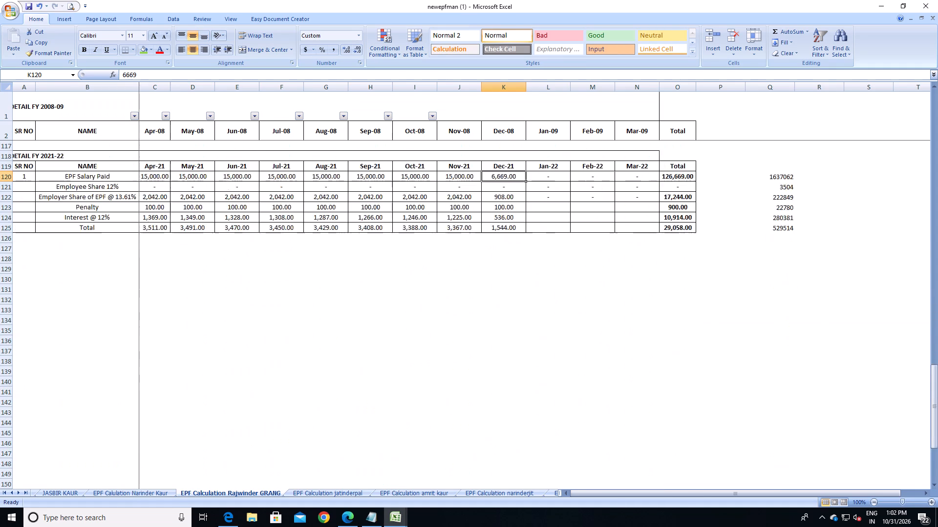
pyautogui.scroll(-2, 465, 372)
pyautogui.scroll(2, 466, 371)
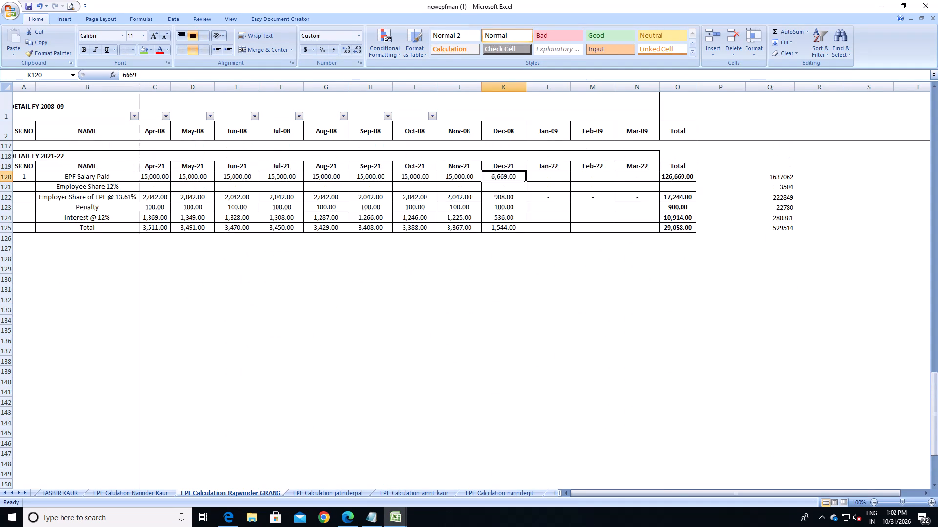
pyautogui.scroll(3, 466, 371)
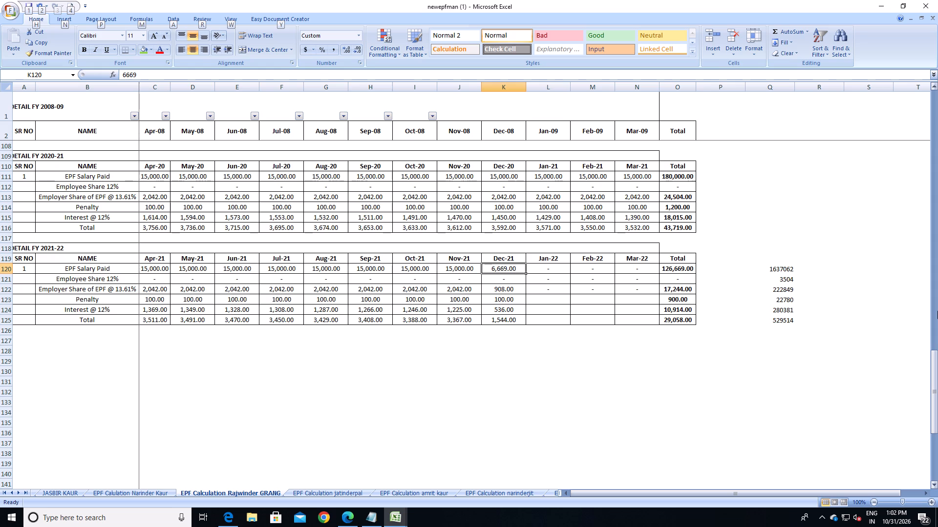
# Return to Book1 and enter 6669 as the 202112 gross wage in D459, copying it into E459:G459.
pyautogui.hotkey('alt', 'Tab')
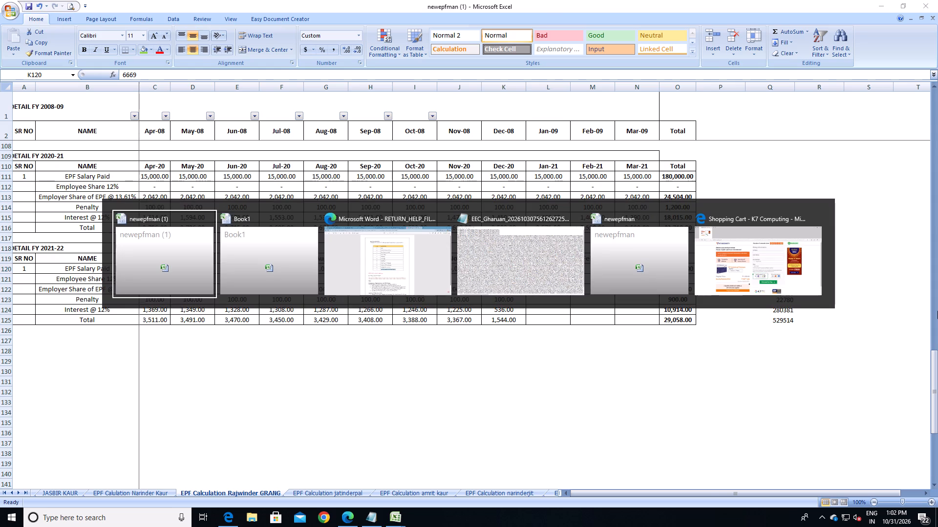
pyautogui.hotkey('alt', 'Tab')
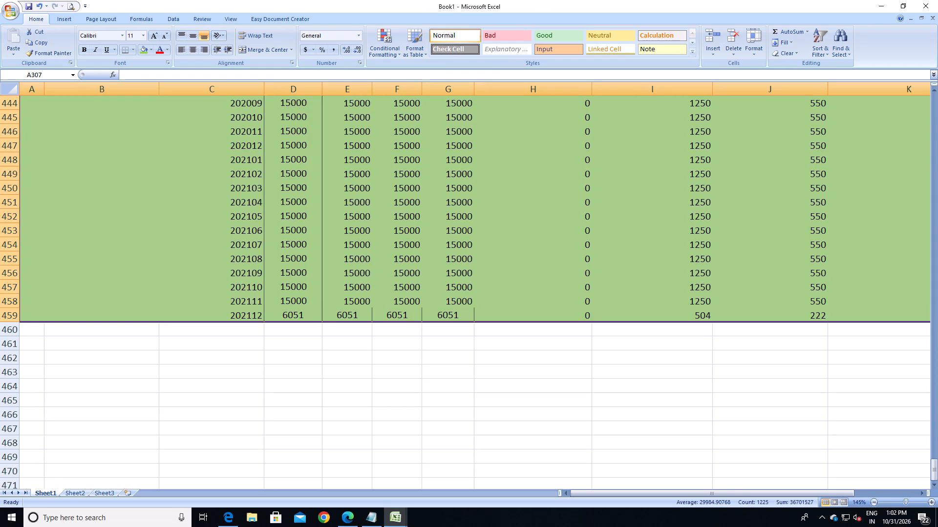
pyautogui.click(300, 316)
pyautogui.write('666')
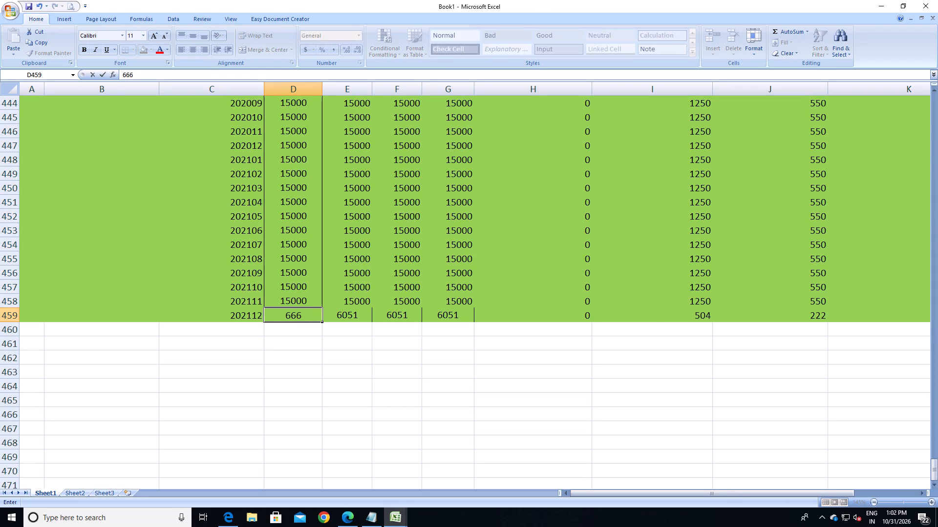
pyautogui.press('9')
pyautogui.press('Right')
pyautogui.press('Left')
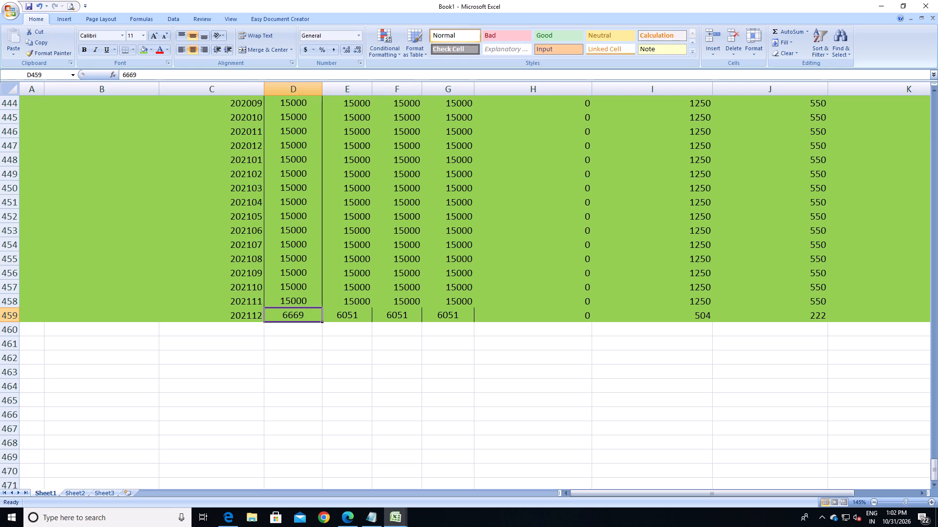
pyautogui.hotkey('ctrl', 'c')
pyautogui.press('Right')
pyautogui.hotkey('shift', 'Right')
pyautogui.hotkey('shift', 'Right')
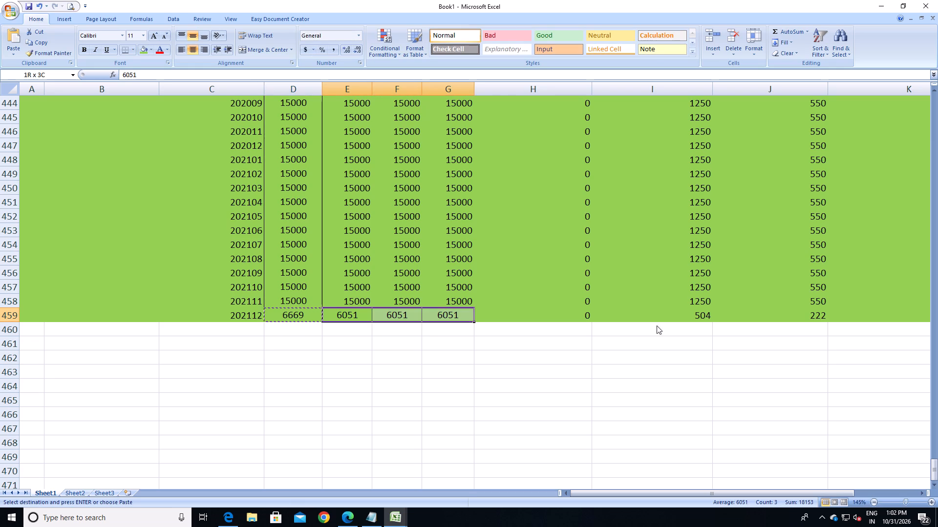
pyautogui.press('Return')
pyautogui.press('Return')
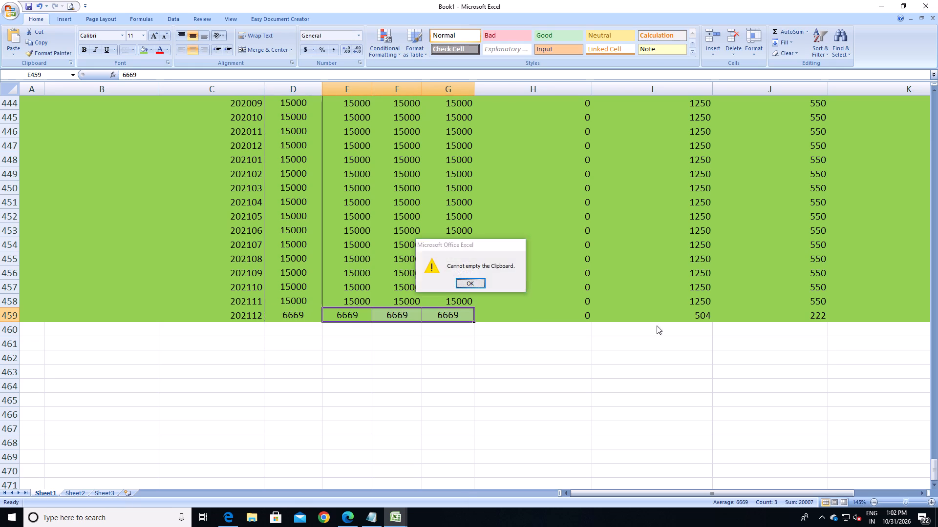
# Calculate 8.33% of F459 in the employer EPS contribution cell I459, then replace the formula with the rounded value 556.
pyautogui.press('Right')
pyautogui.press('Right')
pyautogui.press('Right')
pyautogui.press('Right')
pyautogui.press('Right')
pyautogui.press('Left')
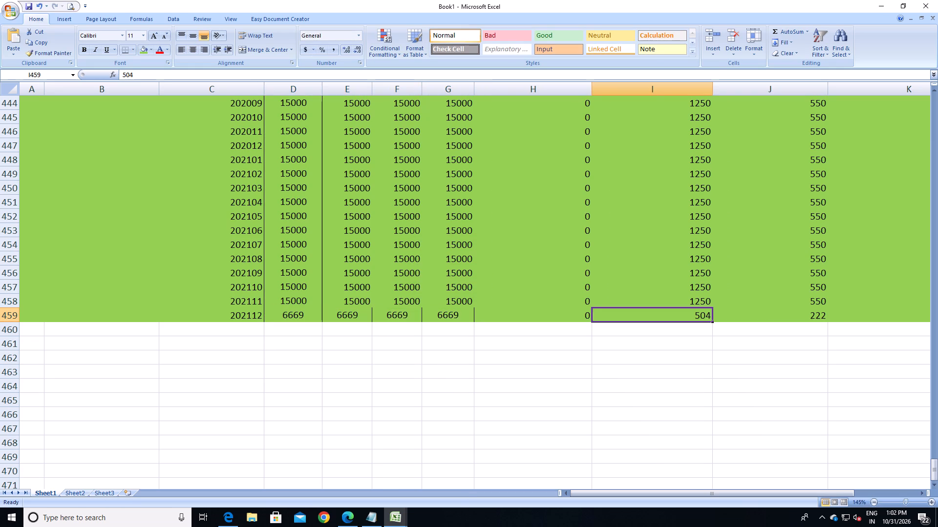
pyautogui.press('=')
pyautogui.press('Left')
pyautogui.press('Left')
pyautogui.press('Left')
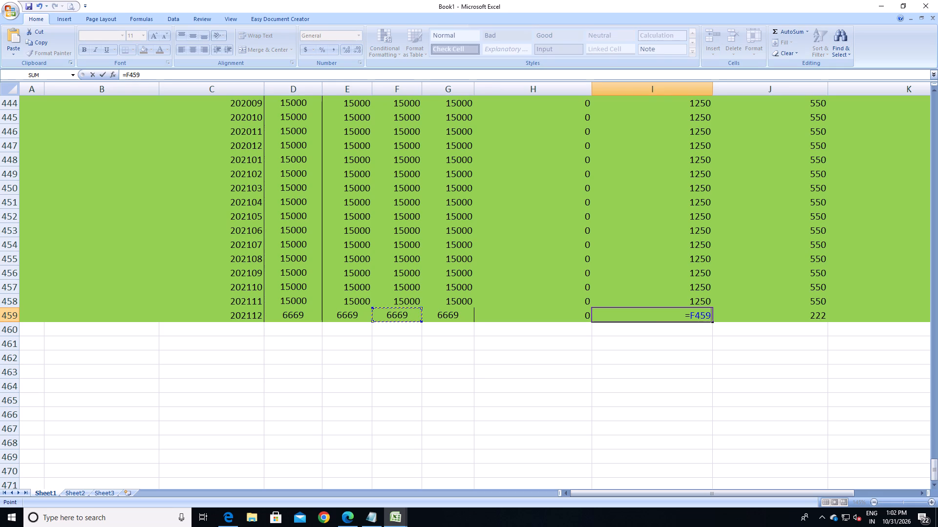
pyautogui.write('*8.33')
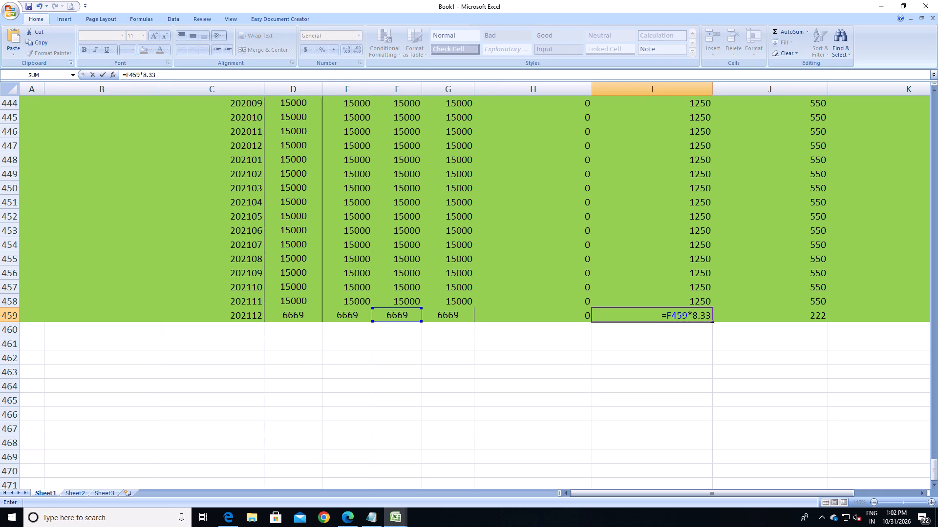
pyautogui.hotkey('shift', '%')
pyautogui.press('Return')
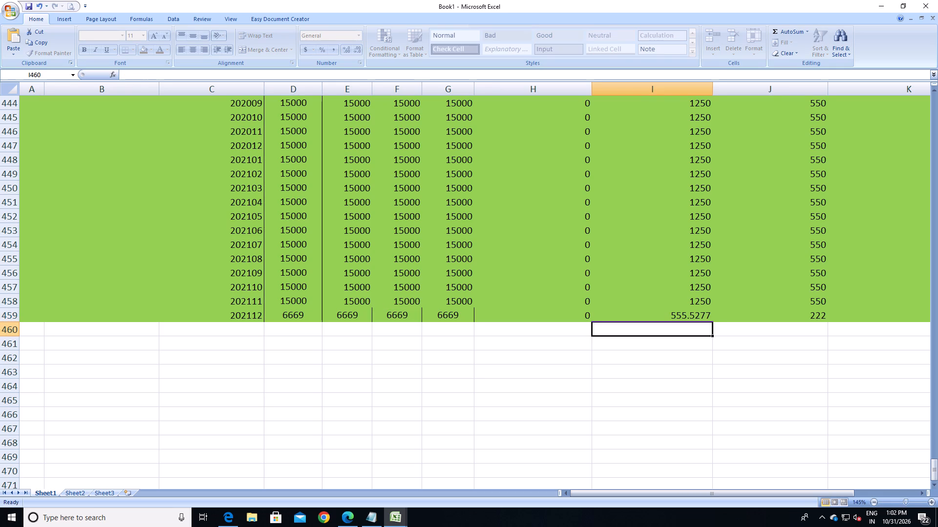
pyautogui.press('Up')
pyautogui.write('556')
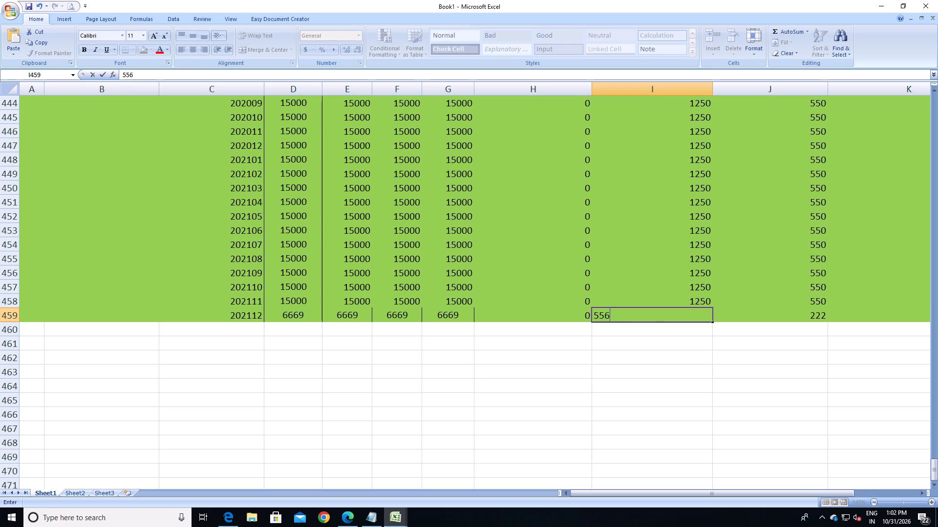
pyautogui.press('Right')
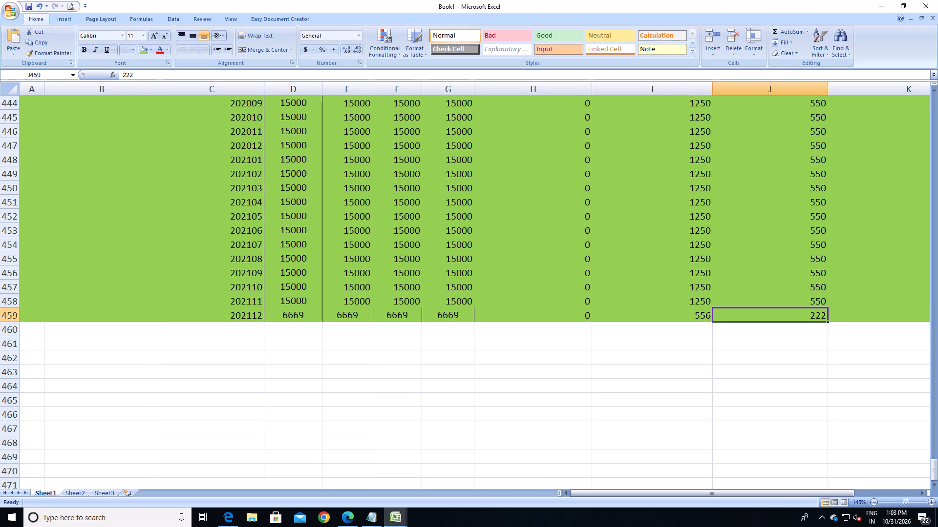
# Calculate 3.67% of G459 in the employer PF contribution cell J459, then replace the formula with the rounded value 245.
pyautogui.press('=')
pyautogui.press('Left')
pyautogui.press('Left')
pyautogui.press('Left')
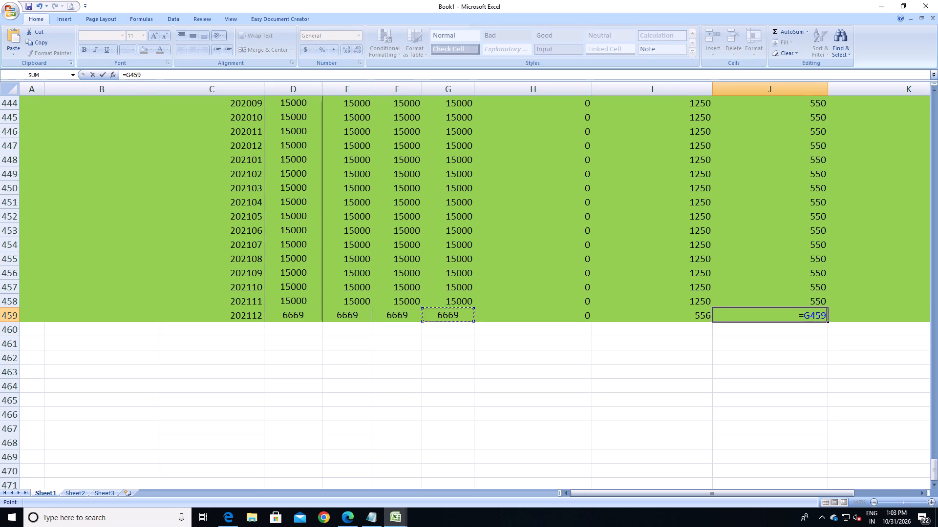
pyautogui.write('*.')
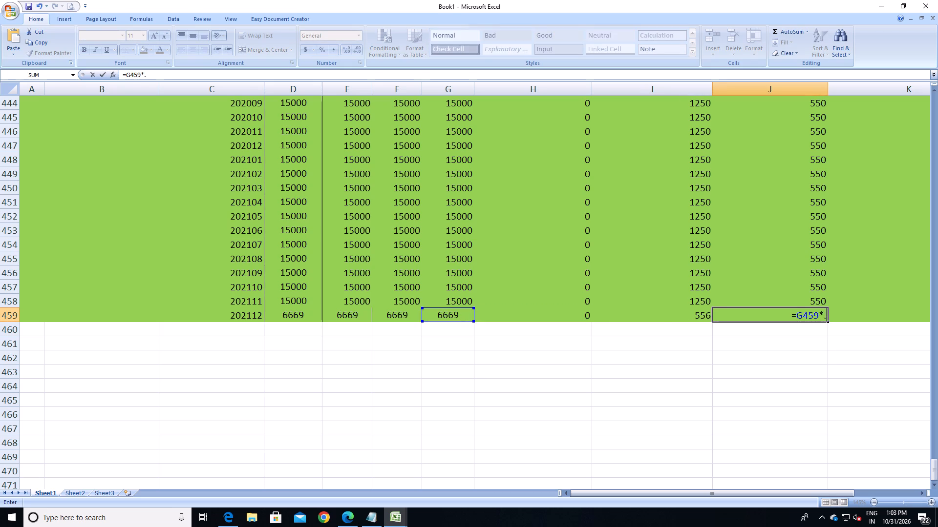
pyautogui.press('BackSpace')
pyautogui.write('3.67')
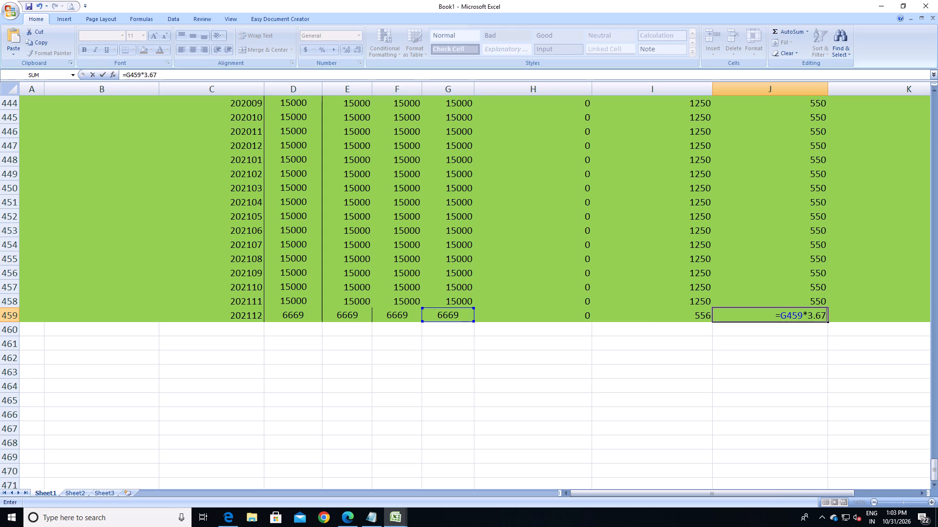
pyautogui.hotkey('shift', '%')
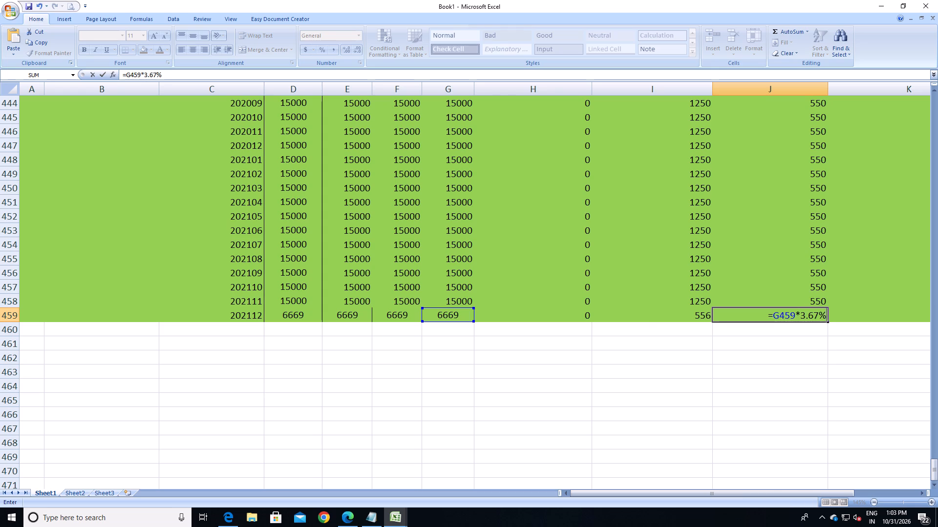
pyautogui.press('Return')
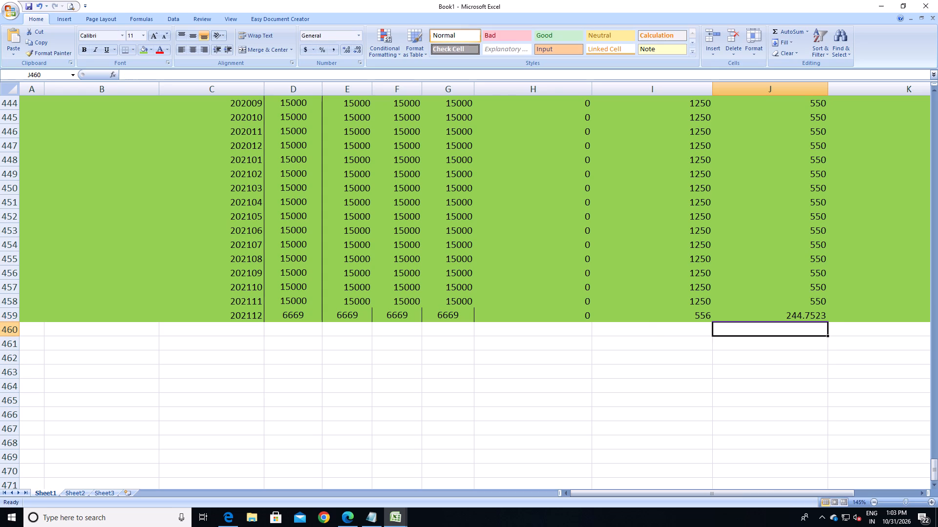
pyautogui.click(804, 317)
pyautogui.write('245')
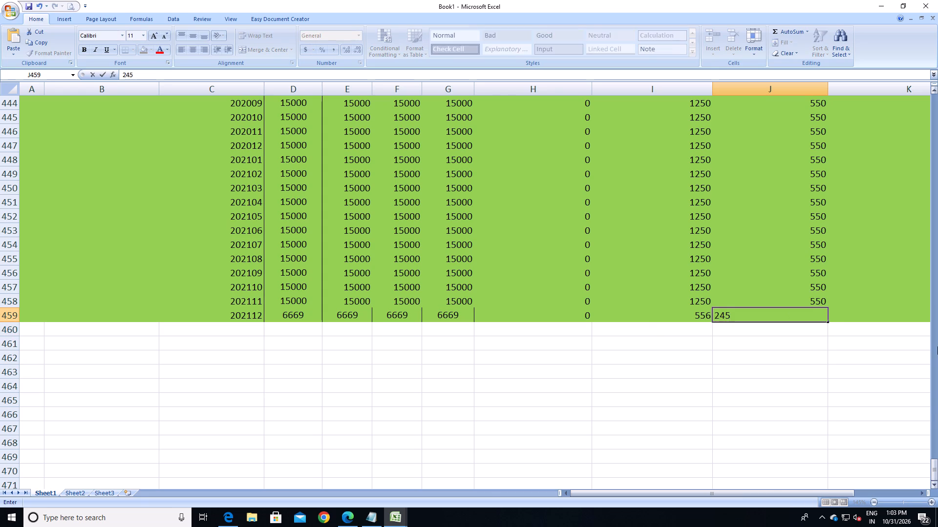
pyautogui.click(937, 405)
pyautogui.scroll(-14, 805, 309)
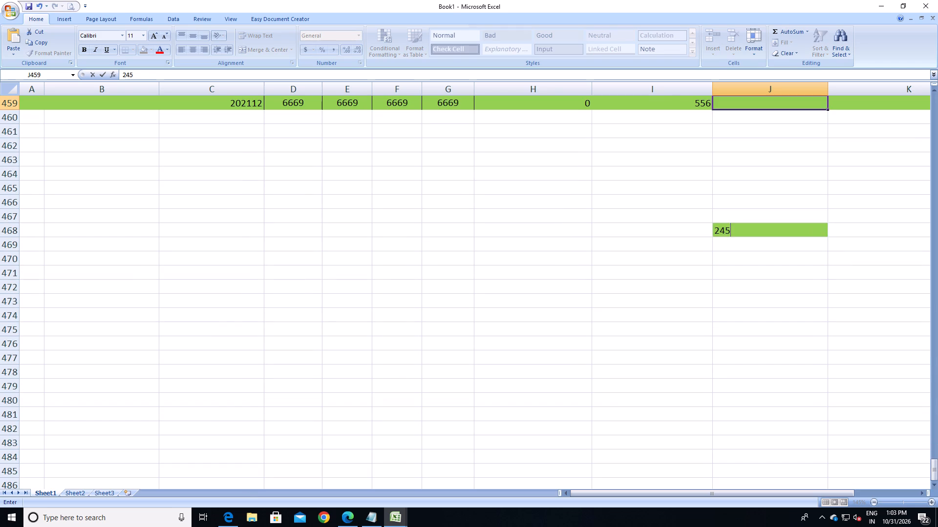
pyautogui.click(806, 233)
# Fill the NCPDays value 0 from K2:K5 down through all three members' records to K459.
pyautogui.scroll(5, 805, 287)
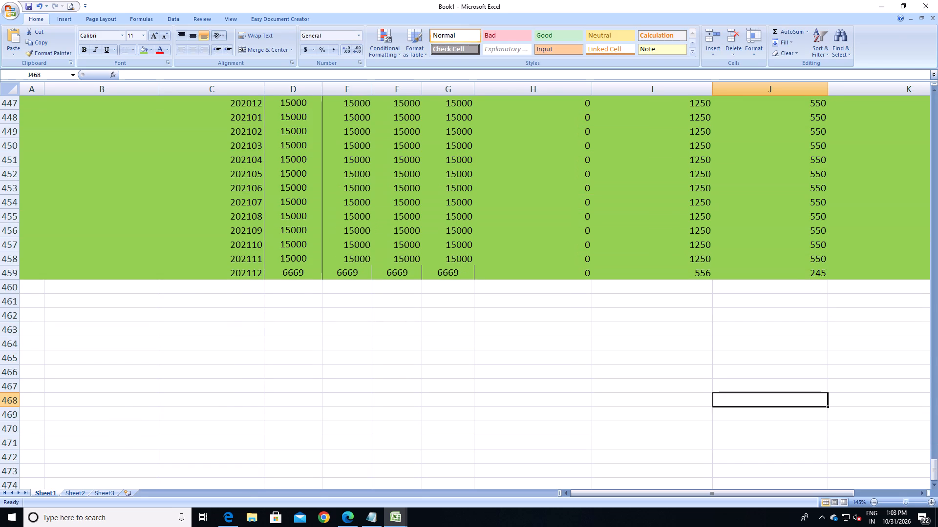
pyautogui.scroll(20, 831, 313)
pyautogui.scroll(9, 831, 313)
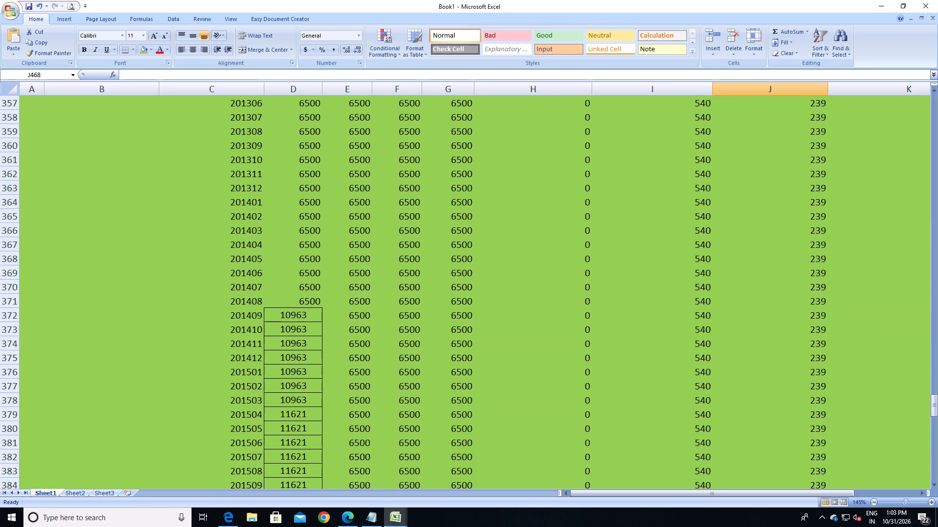
pyautogui.hotkey('ctrl', 'Home')
pyautogui.click(877, 118)
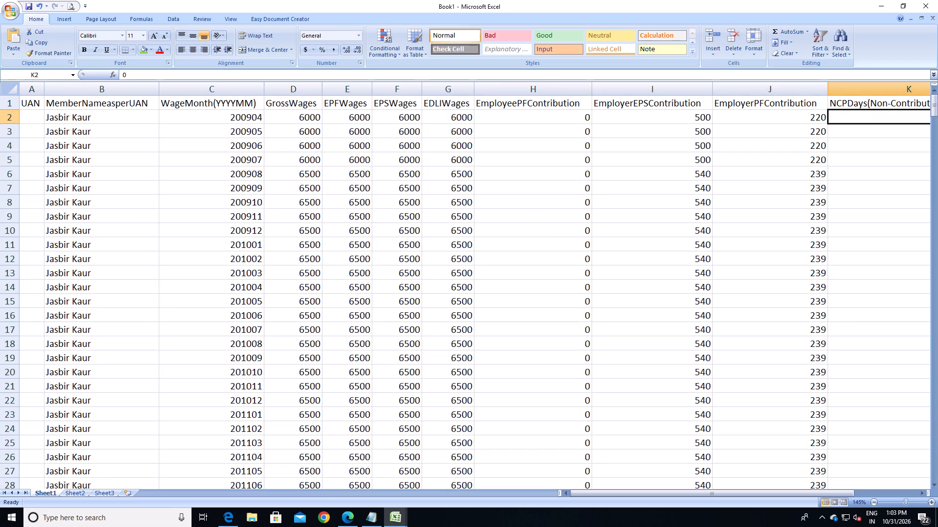
pyautogui.press('Right')
pyautogui.press('Right')
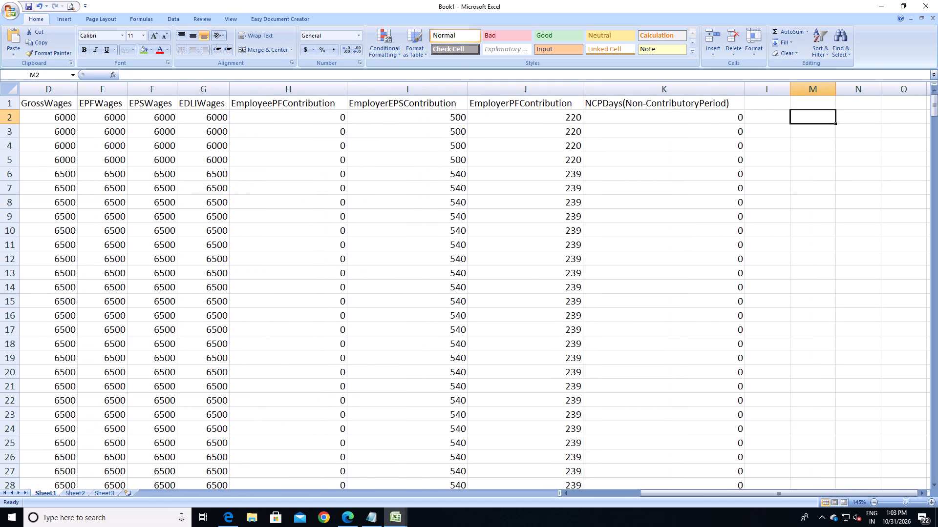
pyautogui.moveTo(737, 115); pyautogui.dragTo(738, 162)
pyautogui.doubleClick(744, 168)
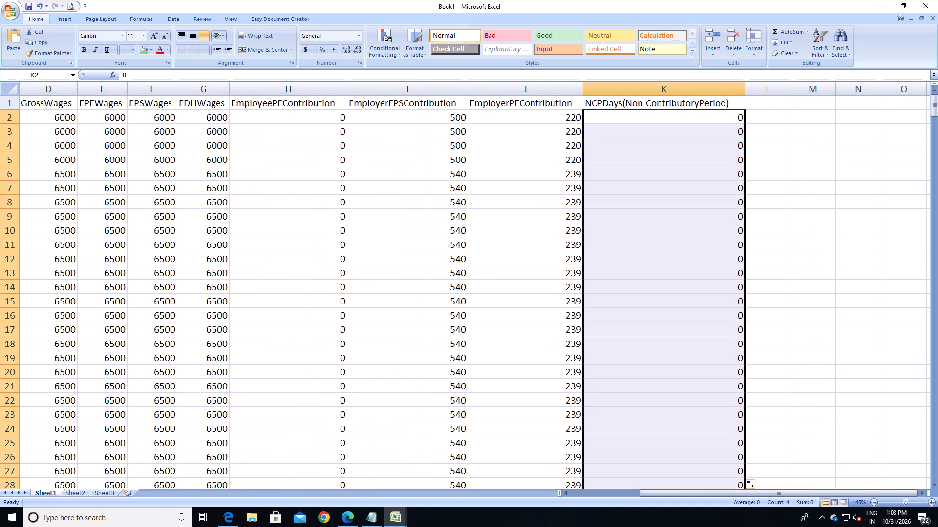
pyautogui.scroll(-20, 725, 282)
pyautogui.scroll(-19, 725, 282)
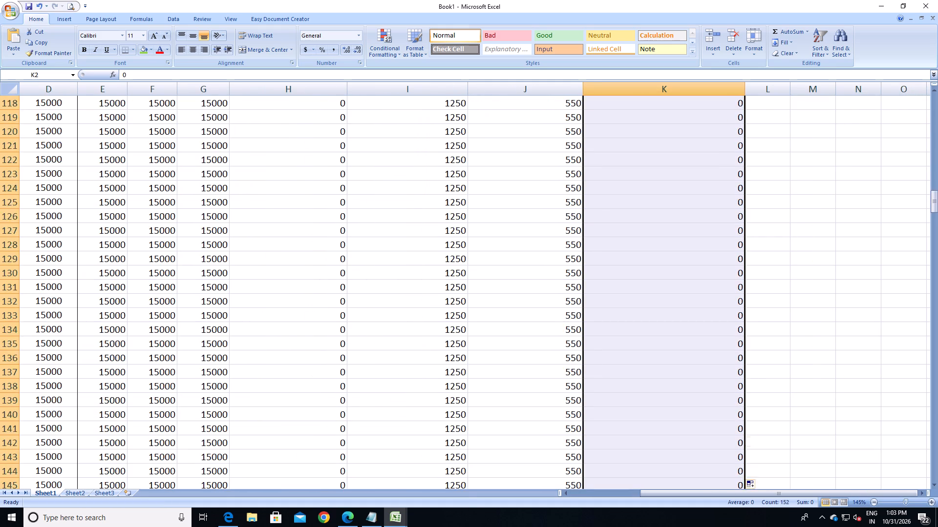
pyautogui.scroll(-16, 727, 284)
pyautogui.scroll(5, 727, 284)
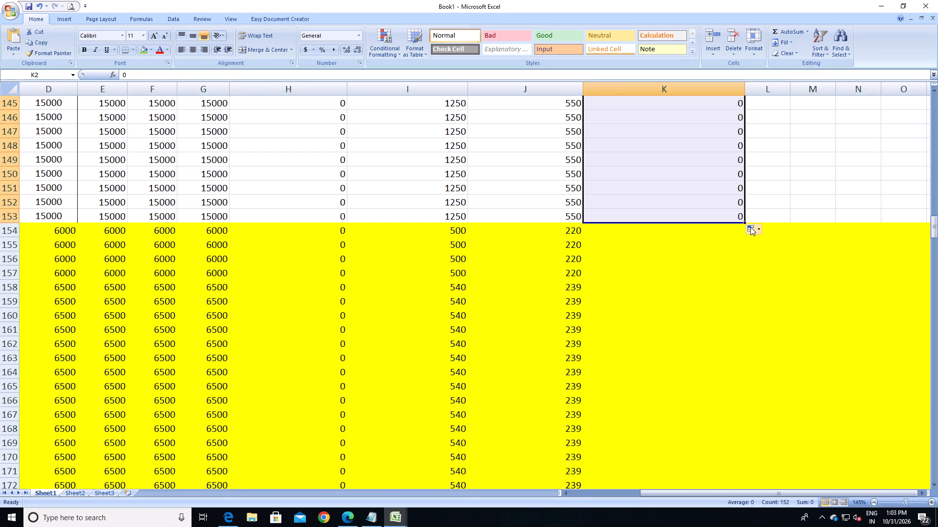
pyautogui.doubleClick(743, 223)
pyautogui.scroll(-11, 742, 310)
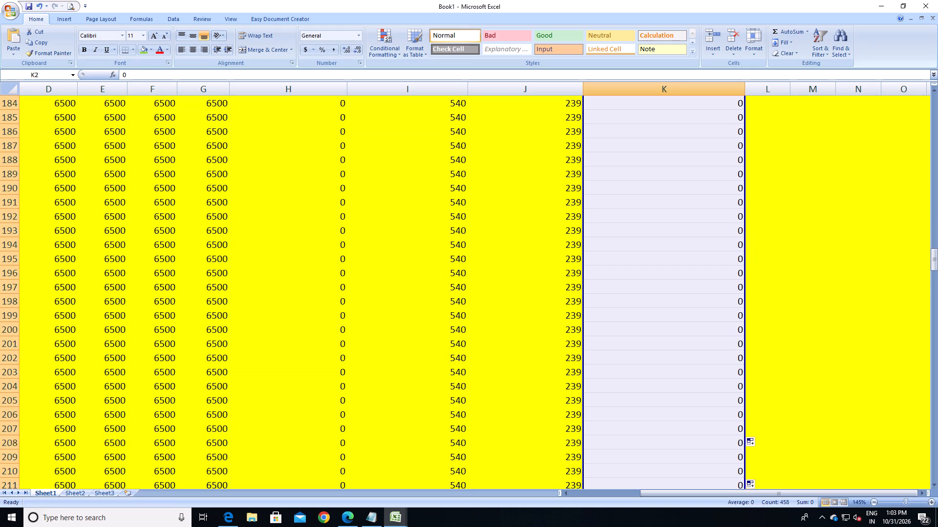
pyautogui.scroll(-20, 744, 312)
pyautogui.scroll(-20, 744, 312)
pyautogui.scroll(-5, 744, 312)
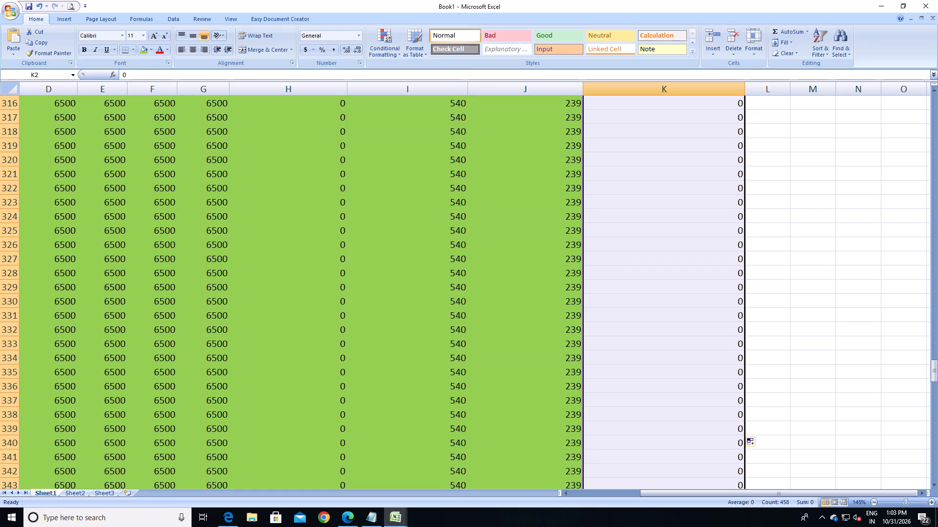
pyautogui.scroll(-20, 742, 313)
pyautogui.scroll(-20, 742, 313)
pyautogui.scroll(-5, 742, 313)
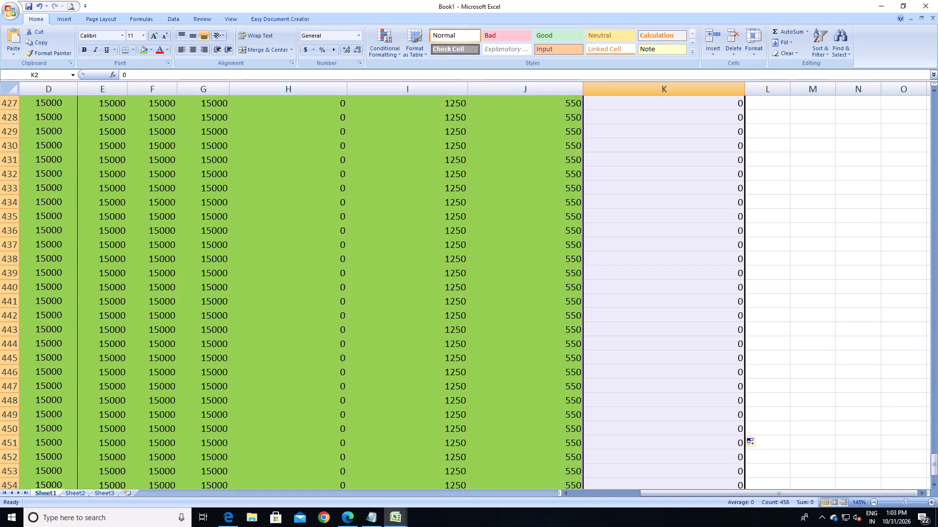
pyautogui.scroll(-6, 742, 313)
pyautogui.click(704, 299)
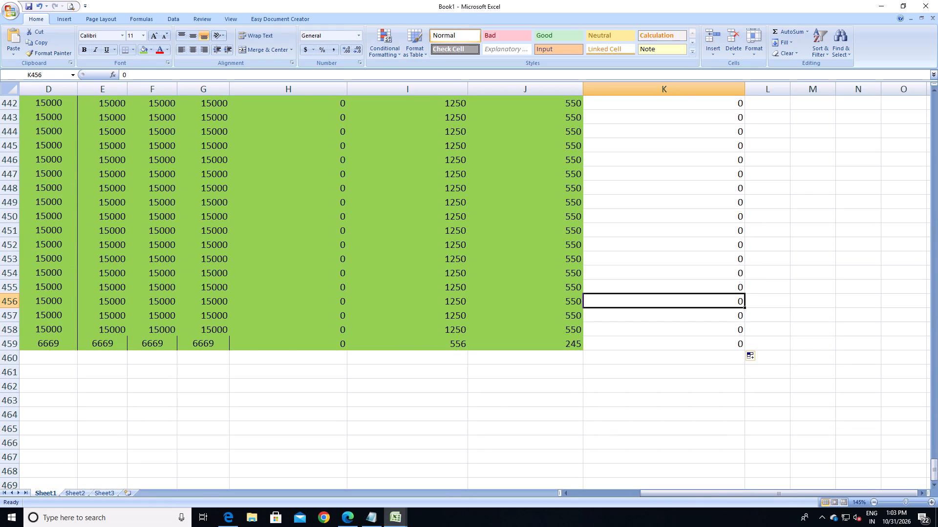
# Fill the third member's name from B307 down through the member's last record in row 459.
pyautogui.moveTo(709, 492); pyautogui.dragTo(396, 444)
pyautogui.scroll(13, 274, 354)
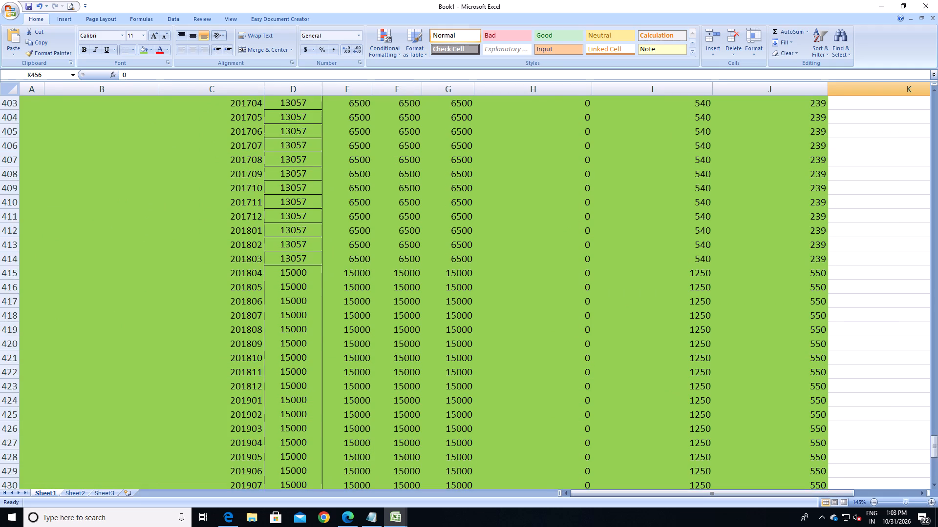
pyautogui.scroll(20, 277, 349)
pyautogui.scroll(17, 277, 349)
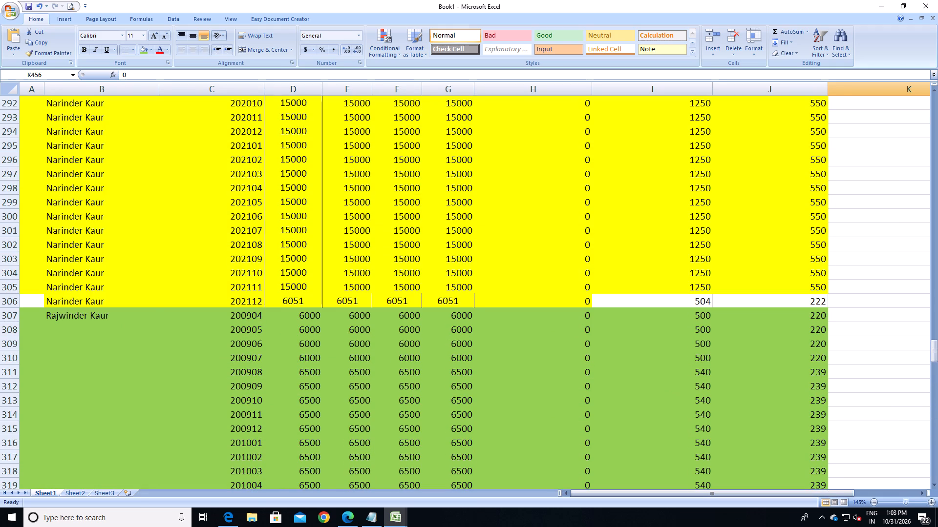
pyautogui.click(83, 318)
pyautogui.doubleClick(158, 323)
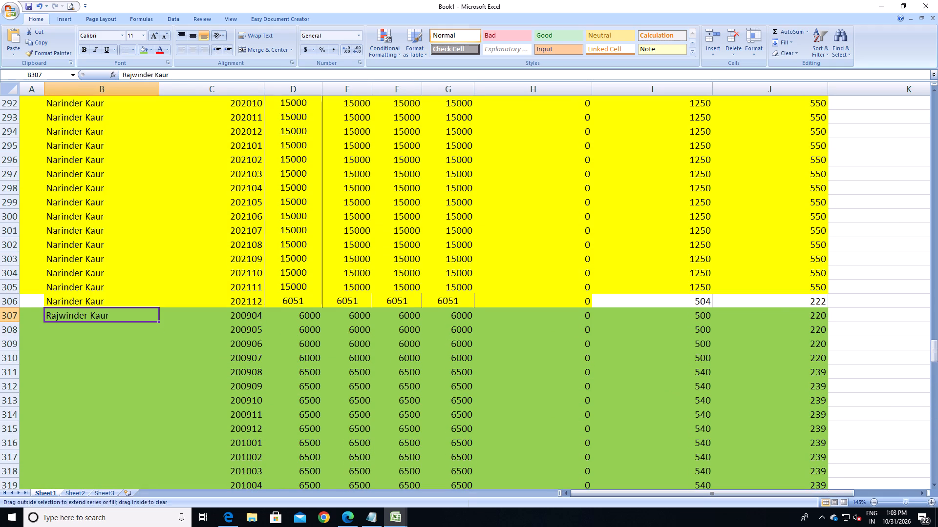
pyautogui.scroll(-20, 179, 341)
pyautogui.scroll(-11, 179, 341)
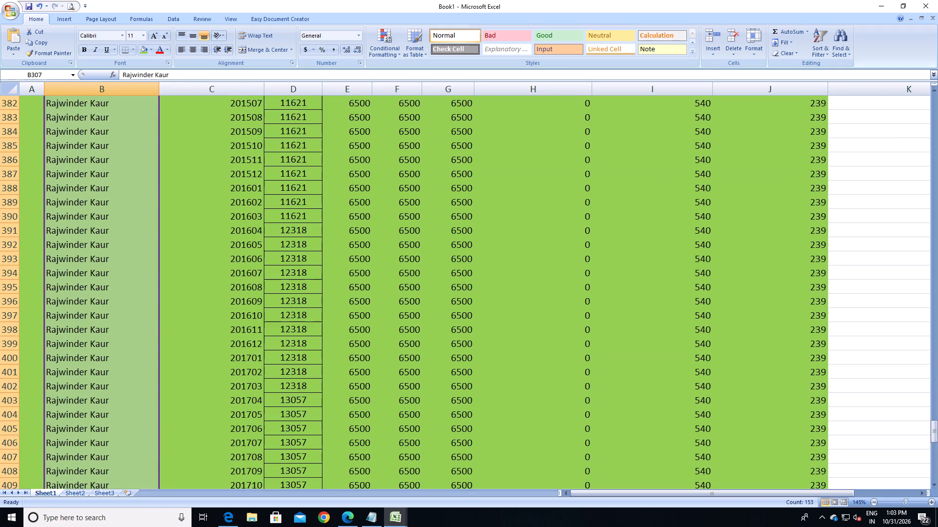
# Look through the individual members' EPF calculation sheets in the newepfman (1) workbook, from the first member to the sixth, and return to Book1.
pyautogui.scroll(-20, 182, 341)
pyautogui.scroll(-6, 182, 341)
pyautogui.click(265, 307)
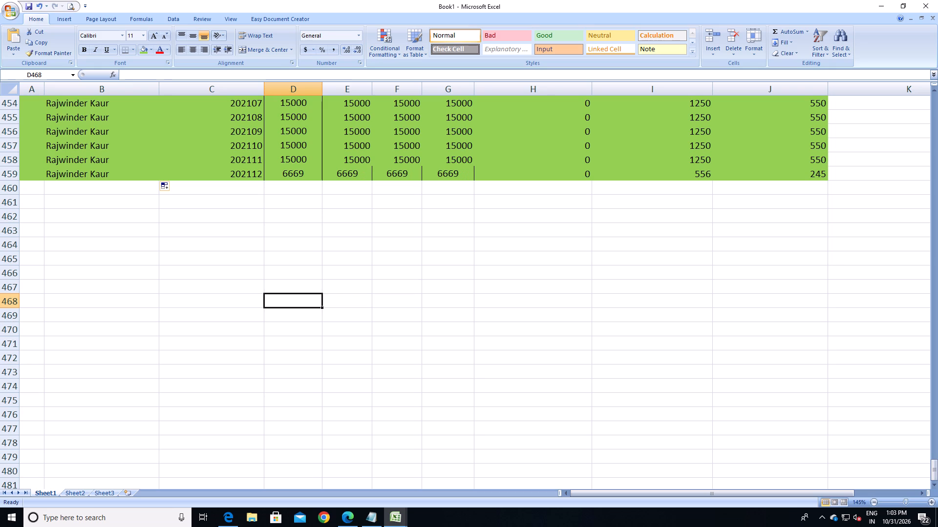
pyautogui.hotkey('alt', 'Tab')
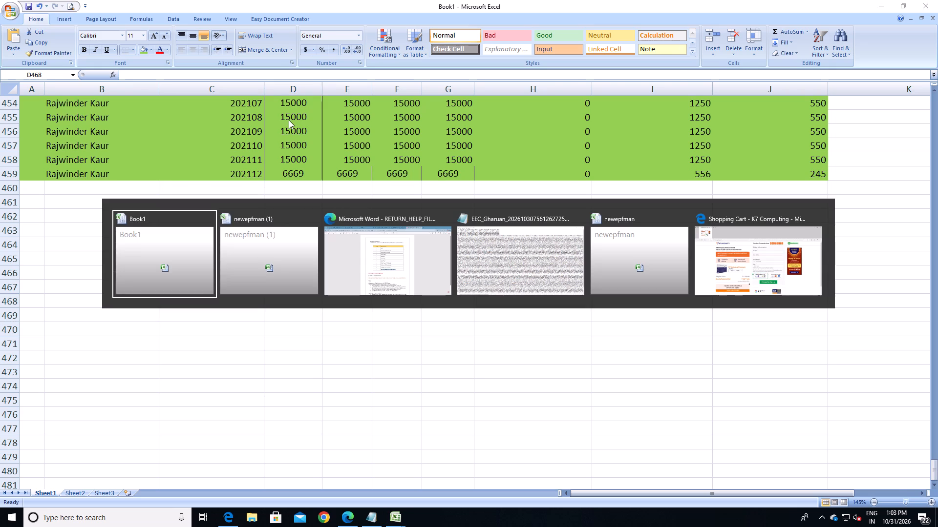
pyautogui.hotkey('alt', 'Tab')
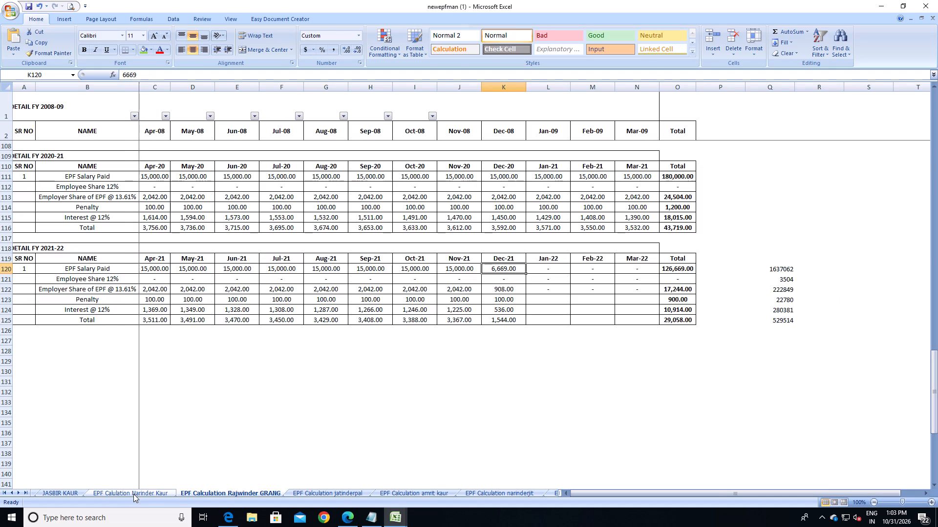
pyautogui.click(75, 494)
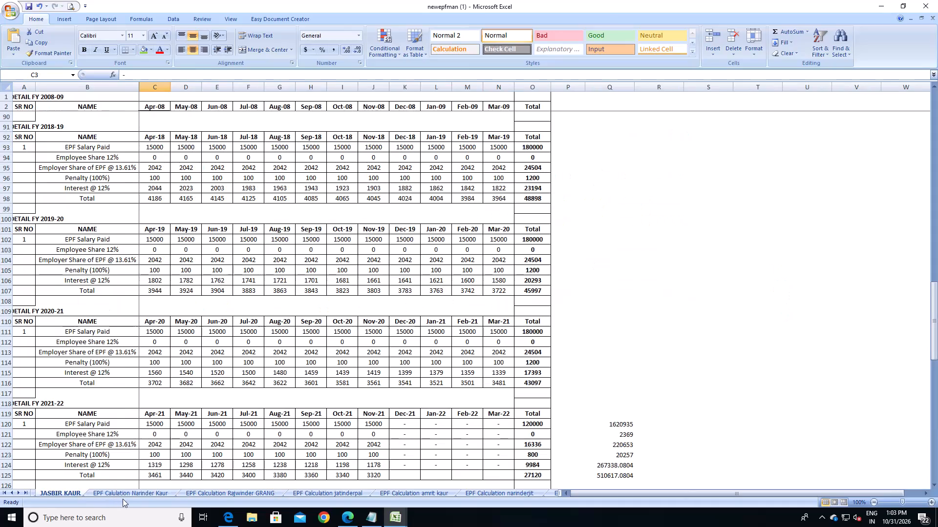
pyautogui.click(128, 497)
pyautogui.click(251, 493)
pyautogui.click(336, 494)
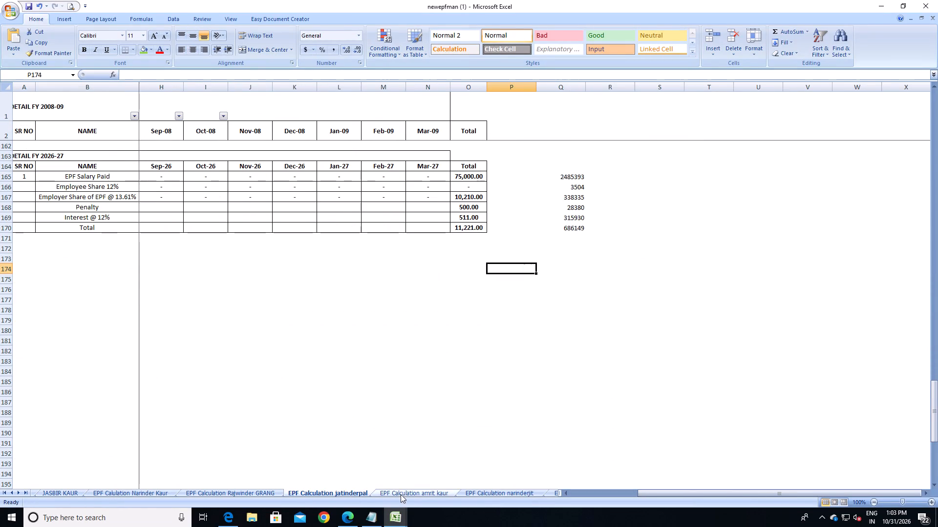
pyautogui.click(420, 493)
pyautogui.click(495, 495)
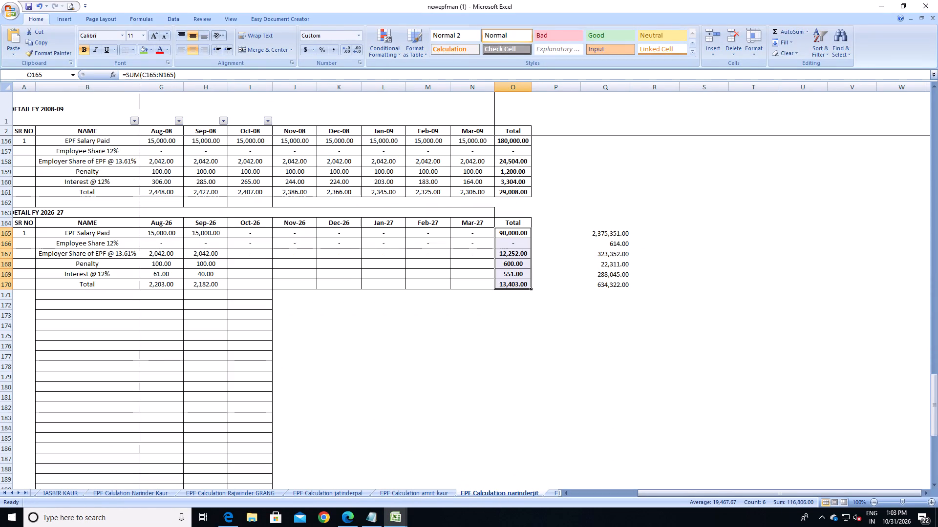
pyautogui.hotkey('alt', 'Tab')
pyautogui.hotkey('alt', 'Tab')
# Apply All Borders to the whole record table, A1:K459, including the header row.
pyautogui.scroll(3, 425, 362)
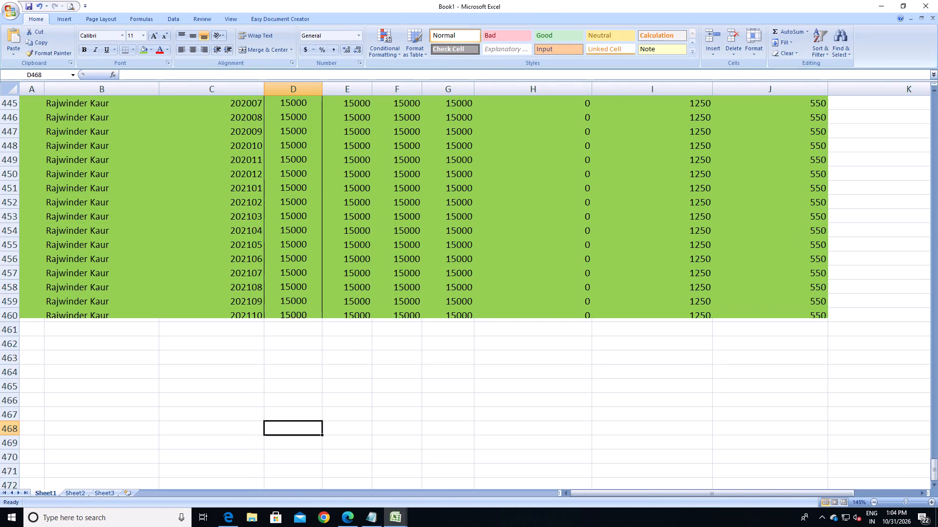
pyautogui.scroll(20, 425, 362)
pyautogui.scroll(20, 425, 362)
pyautogui.scroll(17, 425, 362)
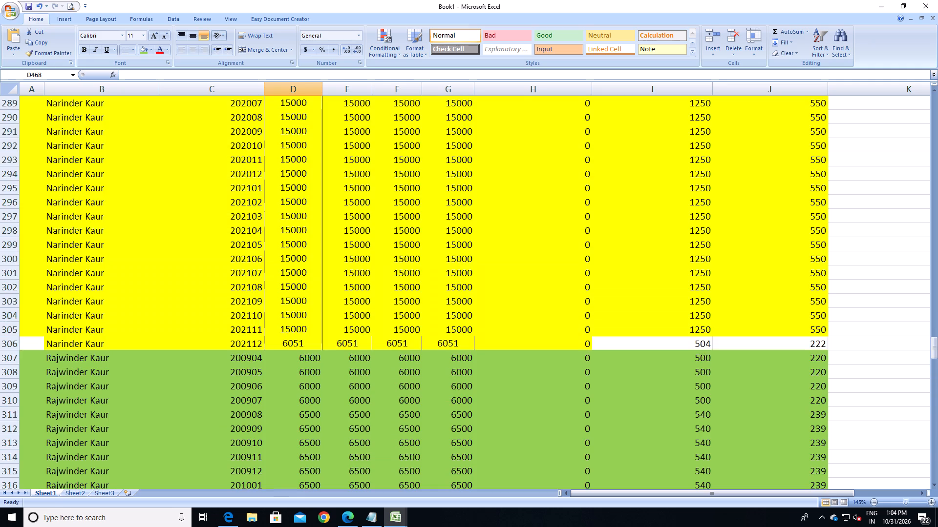
pyautogui.scroll(20, 426, 362)
pyautogui.scroll(10, 426, 362)
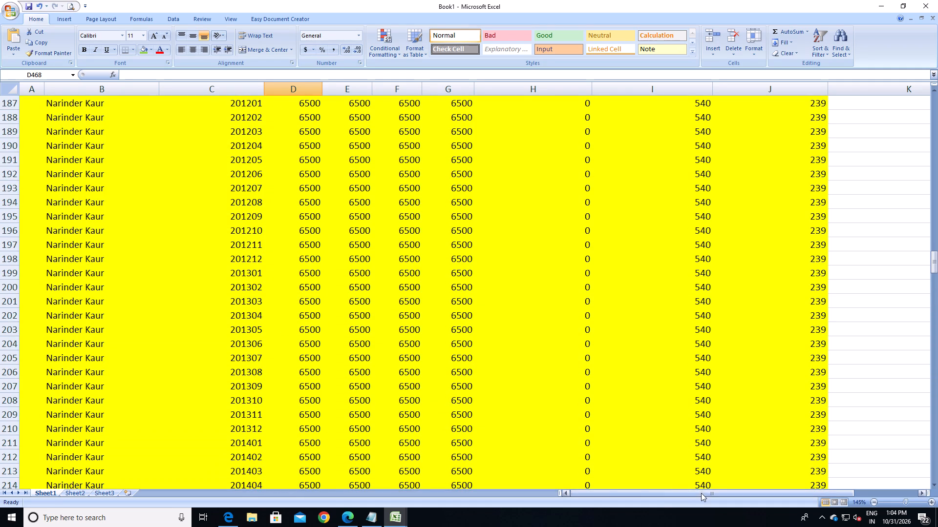
pyautogui.moveTo(700, 492); pyautogui.dragTo(599, 487)
pyautogui.scroll(10, 155, 303)
pyautogui.scroll(-1, 161, 290)
pyautogui.scroll(20, 161, 289)
pyautogui.scroll(9, 161, 289)
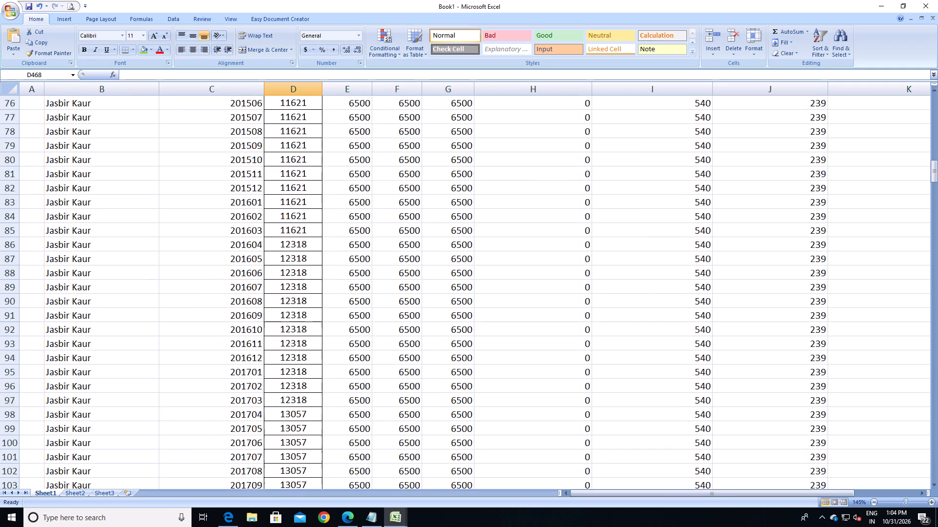
pyautogui.scroll(20, 163, 289)
pyautogui.scroll(16, 163, 289)
pyautogui.moveTo(28, 103); pyautogui.dragTo(909, 507)
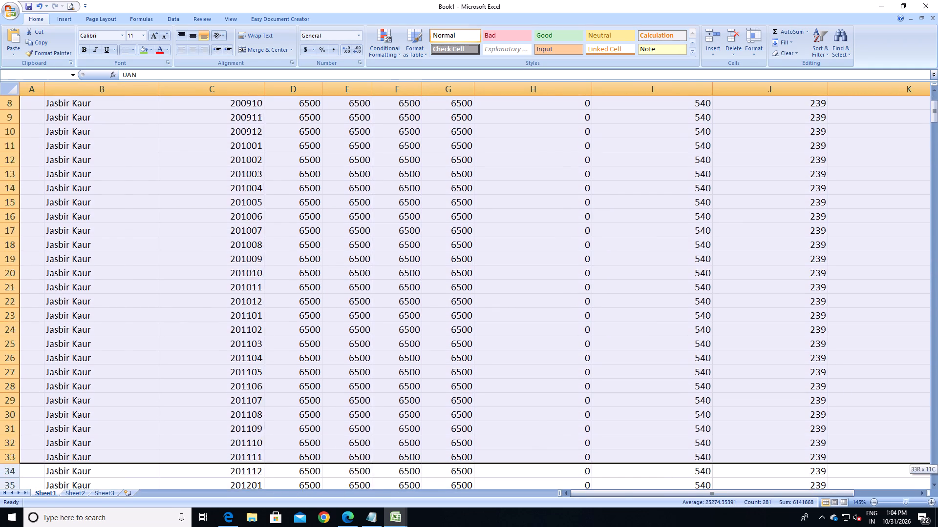
pyautogui.moveTo(909, 507); pyautogui.dragTo(761, 526)
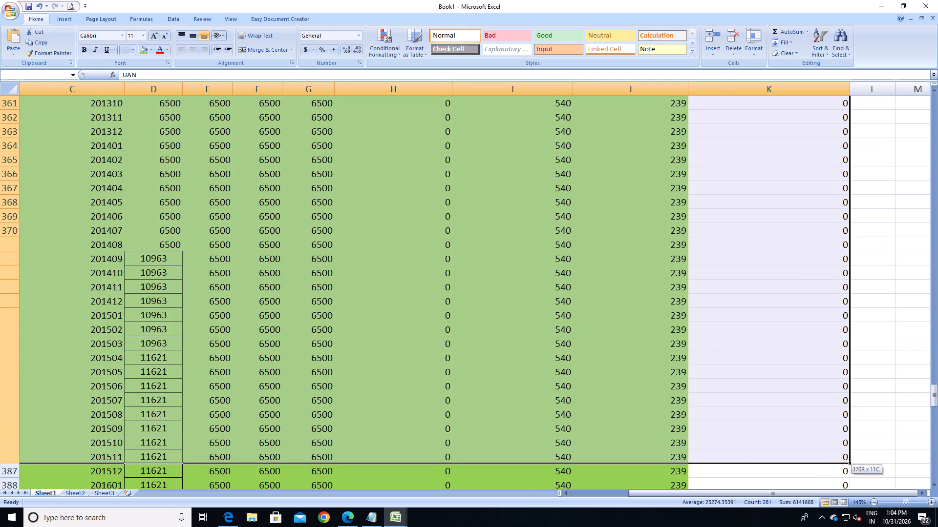
pyautogui.moveTo(761, 526); pyautogui.dragTo(761, 526)
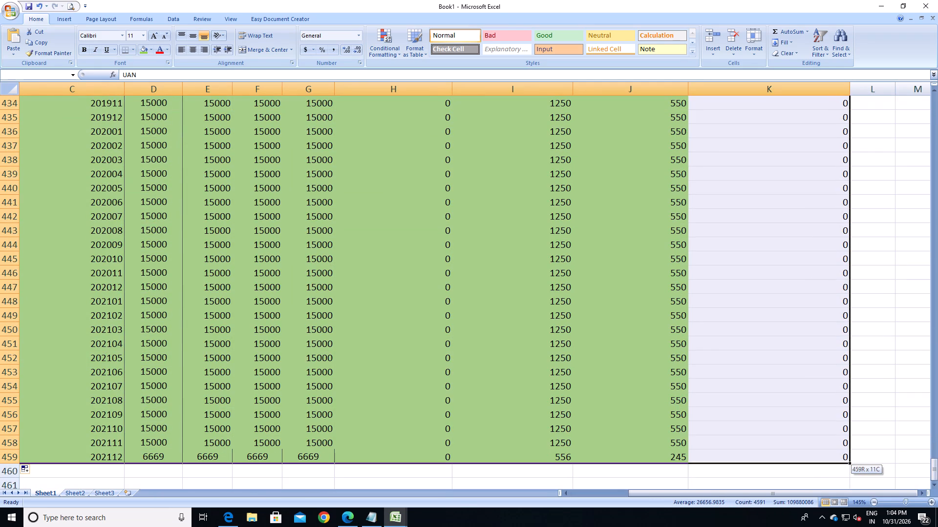
pyautogui.moveTo(761, 526); pyautogui.dragTo(744, 436)
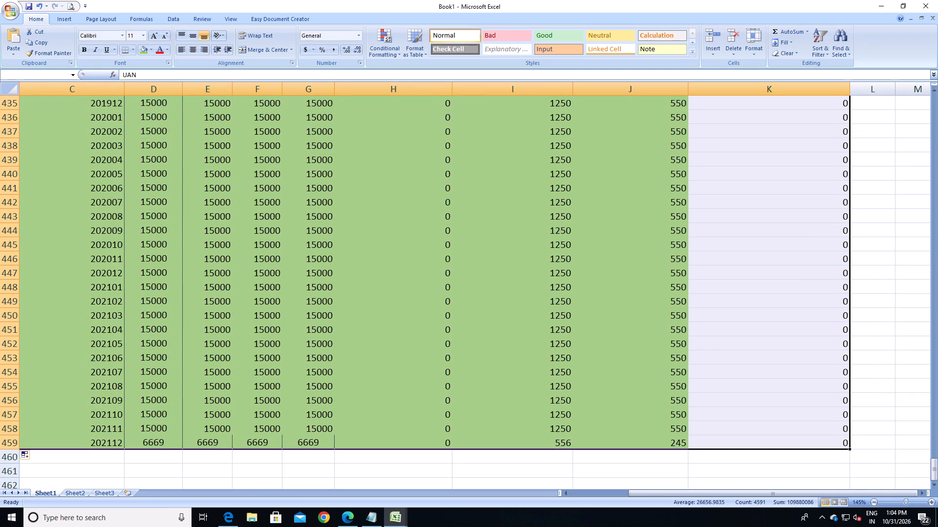
pyautogui.click(135, 48)
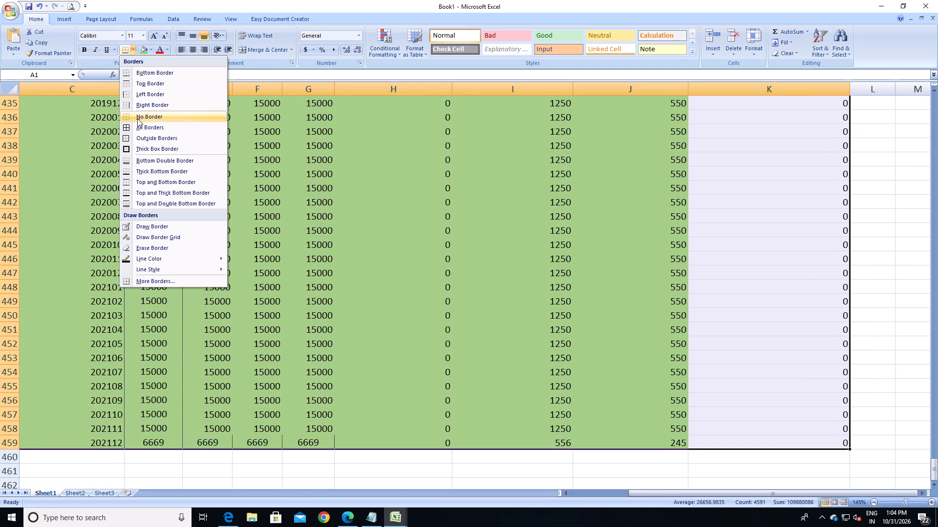
pyautogui.click(139, 130)
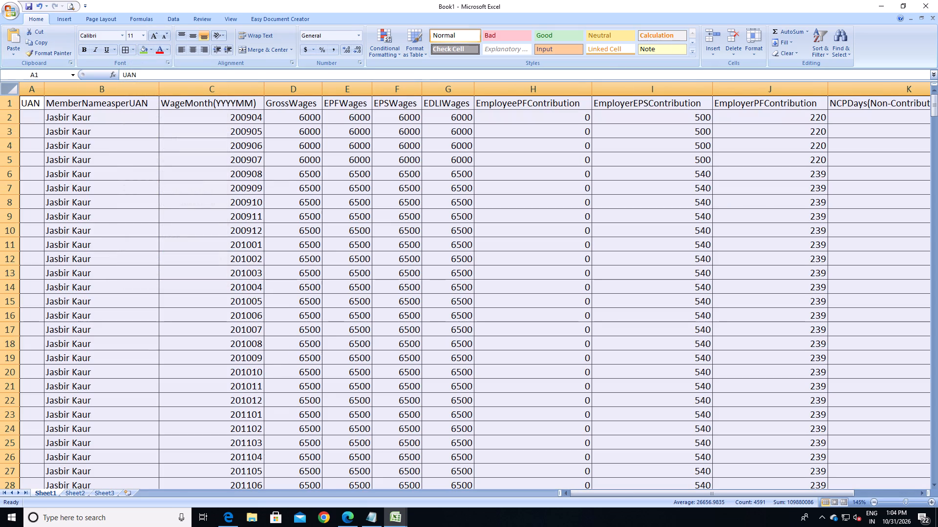
# Remove the fill colour from every cell of Sheet1 by setting the whole sheet to No Fill.
pyautogui.click(11, 89)
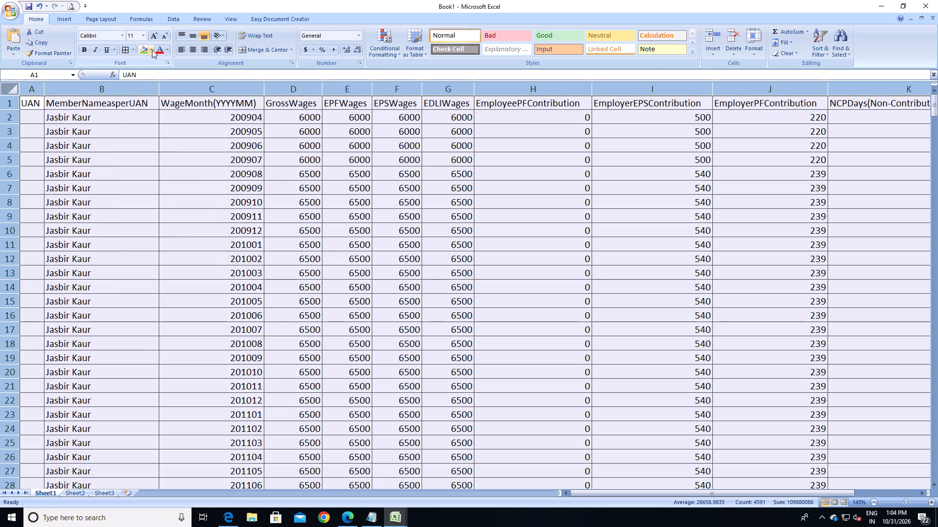
pyautogui.click(152, 50)
pyautogui.click(167, 135)
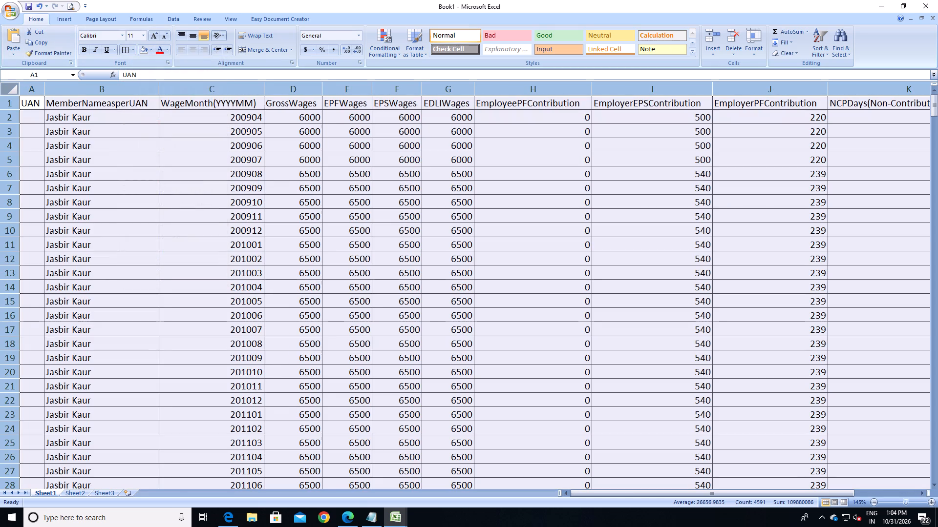
pyautogui.click(173, 180)
# Fill the second member's records, B154:K306, with the standard light green colour.
pyautogui.scroll(-6, 211, 199)
pyautogui.scroll(7, 213, 199)
pyautogui.scroll(-2, 213, 199)
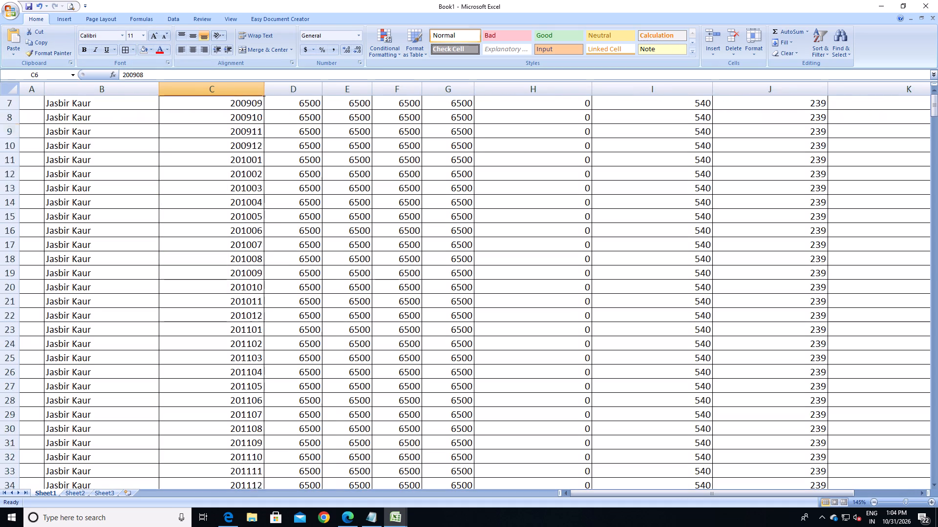
pyautogui.scroll(-20, 213, 199)
pyautogui.scroll(-7, 213, 199)
pyautogui.scroll(-20, 214, 198)
pyautogui.scroll(-1, 214, 198)
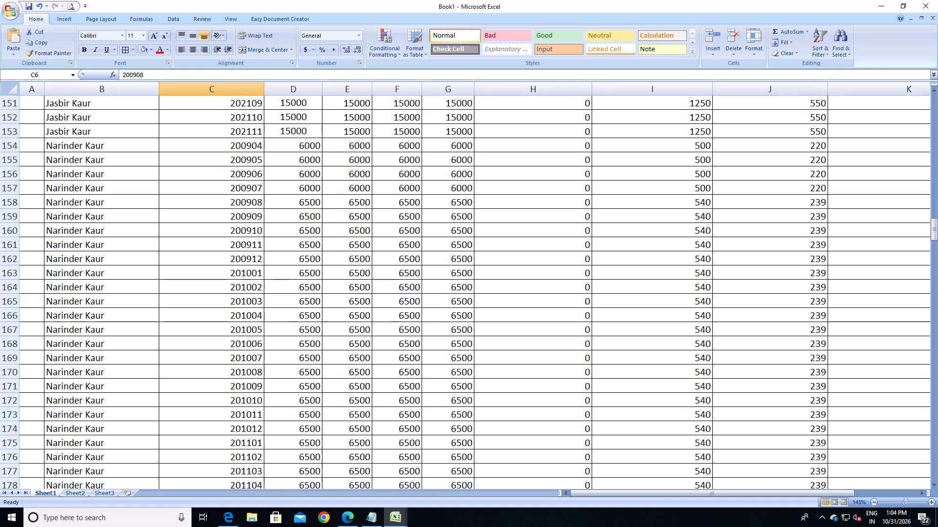
pyautogui.scroll(2, 214, 198)
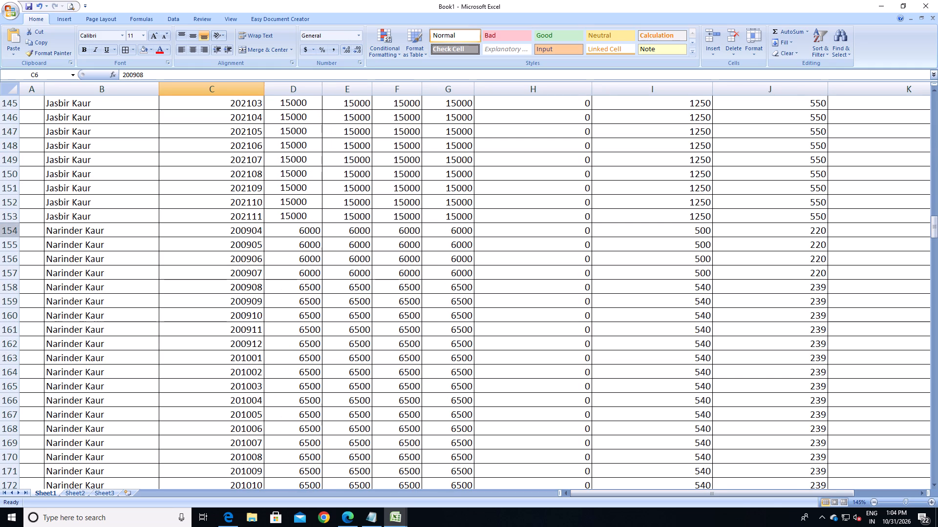
pyautogui.click(10, 230)
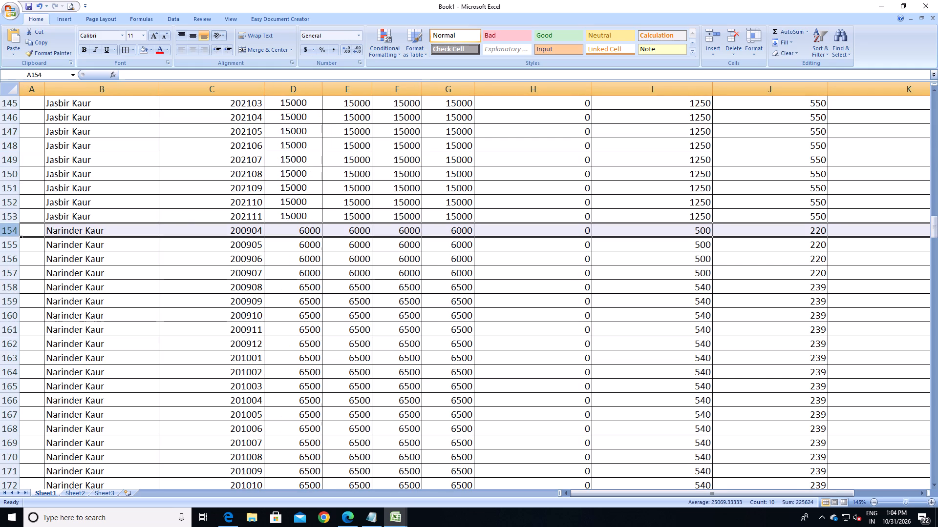
pyautogui.moveTo(107, 229); pyautogui.dragTo(803, 464)
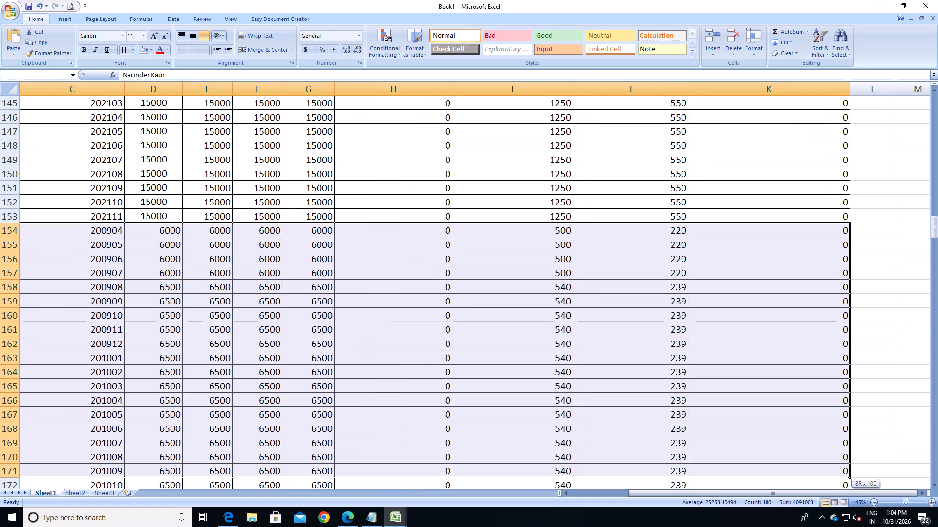
pyautogui.moveTo(803, 464); pyautogui.dragTo(809, 509)
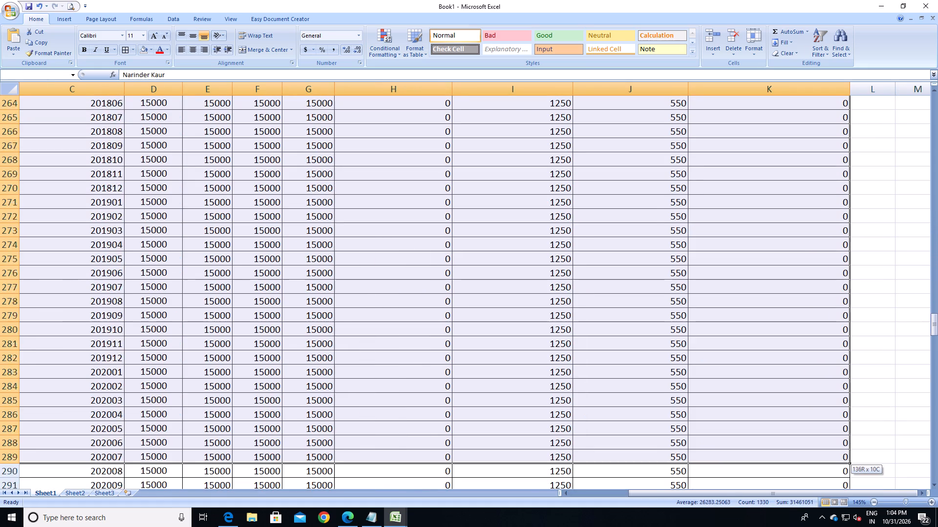
pyautogui.moveTo(809, 509); pyautogui.dragTo(820, 352)
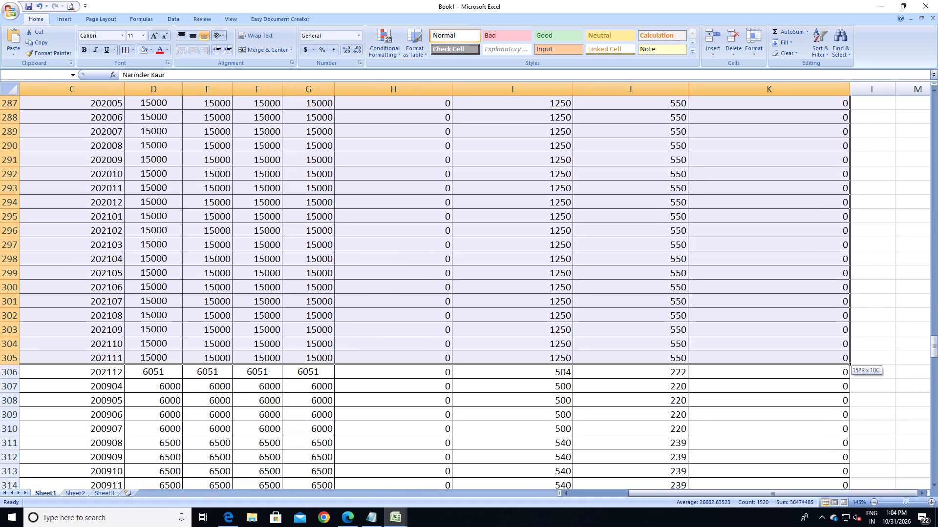
pyautogui.moveTo(820, 352); pyautogui.dragTo(820, 376)
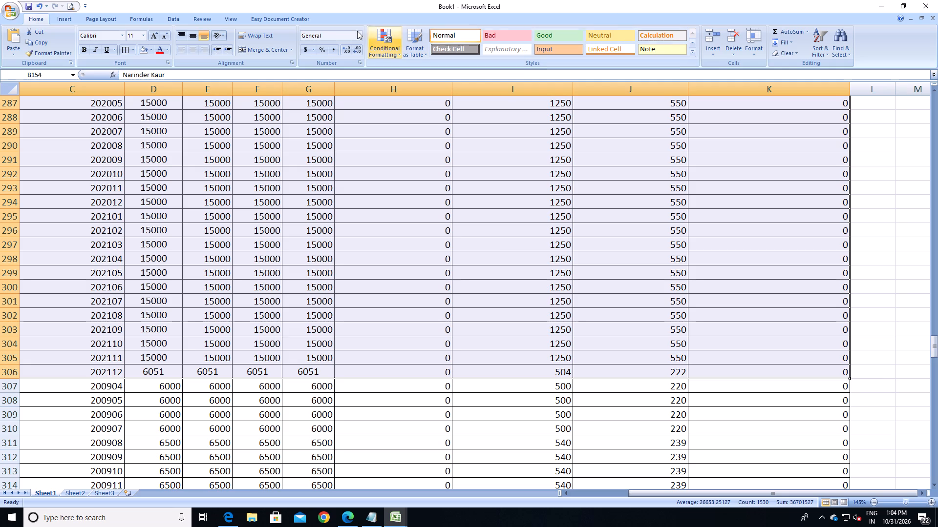
pyautogui.click(151, 53)
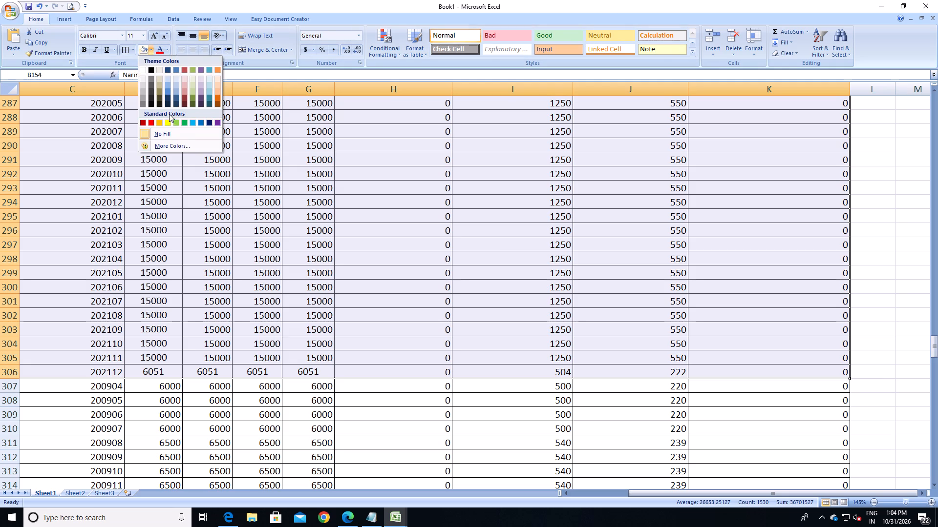
pyautogui.click(176, 128)
pyautogui.click(174, 125)
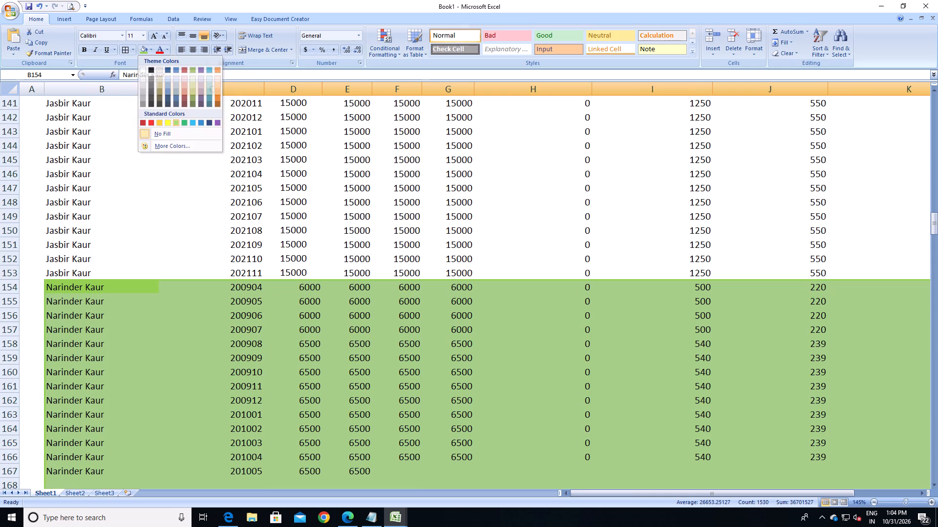
# Fill the third member's records, B307:K459, with the standard orange colour.
pyautogui.scroll(-20, 231, 187)
pyautogui.scroll(-12, 231, 187)
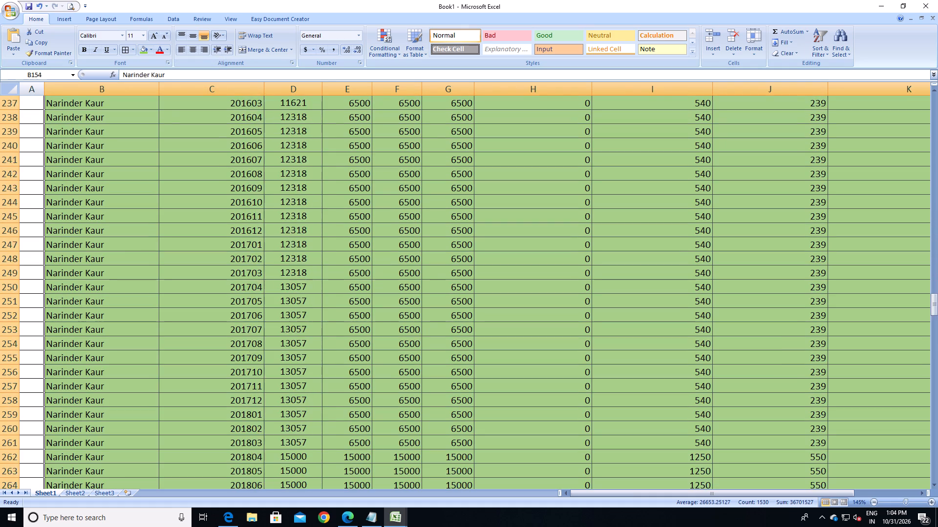
pyautogui.scroll(-18, 237, 179)
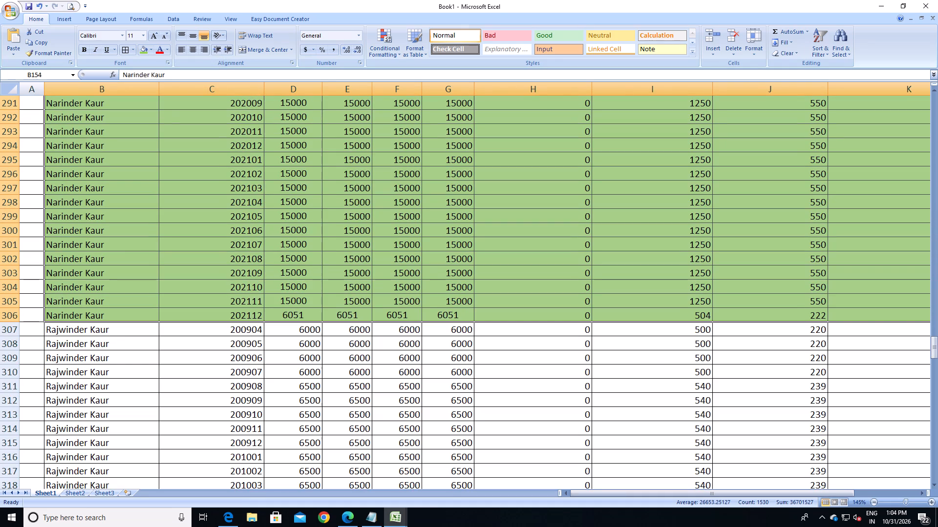
pyautogui.moveTo(99, 330); pyautogui.dragTo(910, 460)
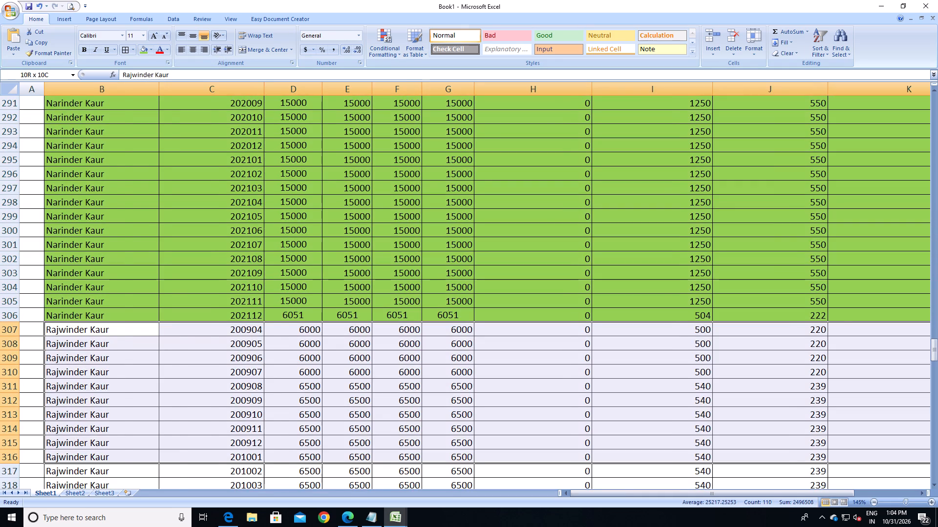
pyautogui.moveTo(910, 460); pyautogui.dragTo(785, 520)
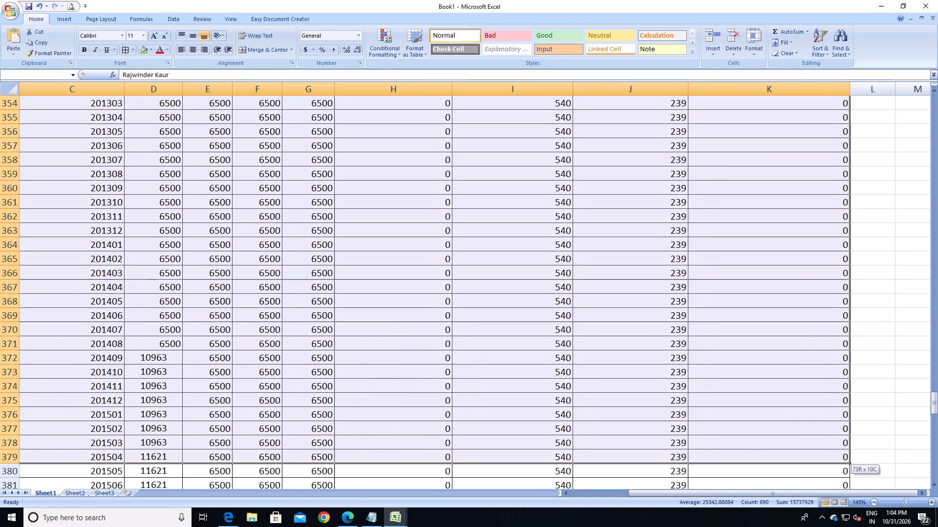
pyautogui.moveTo(785, 520); pyautogui.dragTo(786, 515)
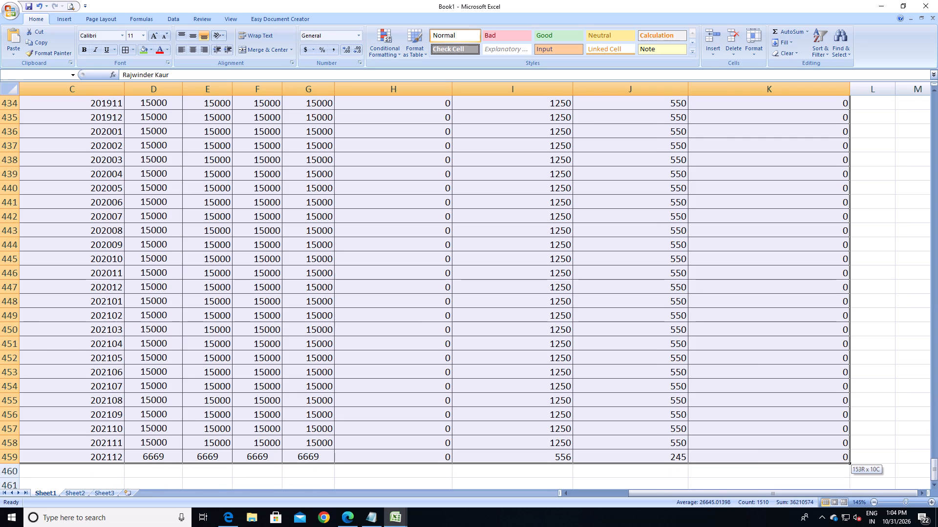
pyautogui.moveTo(786, 515); pyautogui.dragTo(772, 455)
pyautogui.scroll(9, 652, 405)
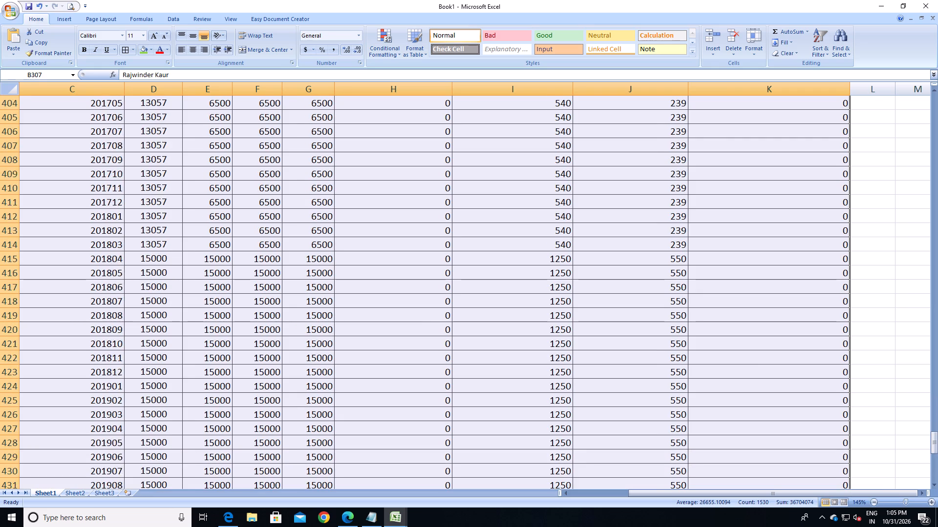
pyautogui.scroll(17, 652, 403)
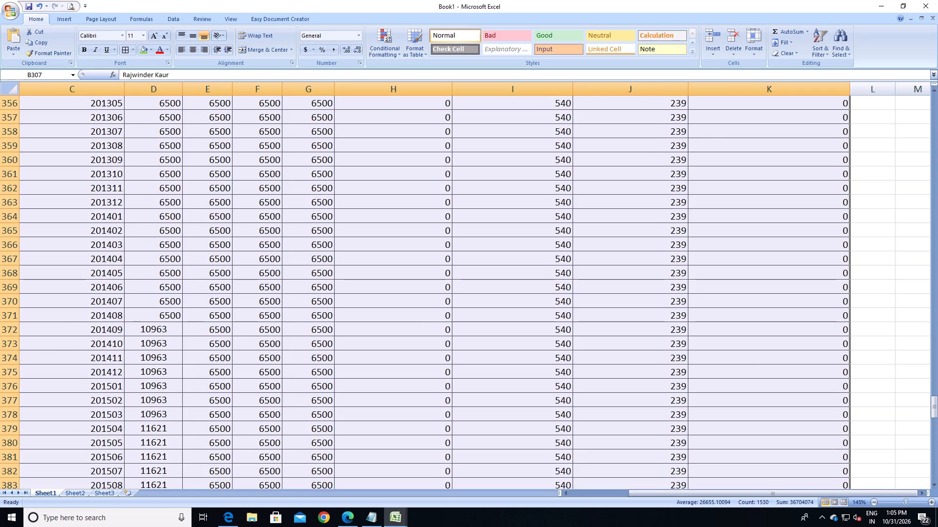
pyautogui.click(150, 50)
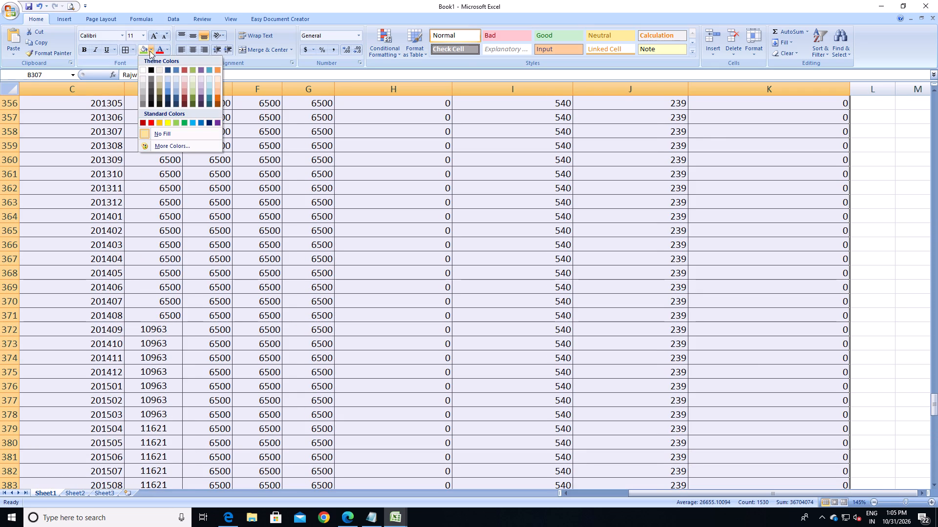
pyautogui.click(163, 123)
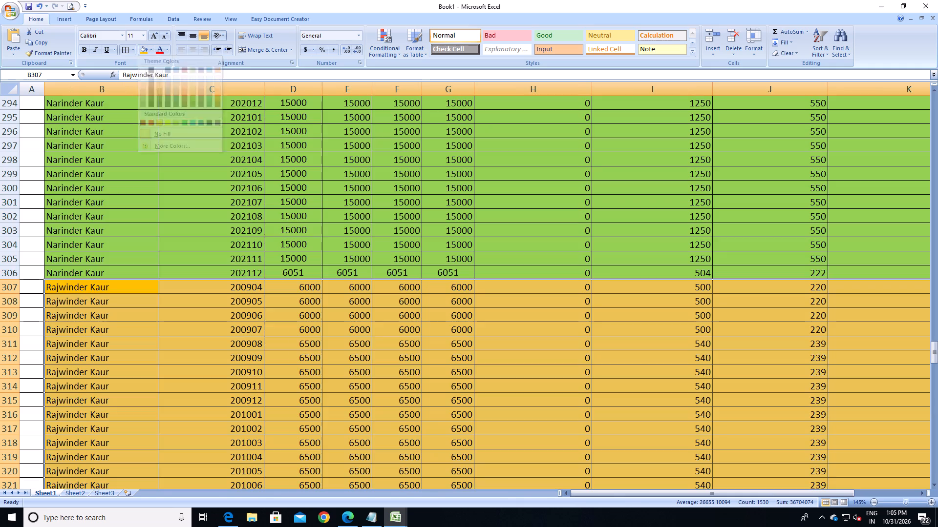
pyautogui.click(263, 243)
# Look back over the second and first members' record blocks up to the header row to check the borders and fills.
pyautogui.scroll(3, 338, 289)
pyautogui.scroll(18, 339, 288)
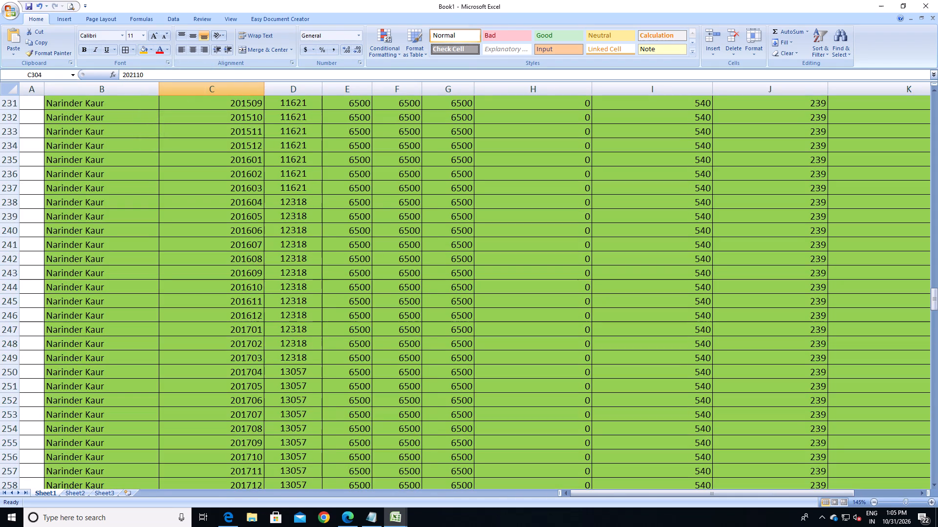
pyautogui.scroll(20, 341, 288)
pyautogui.scroll(20, 341, 288)
pyautogui.scroll(14, 341, 288)
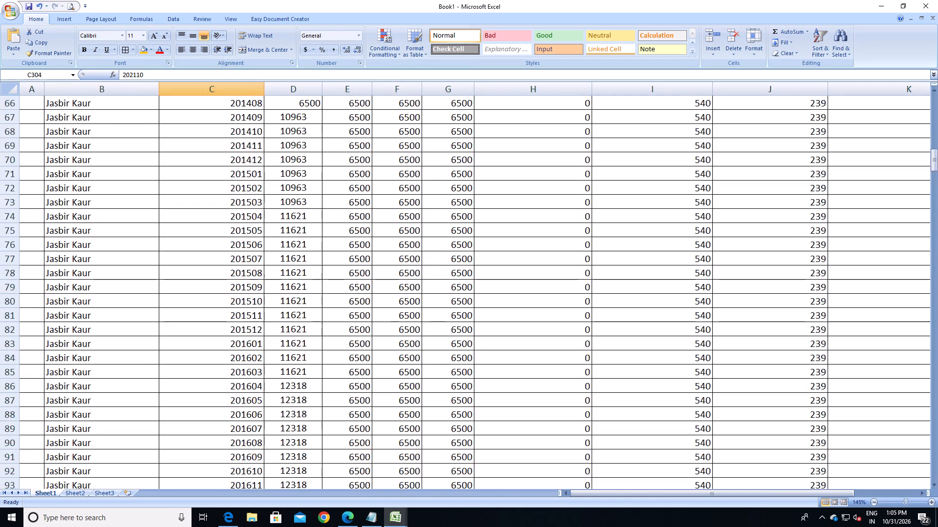
pyautogui.scroll(20, 344, 286)
pyautogui.scroll(15, 344, 286)
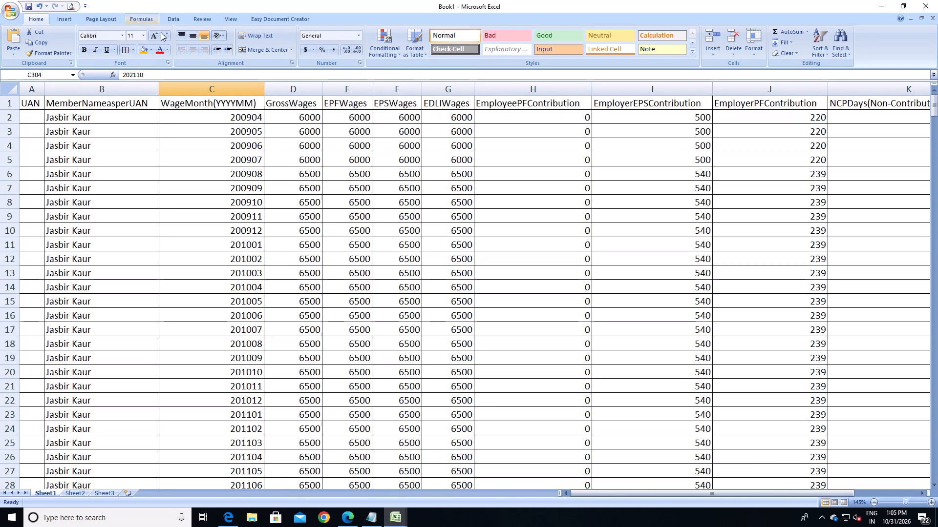
pyautogui.doubleClick(158, 84)
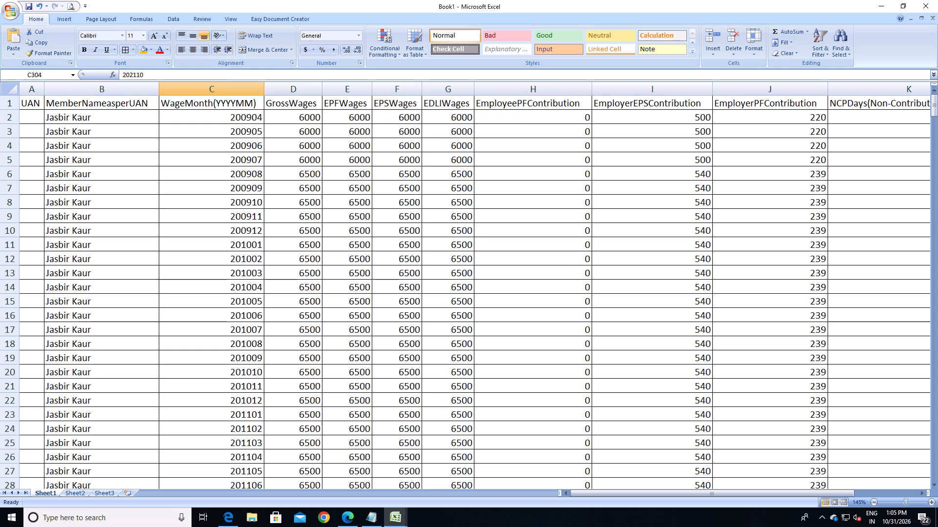
pyautogui.scroll(-16, 407, 360)
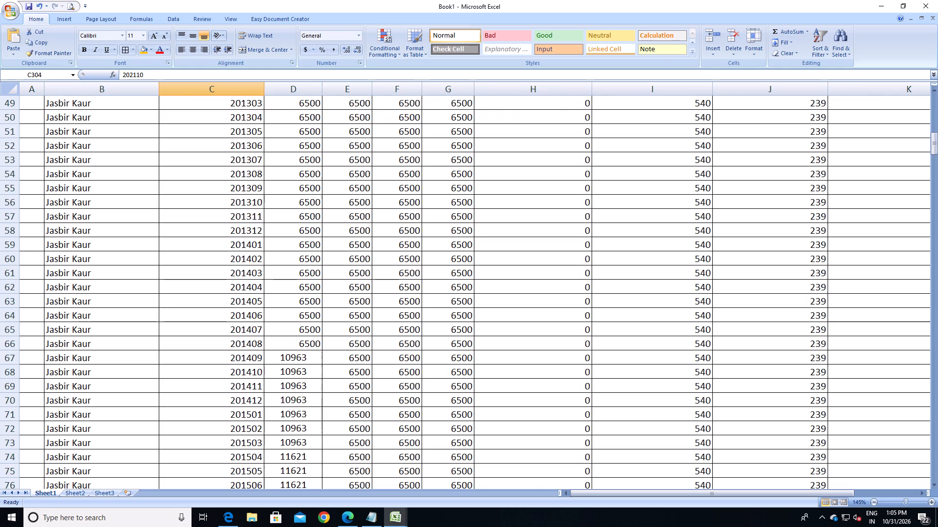
pyautogui.scroll(-15, 407, 360)
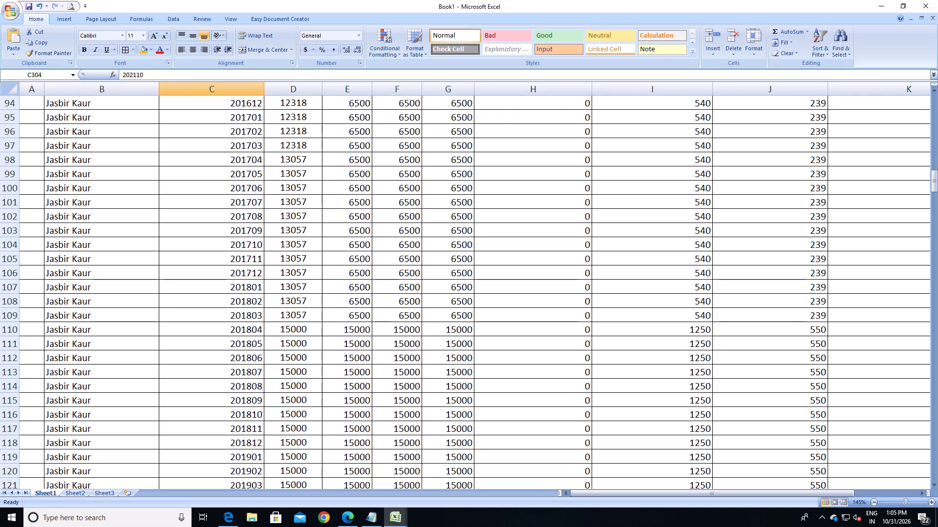
pyautogui.scroll(20, 408, 359)
pyautogui.scroll(20, 408, 359)
pyautogui.scroll(3, 408, 359)
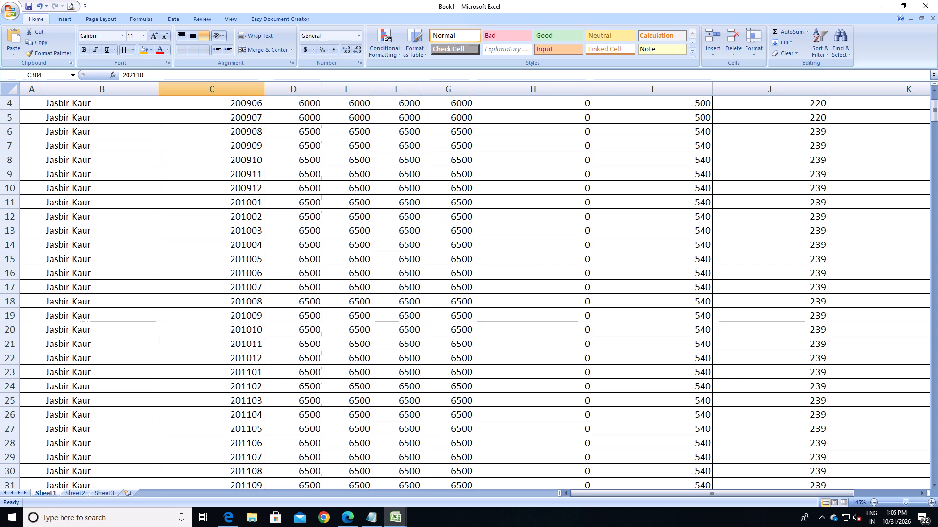
pyautogui.scroll(1, 412, 359)
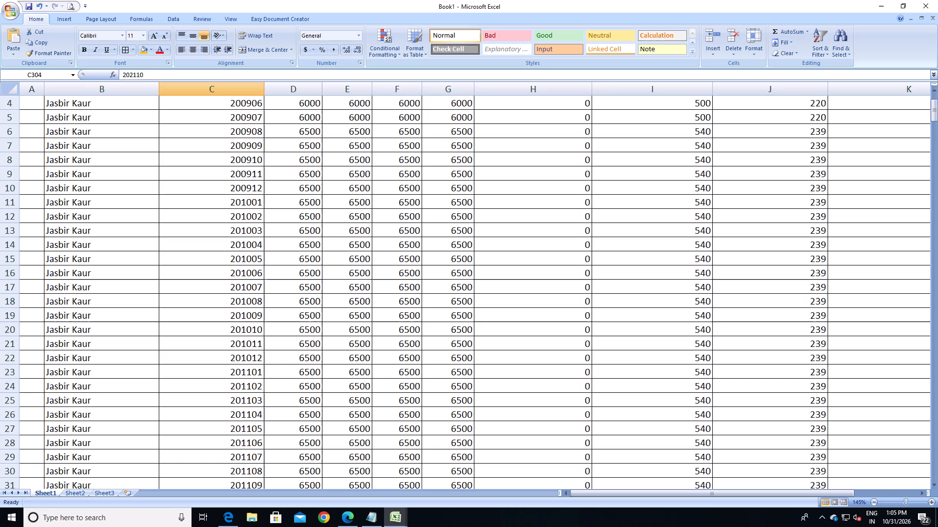
pyautogui.scroll(-20, 416, 357)
pyautogui.scroll(-20, 416, 357)
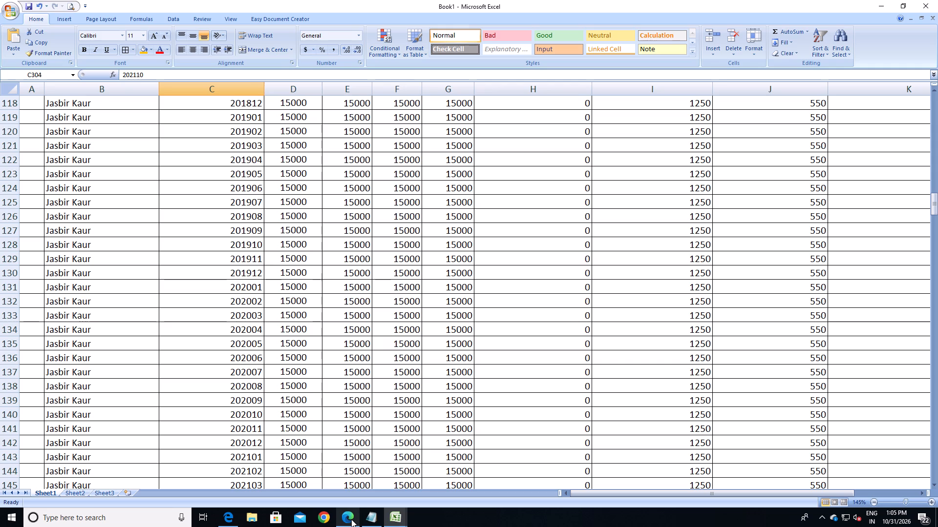
# In the newepfman (1) workbook, view the first member's calculation sheet and the EPF Summary Sheet, and return to Book1.
pyautogui.click(393, 518)
pyautogui.click(405, 482)
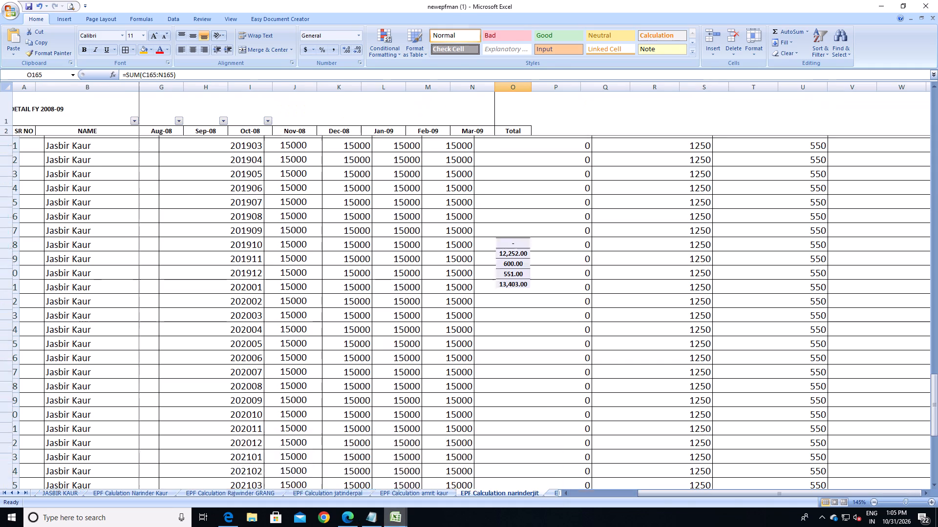
pyautogui.scroll(5, 376, 394)
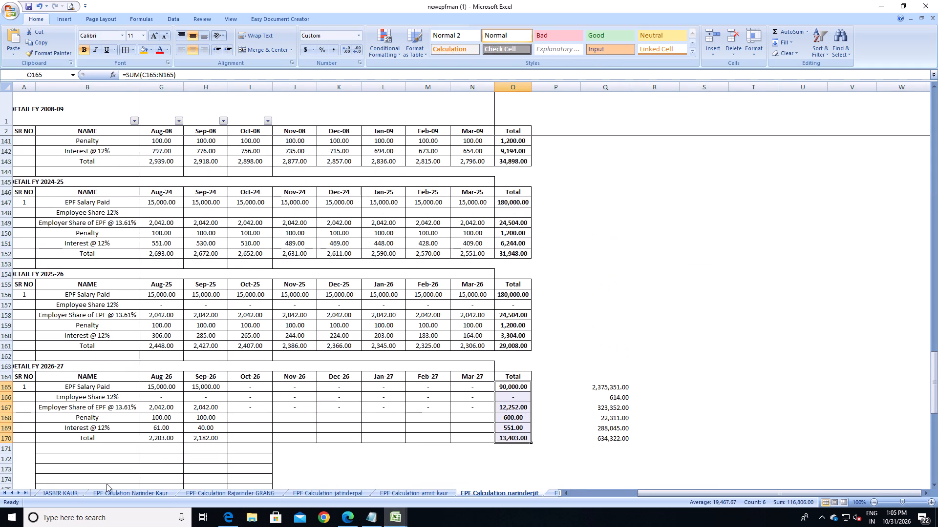
pyautogui.click(57, 493)
pyautogui.scroll(6, 117, 435)
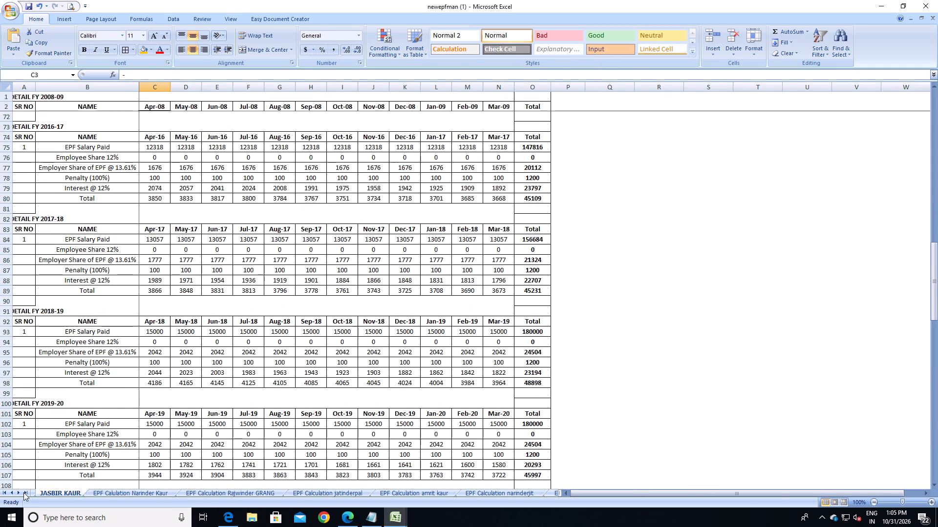
pyautogui.click(10, 493)
pyautogui.click(10, 493)
pyautogui.click(54, 495)
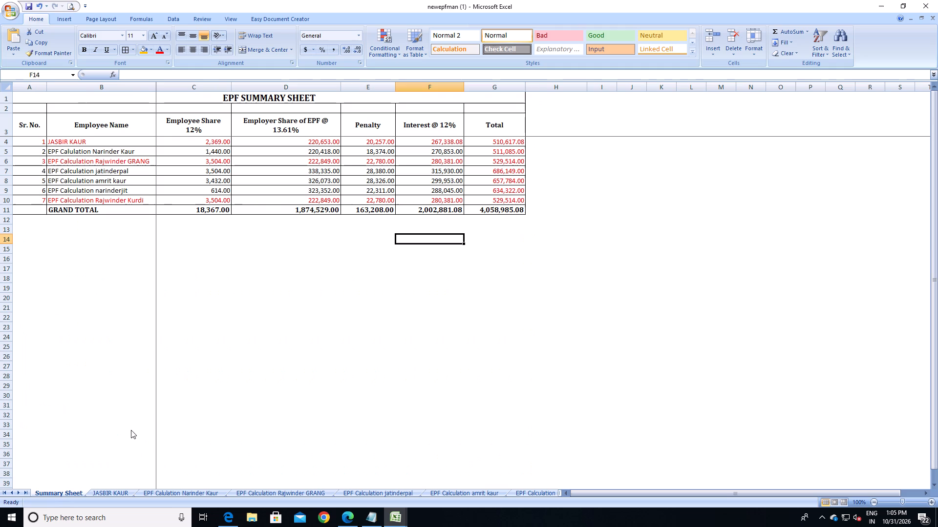
pyautogui.scroll(5, 149, 421)
pyautogui.click(309, 362)
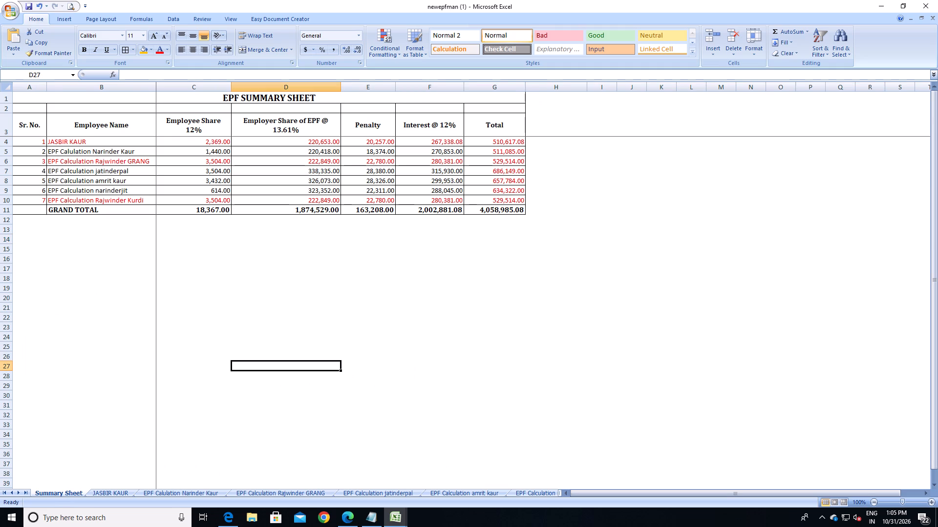
pyautogui.hotkey('alt', 'Tab')
pyautogui.hotkey('alt', 'Tab')
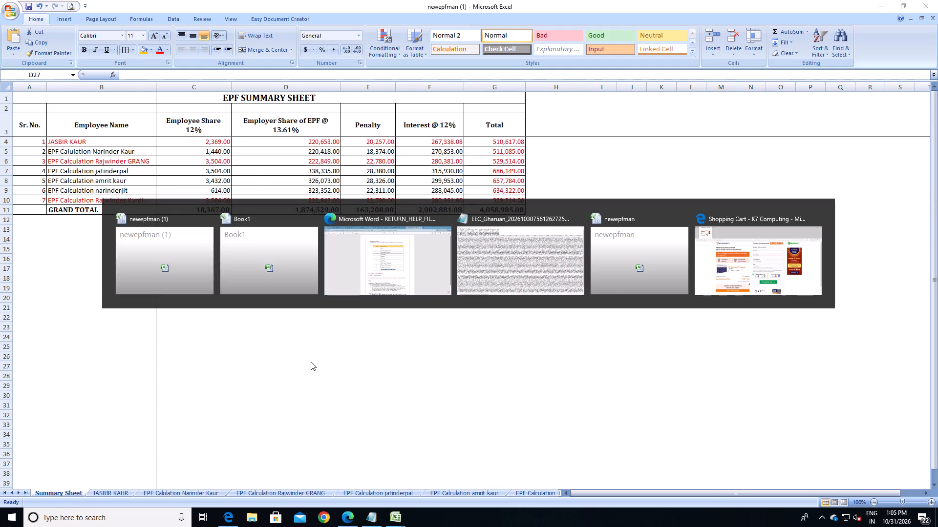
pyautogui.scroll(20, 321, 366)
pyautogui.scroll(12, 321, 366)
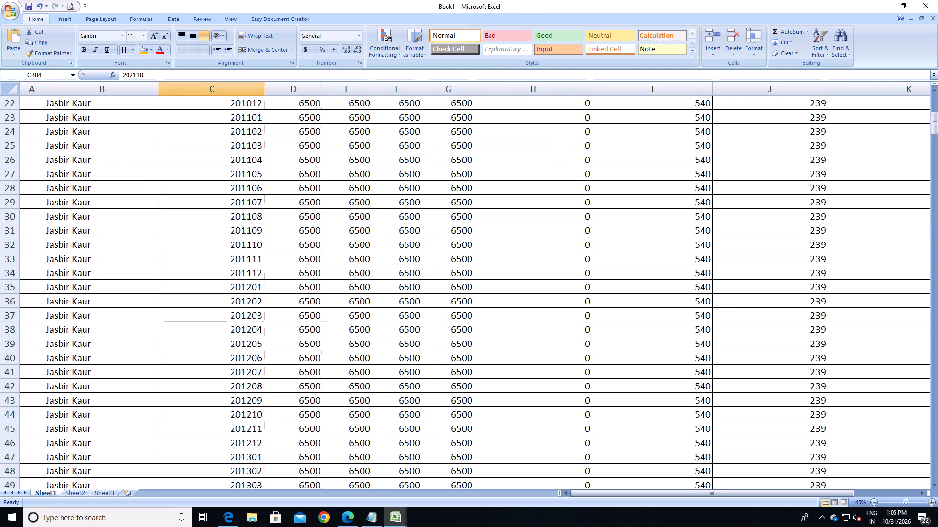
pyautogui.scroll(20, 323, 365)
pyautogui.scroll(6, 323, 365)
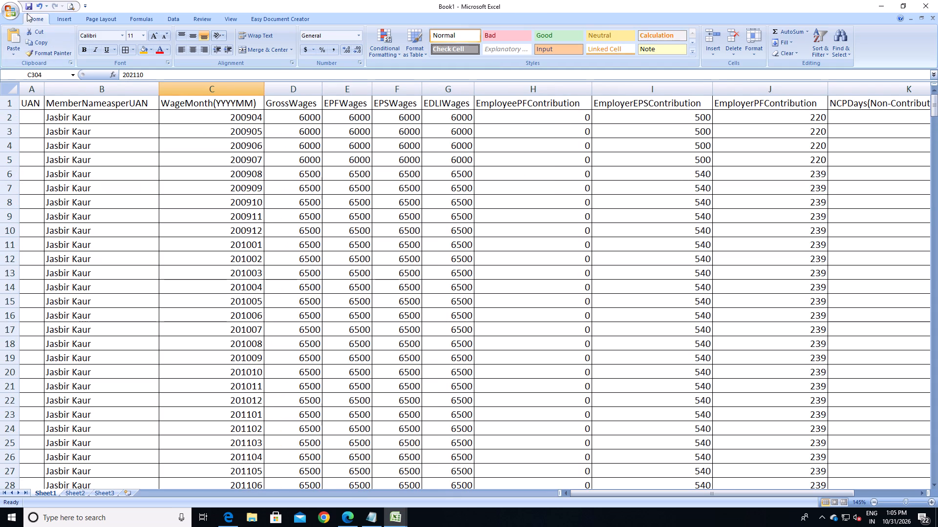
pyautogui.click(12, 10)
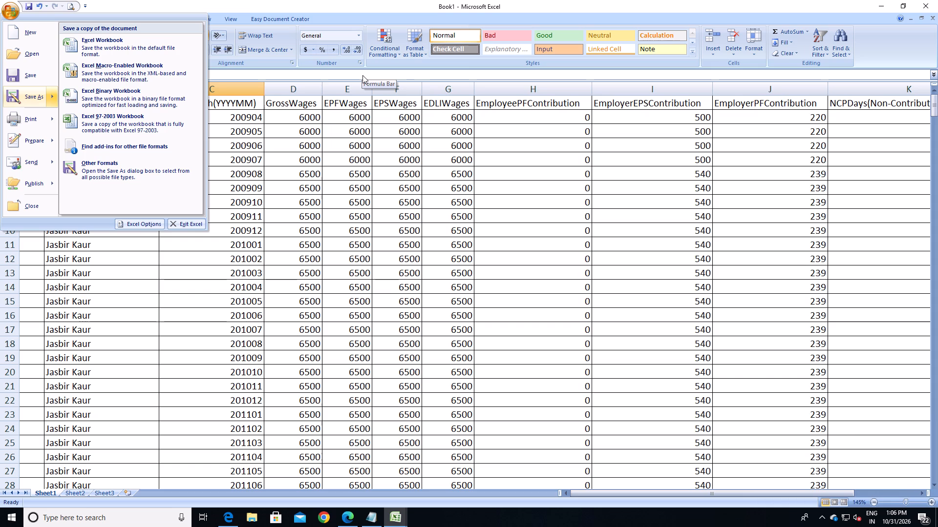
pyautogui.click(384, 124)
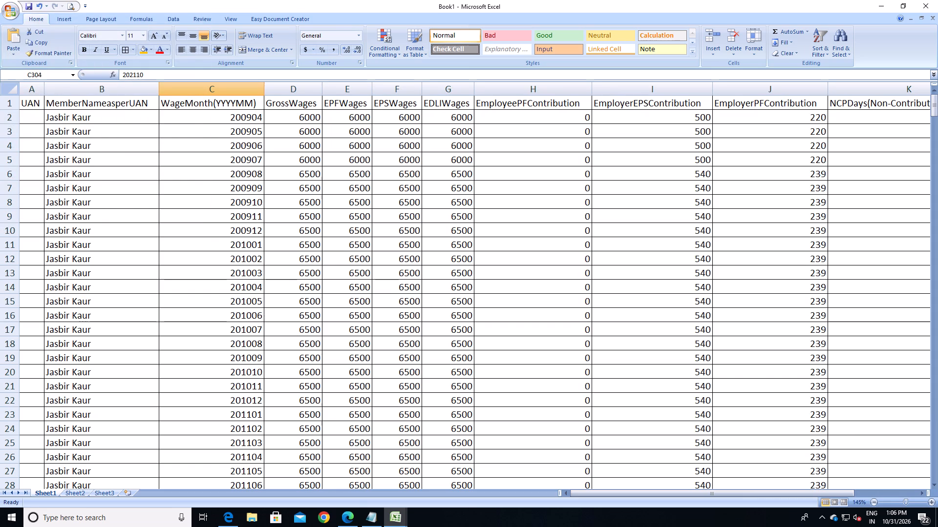
# Review the whole record table in Book1, from the header row through all three members' blocks to the last record.
pyautogui.scroll(-20, 510, 275)
pyautogui.scroll(-1, 510, 275)
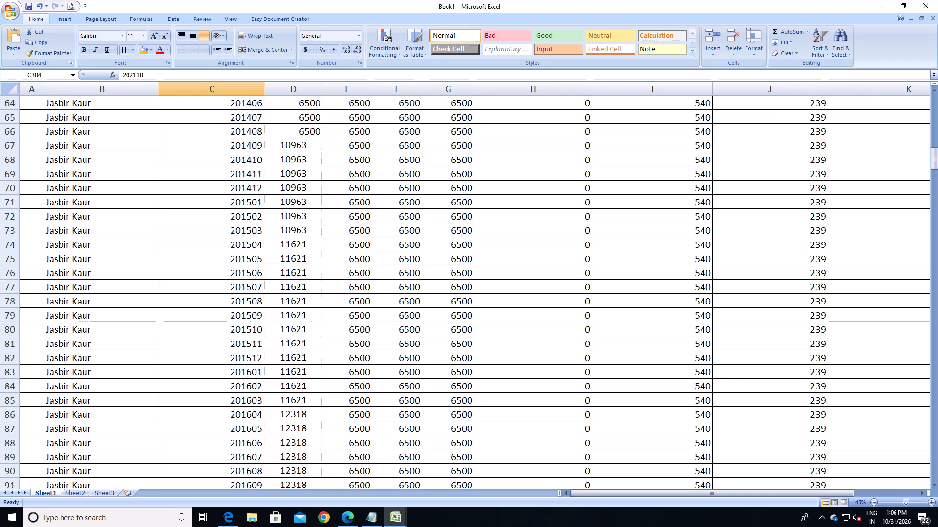
pyautogui.scroll(-20, 510, 275)
pyautogui.scroll(-12, 510, 275)
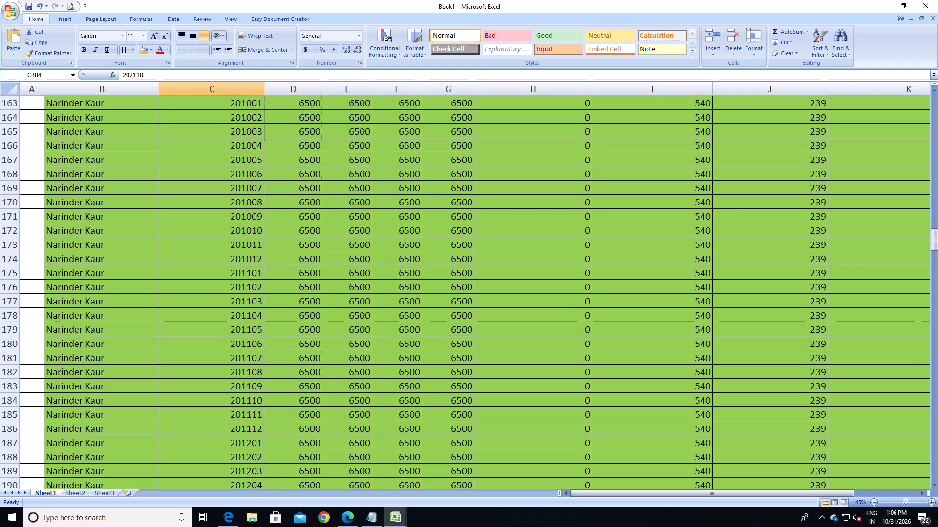
pyautogui.scroll(-20, 510, 275)
pyautogui.scroll(-20, 510, 275)
pyautogui.scroll(-5, 510, 275)
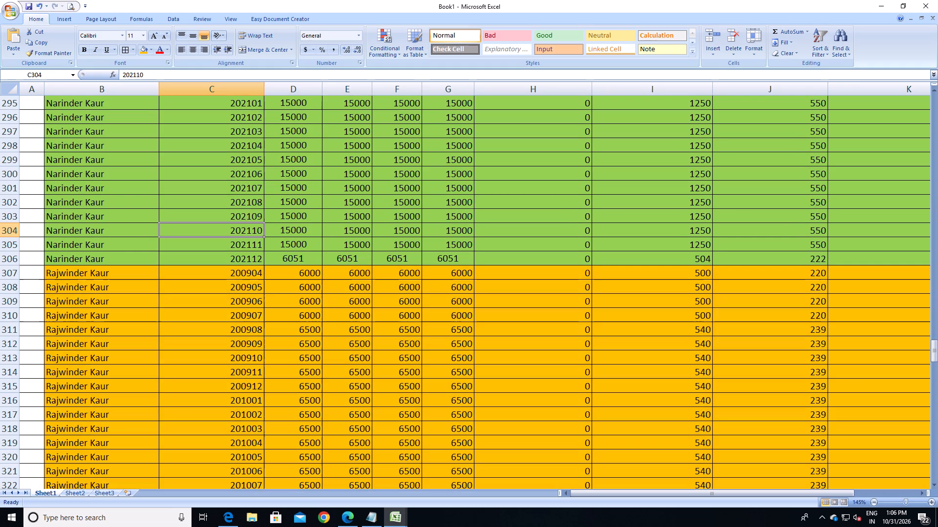
pyautogui.scroll(-20, 510, 275)
pyautogui.scroll(-7, 510, 275)
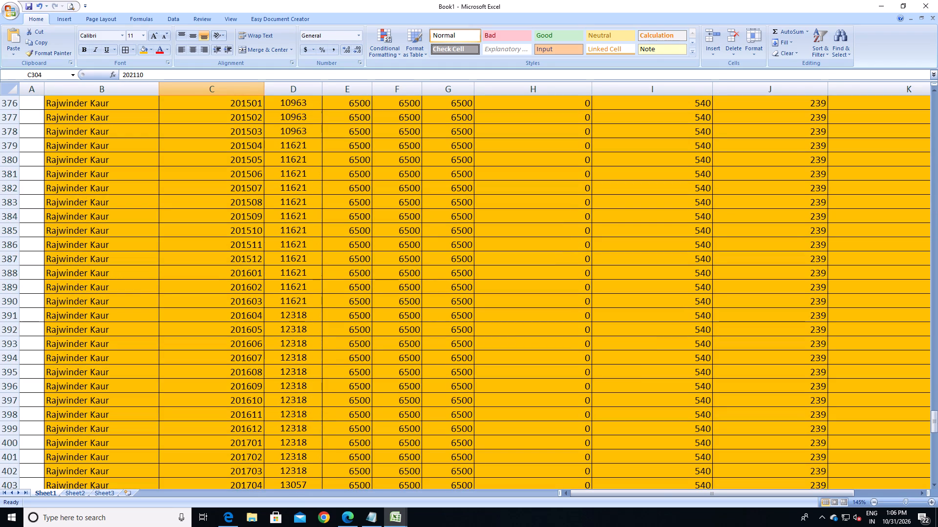
pyautogui.scroll(-17, 510, 275)
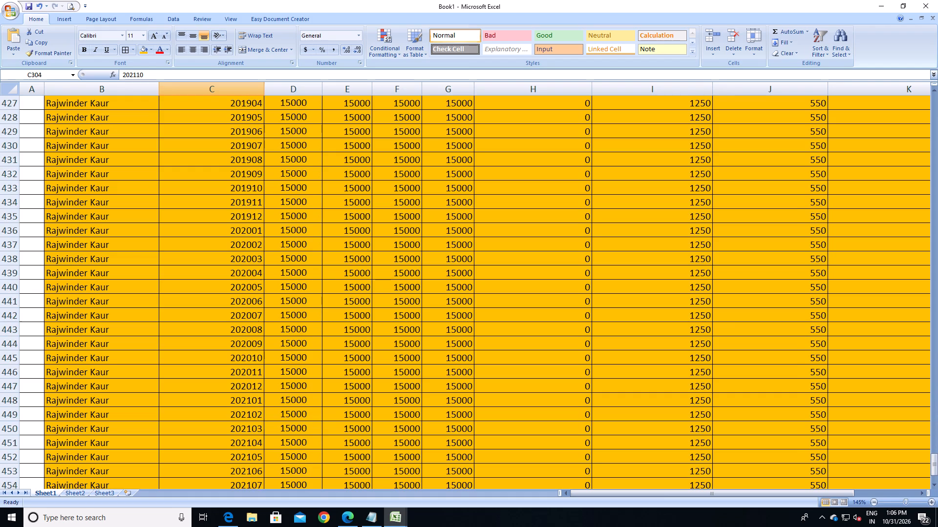
pyautogui.scroll(-6, 510, 275)
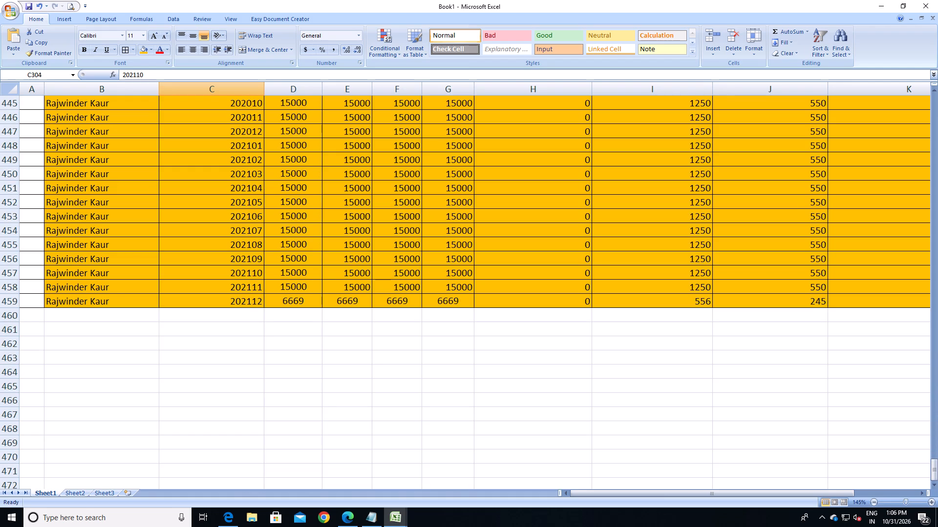
# In the newepfman (1) workbook, examine the last member's calculation sheet across its financial-year tables from FY 2009-10 to FY 2021-22.
pyautogui.click(401, 518)
pyautogui.click(397, 477)
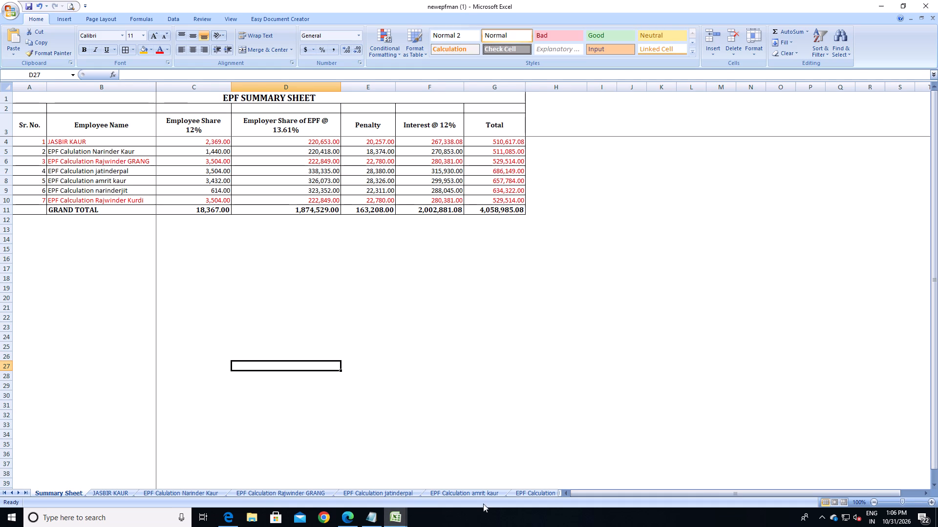
pyautogui.click(28, 493)
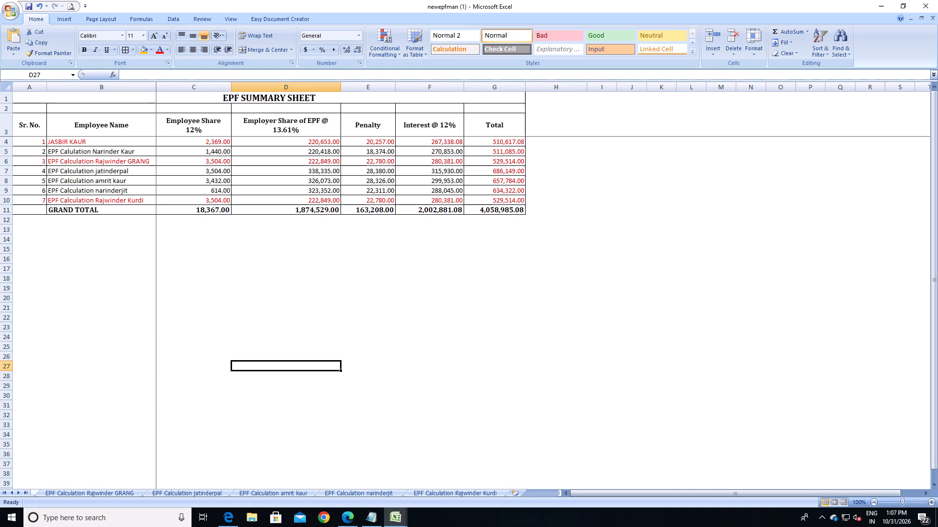
pyautogui.click(465, 492)
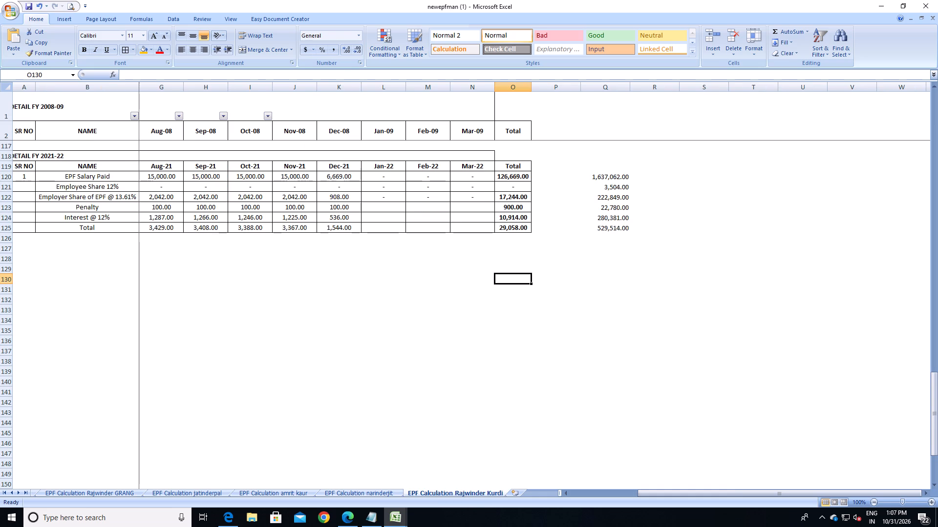
pyautogui.scroll(20, 426, 410)
pyautogui.scroll(11, 426, 410)
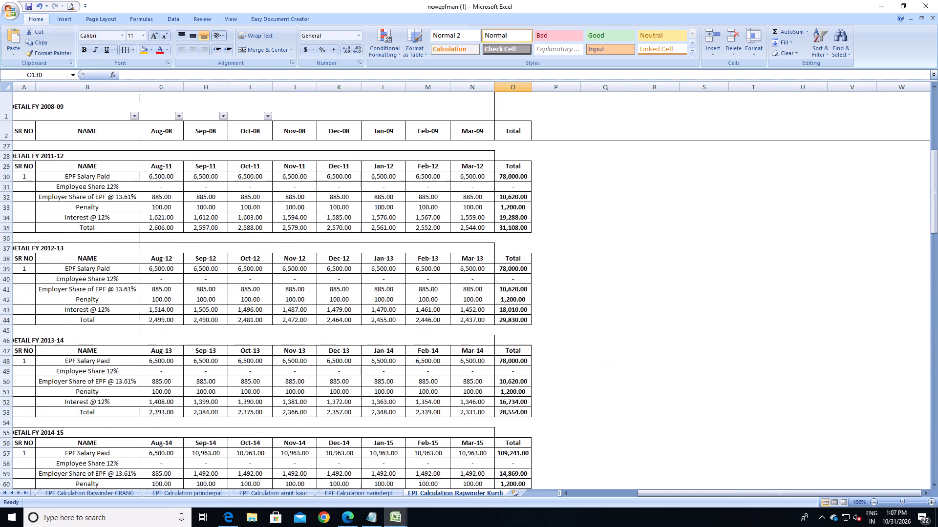
pyautogui.scroll(20, 426, 410)
pyautogui.scroll(10, 426, 410)
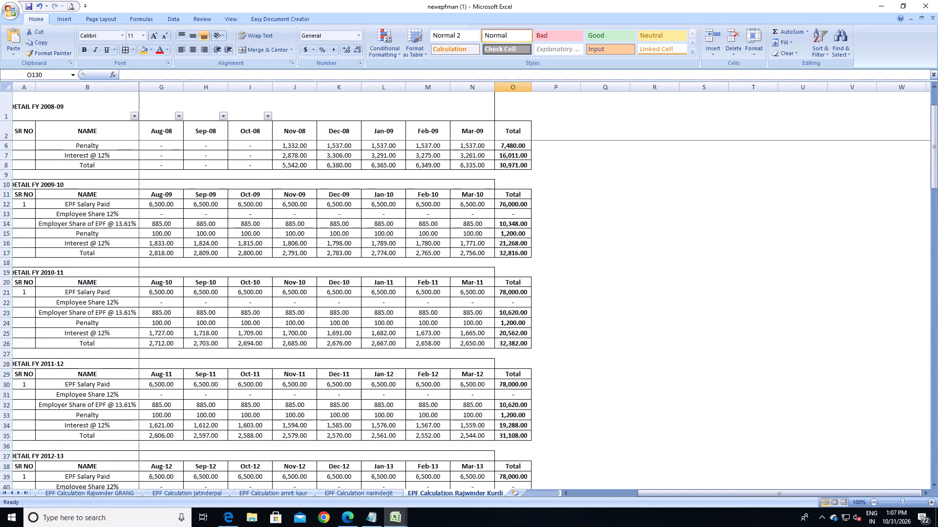
pyautogui.scroll(-20, 379, 281)
pyautogui.scroll(-13, 379, 281)
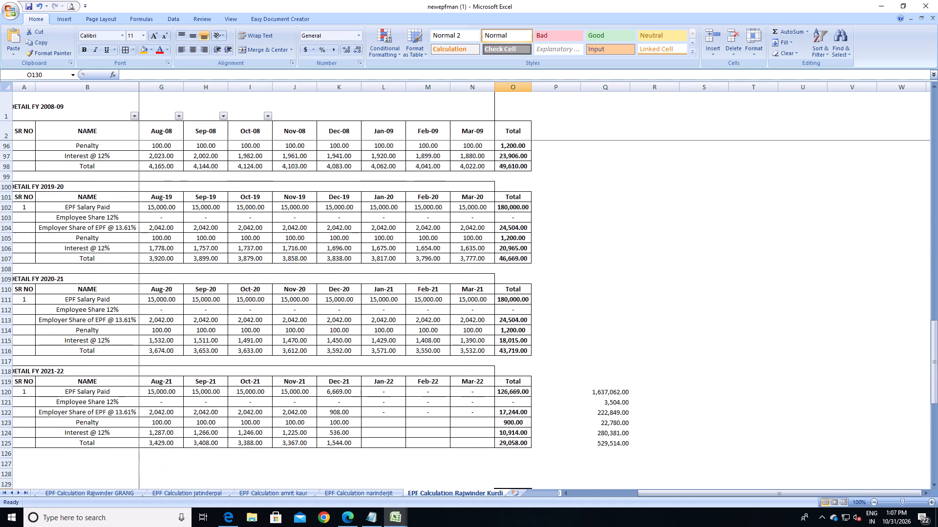
pyautogui.scroll(-3, 380, 282)
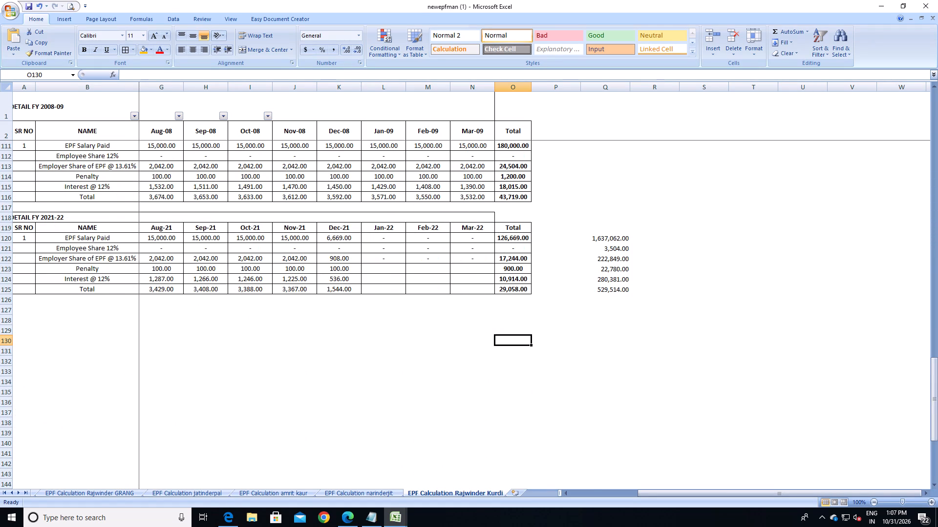
# Copy the member's name from the last calculation sheet's name into Book1 cell B460 and add its missing final letter i.
pyautogui.doubleClick(464, 494)
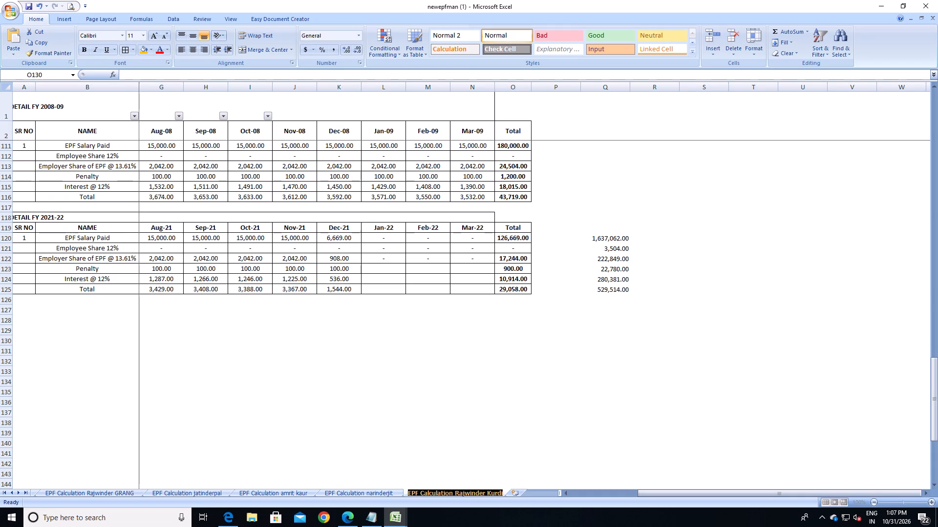
pyautogui.click(455, 493)
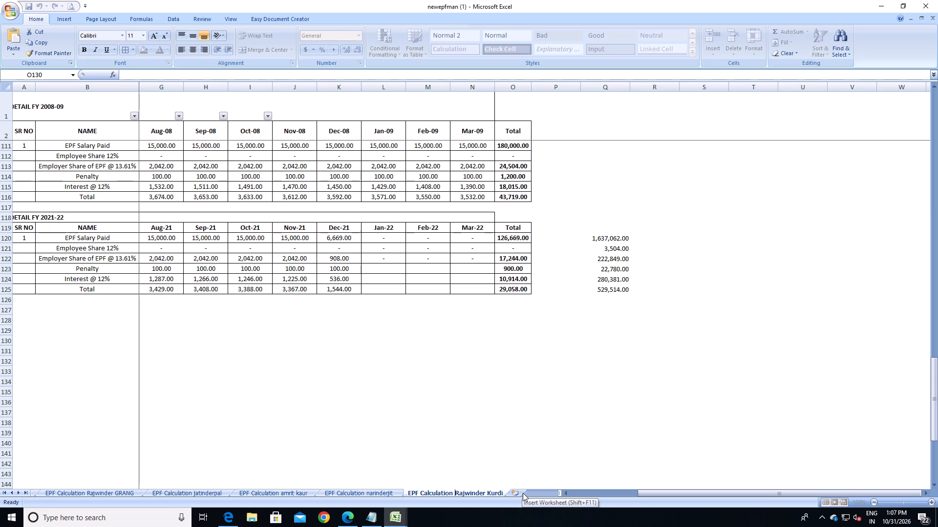
pyautogui.hotkey('shift', 'Right')
pyautogui.hotkey('shift', 'Right')
pyautogui.hotkey('shift', 'Right')
pyautogui.hotkey('shift', 'Right')
pyautogui.hotkey('shift', 'Right')
pyautogui.hotkey('shift', 'Right')
pyautogui.hotkey('shift', 'Right')
pyautogui.hotkey('shift', 'Right')
pyautogui.hotkey('shift', 'Right')
pyautogui.hotkey('shift', 'Right')
pyautogui.hotkey('shift', 'Right')
pyautogui.hotkey('shift', 'Right')
pyautogui.hotkey('shift', 'Right')
pyautogui.hotkey('shift', 'Right')
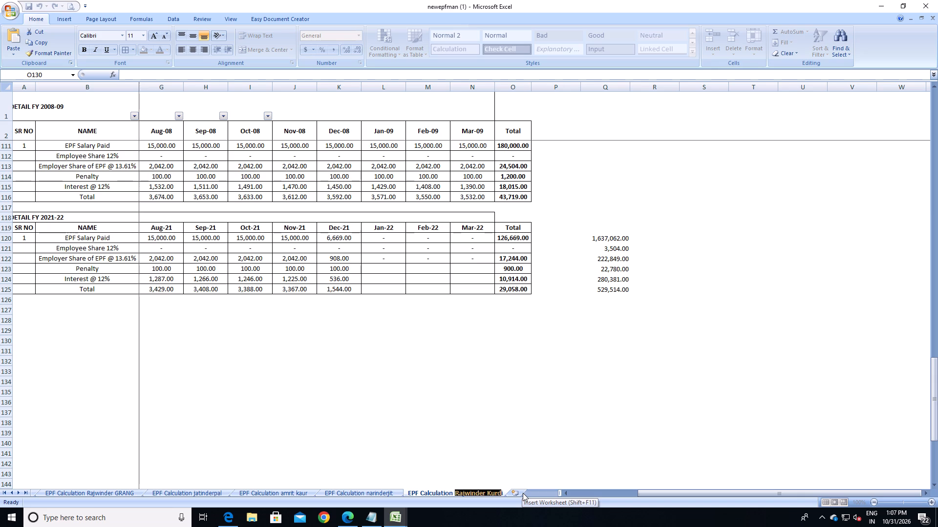
pyautogui.hotkey('ctrl', 'c')
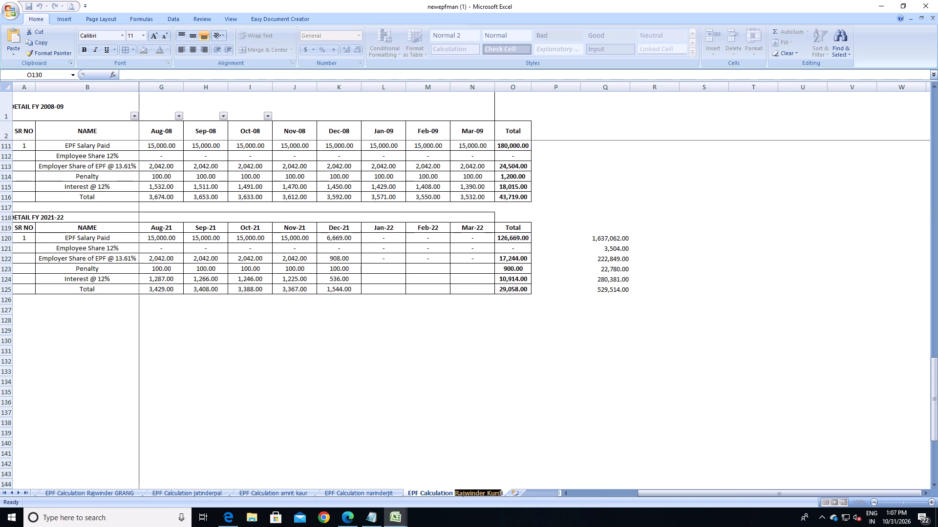
pyautogui.scroll(7, 446, 417)
pyautogui.click(432, 380)
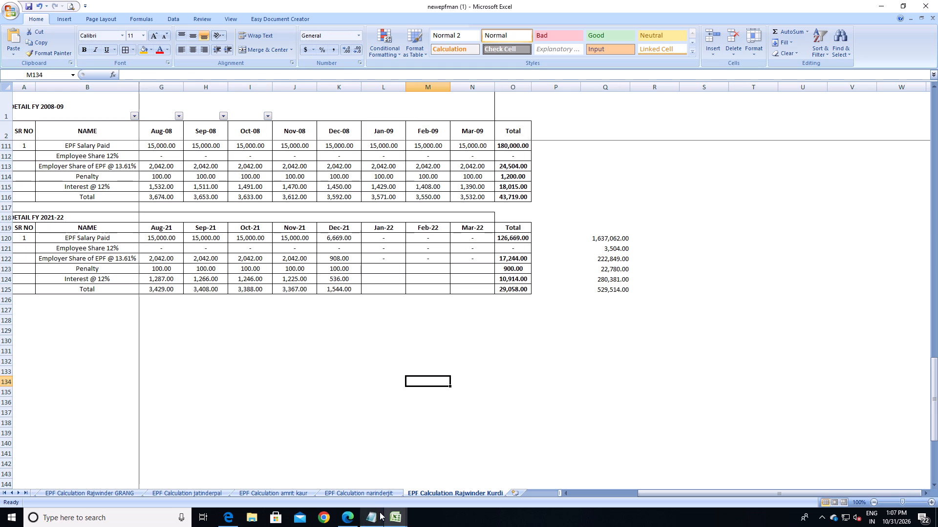
pyautogui.click(399, 515)
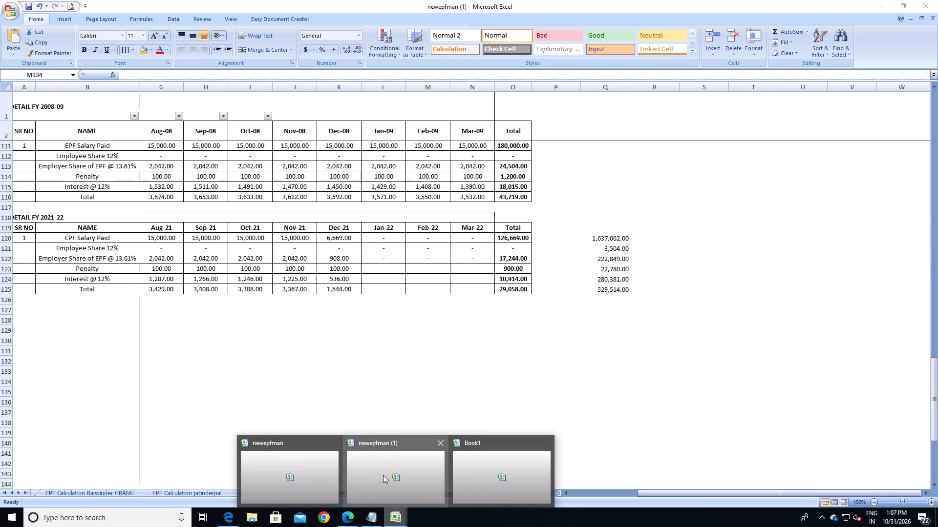
pyautogui.click(489, 474)
pyautogui.click(91, 315)
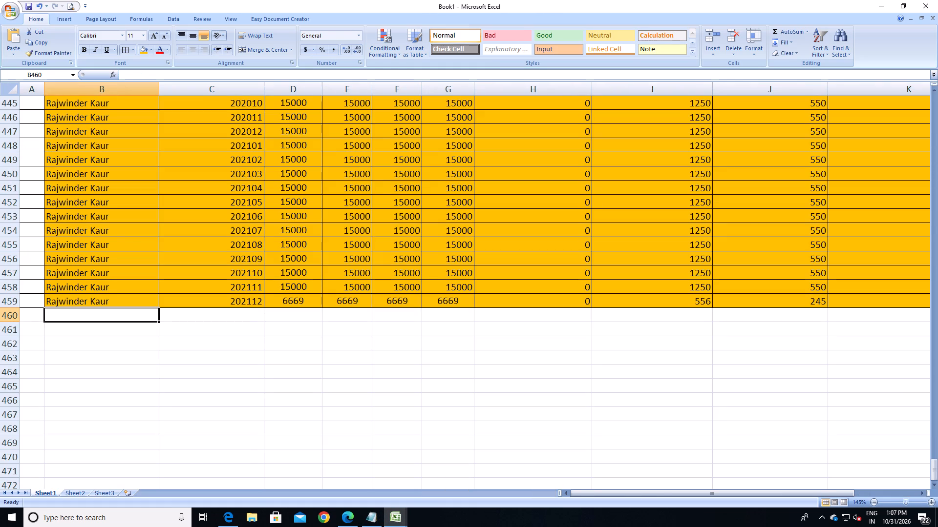
pyautogui.hotkey('ctrl', 'v')
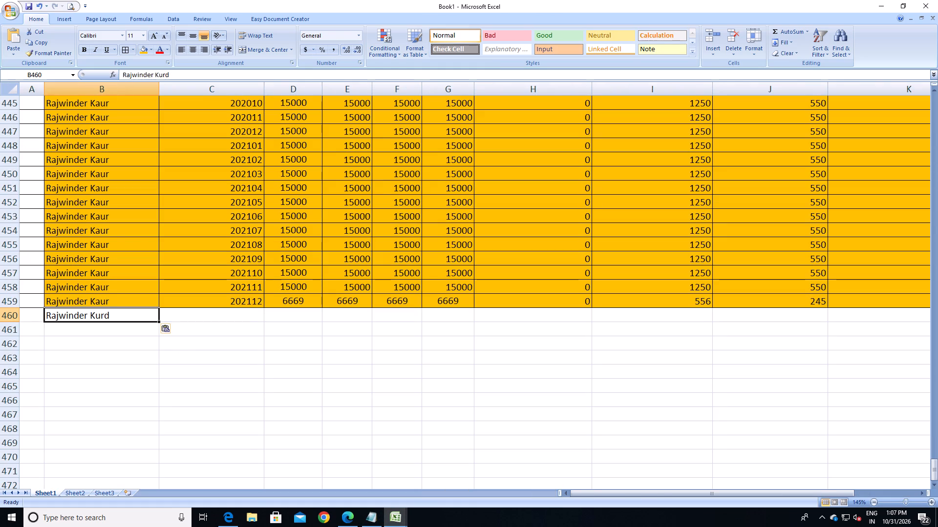
pyautogui.doubleClick(120, 315)
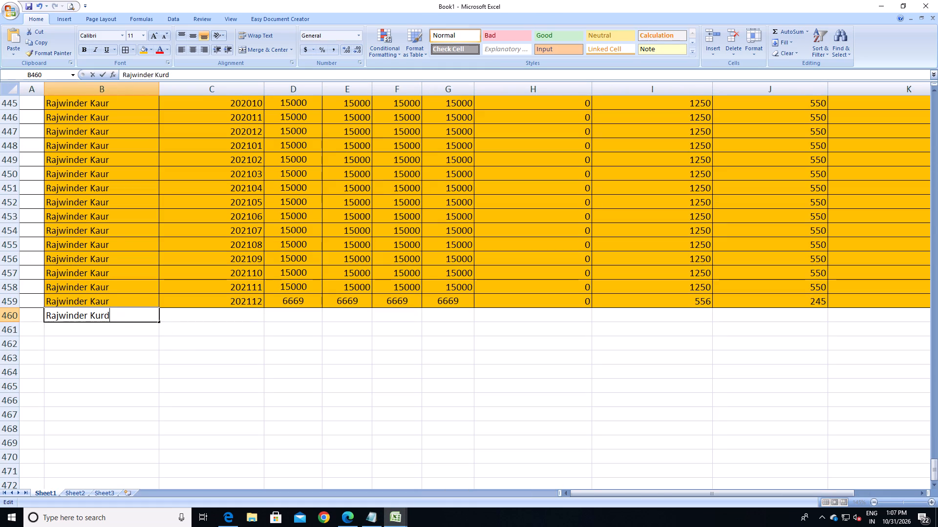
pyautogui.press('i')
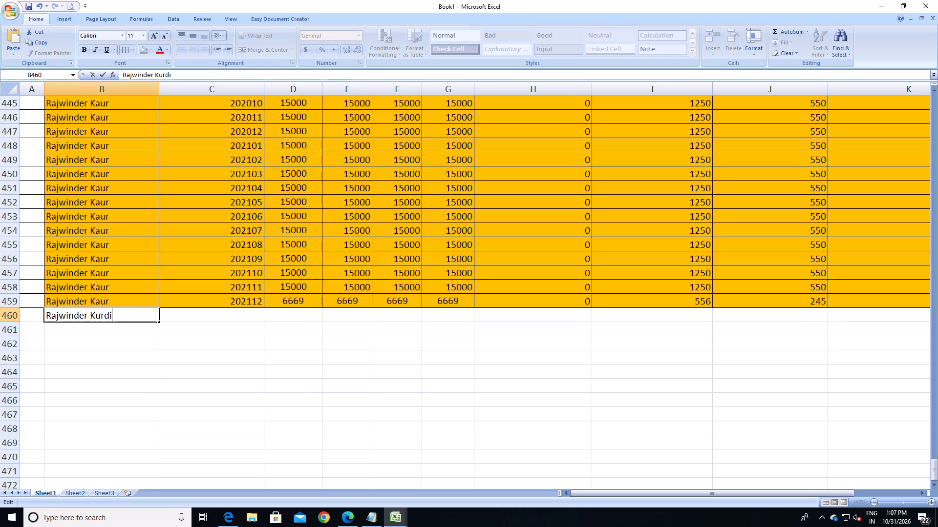
pyautogui.click(276, 383)
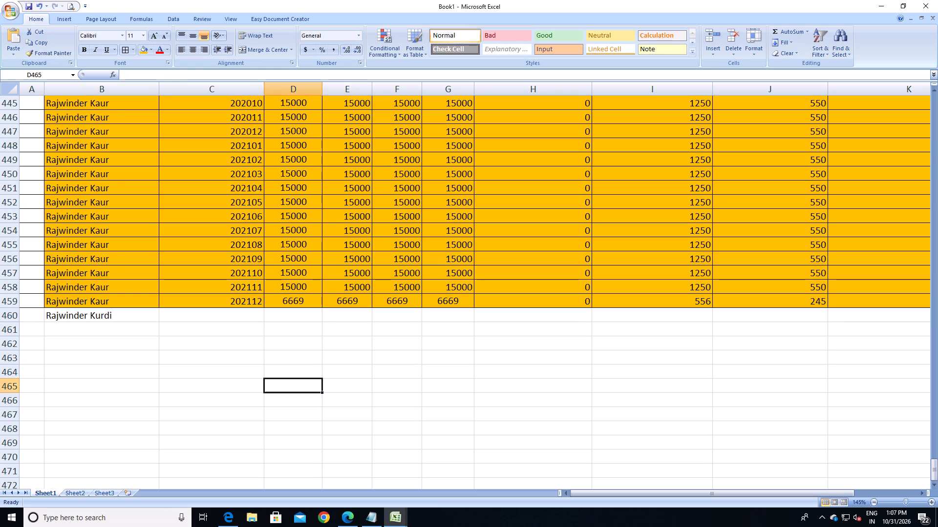
# Check the third member's sheet in newepfman (1), and in Book1 duplicate that member's record values C307:K459 to start at C460.
pyautogui.hotkey('alt', 'Tab')
pyautogui.hotkey('alt', 'Tab')
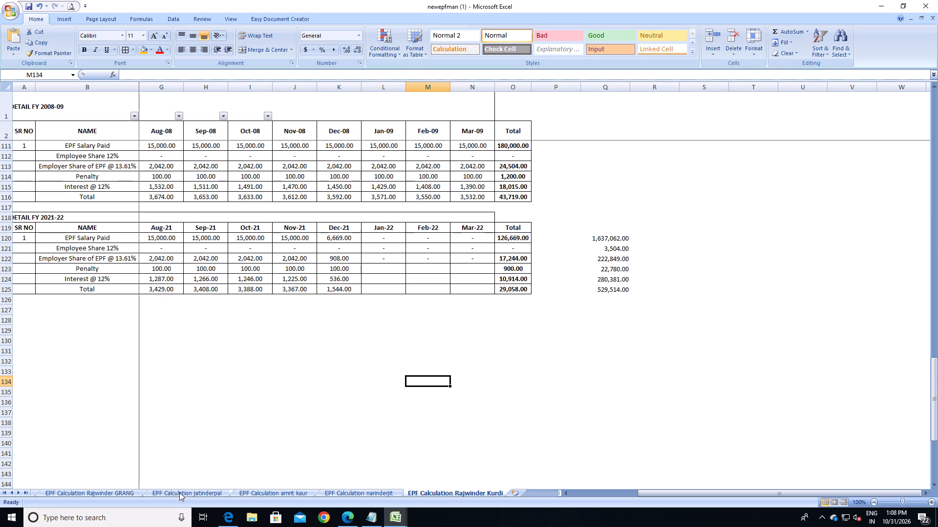
pyautogui.click(106, 492)
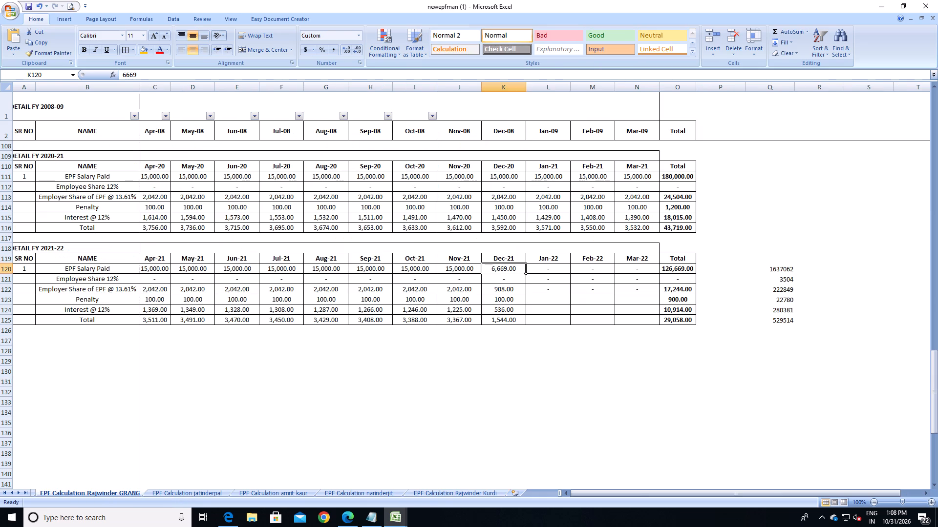
pyautogui.click(351, 374)
pyautogui.hotkey('alt', 'Tab')
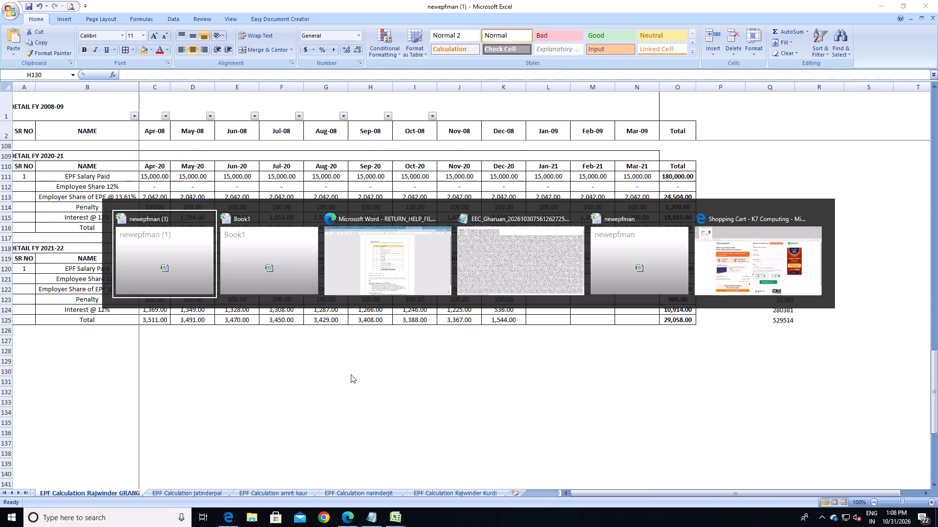
pyautogui.hotkey('alt', 'Tab')
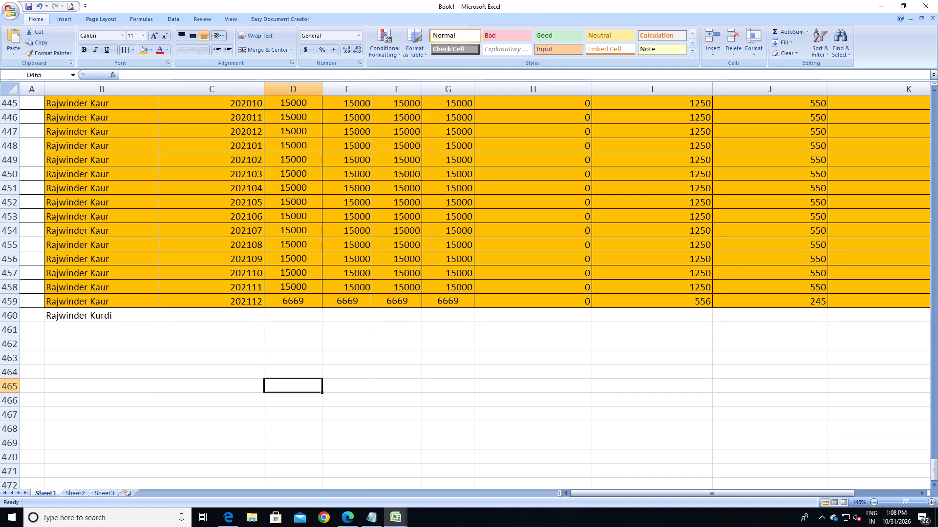
pyautogui.scroll(20, 439, 380)
pyautogui.scroll(6, 439, 380)
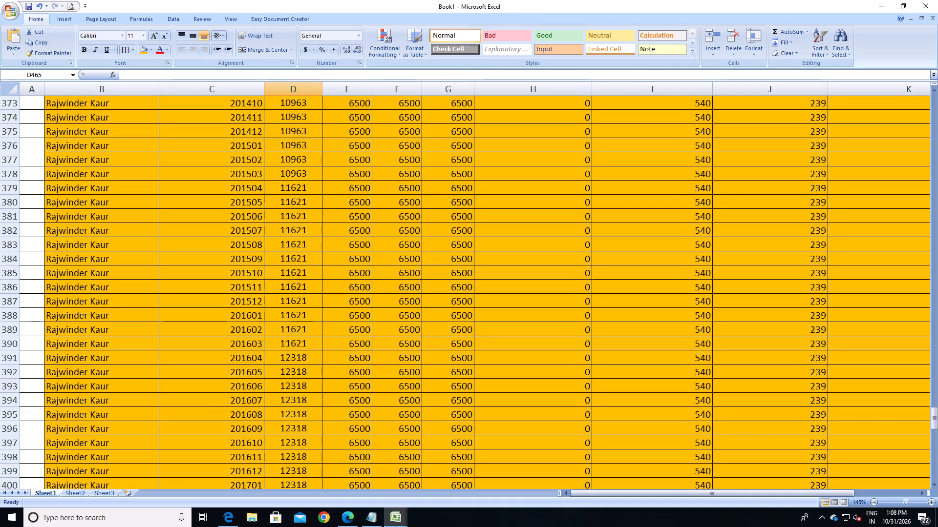
pyautogui.scroll(7, 439, 380)
pyautogui.scroll(15, 439, 380)
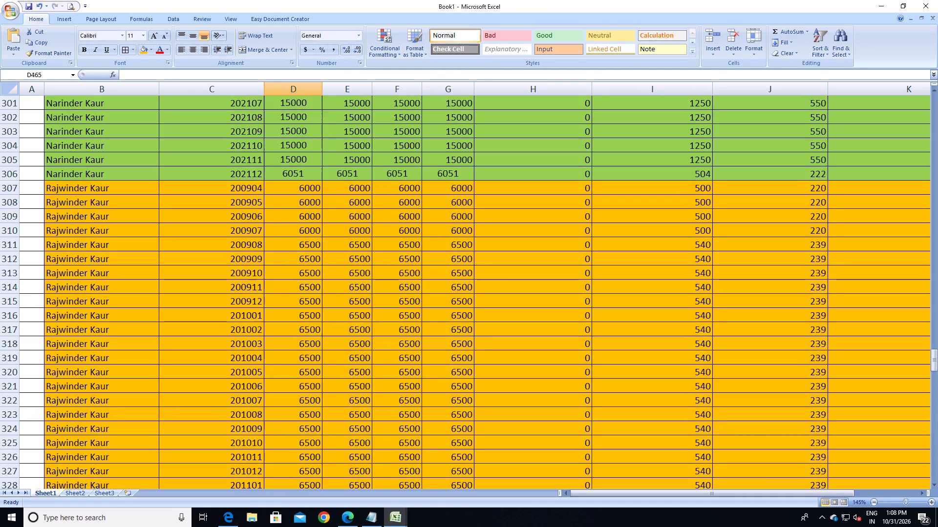
pyautogui.moveTo(250, 187); pyautogui.dragTo(872, 446)
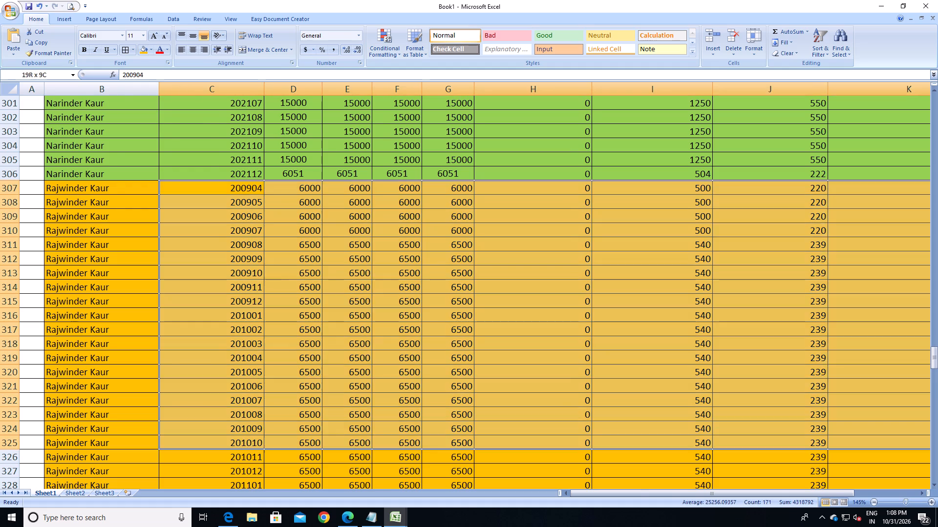
pyautogui.moveTo(872, 446); pyautogui.dragTo(406, 526)
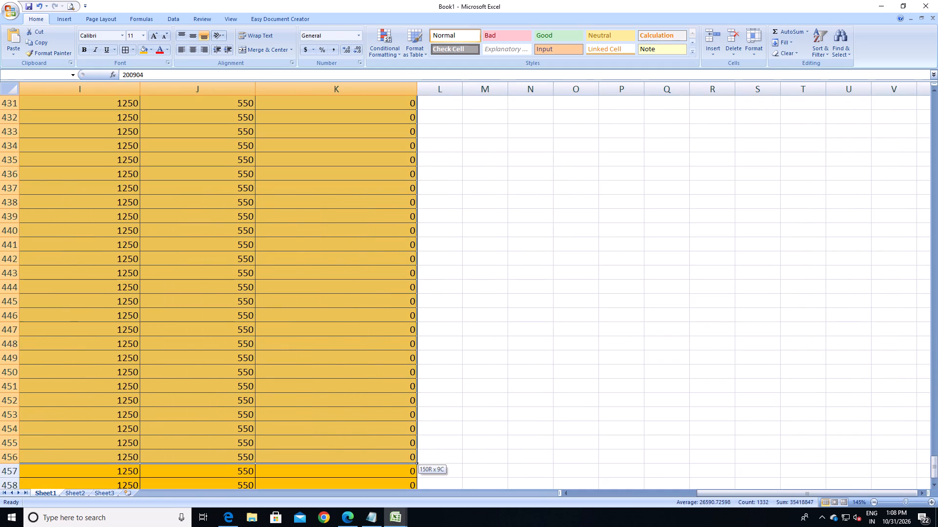
pyautogui.moveTo(406, 526); pyautogui.dragTo(394, 444)
pyautogui.hotkey('ctrl', 'c')
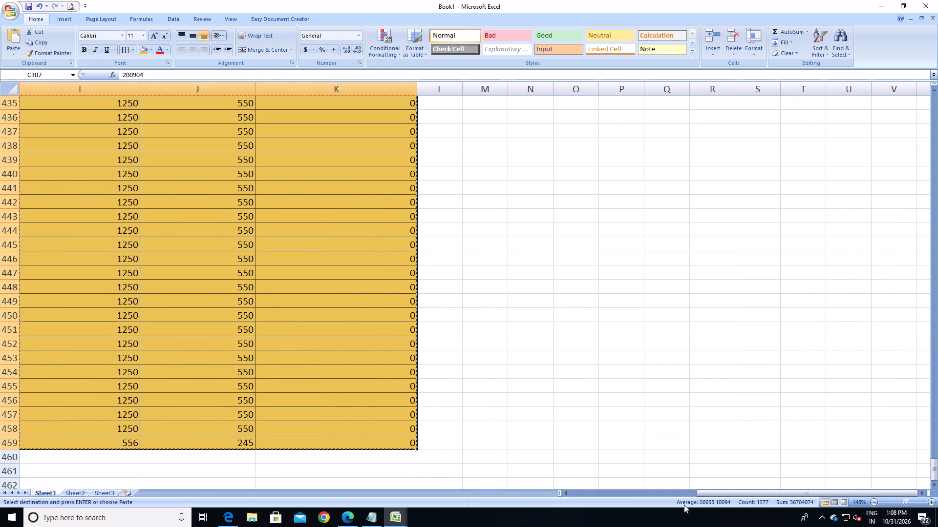
pyautogui.moveTo(729, 491); pyautogui.dragTo(588, 492)
pyautogui.click(229, 457)
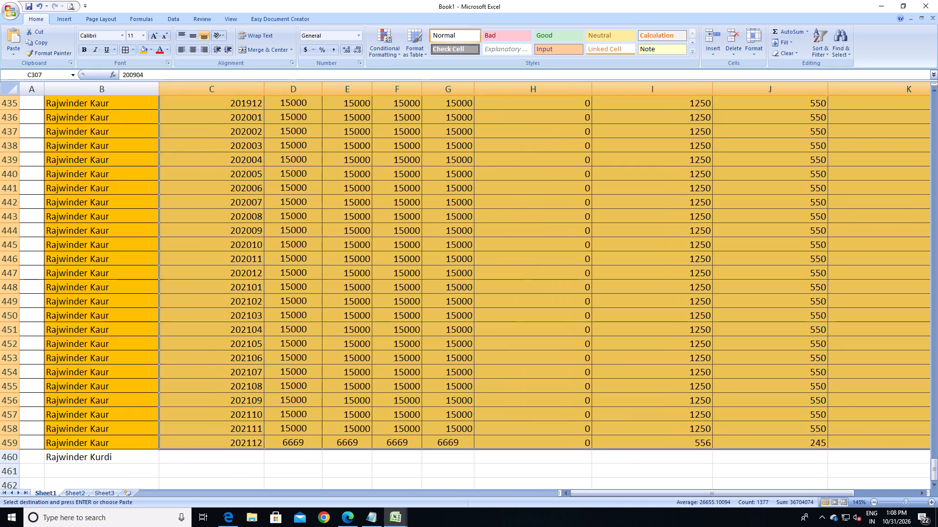
pyautogui.press('Return')
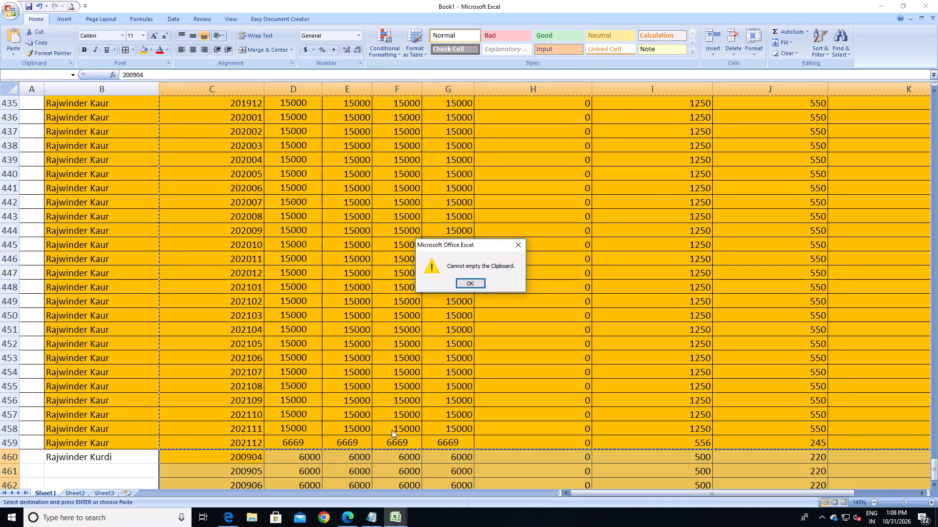
pyautogui.click(471, 286)
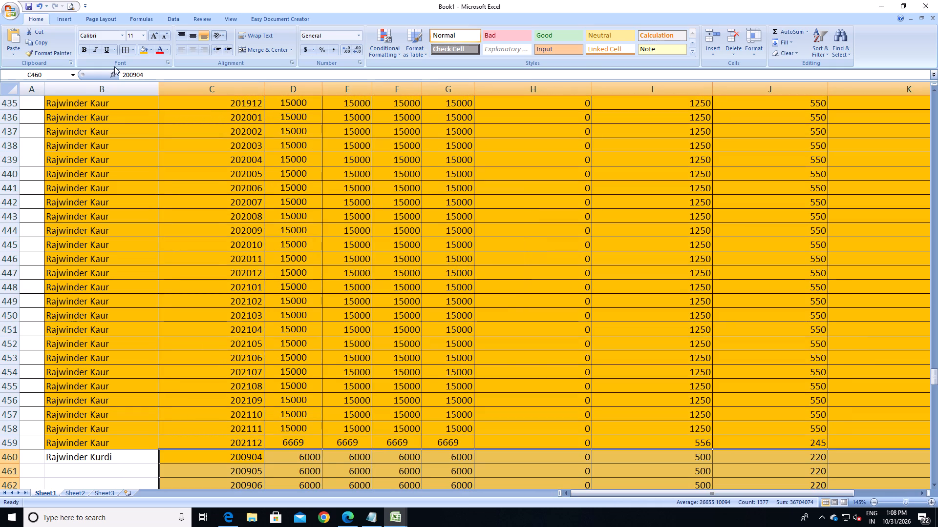
# Fill the new member's pasted record block, starting at C460, with the lightest tint of the dark blue theme colour.
pyautogui.click(151, 49)
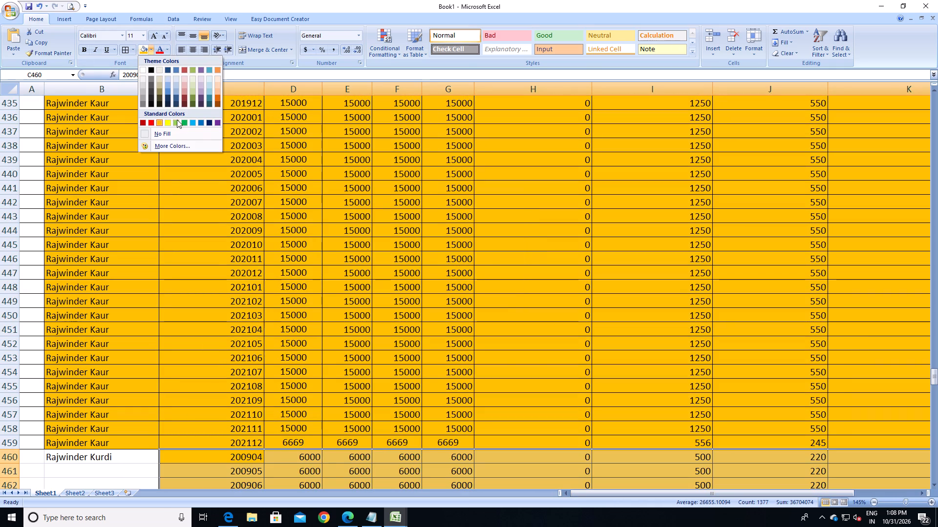
pyautogui.click(167, 79)
pyautogui.click(296, 216)
pyautogui.scroll(-6, 442, 359)
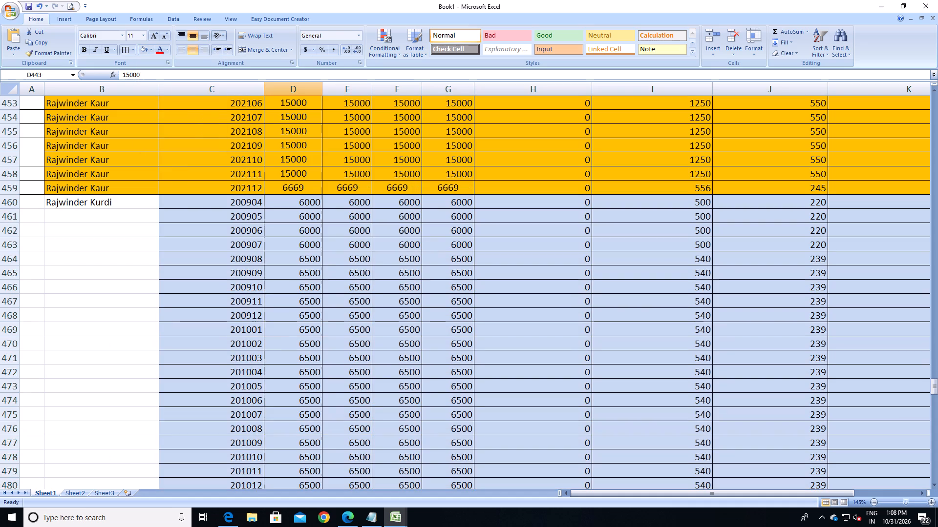
# Compare the third member's and last member's calculation sheets in newepfman (1), and close that workbook without saving changes.
pyautogui.hotkey('alt', 'Tab')
pyautogui.hotkey('alt', 'Tab')
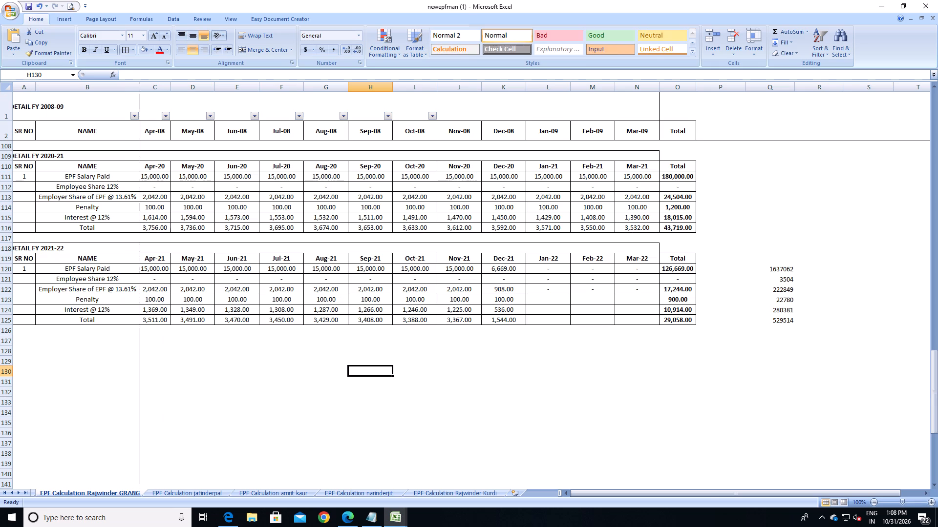
pyautogui.click(463, 491)
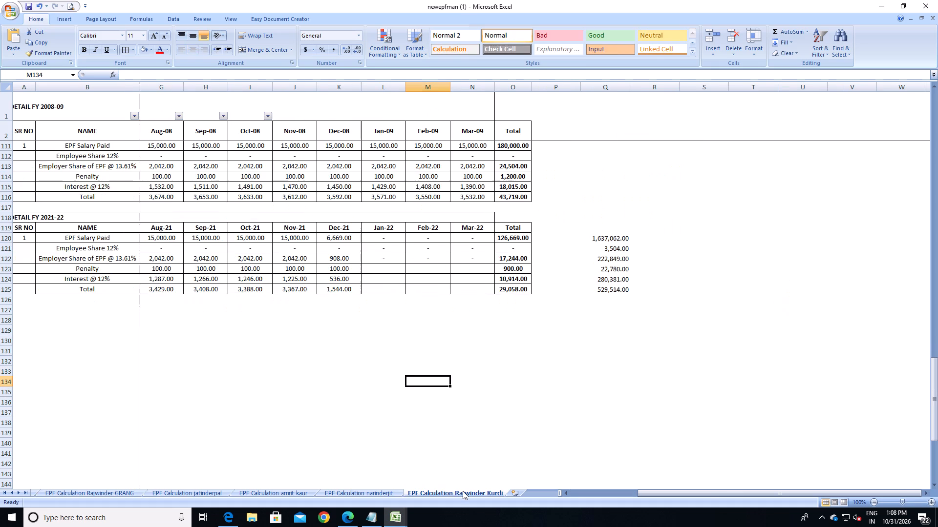
pyautogui.click(120, 490)
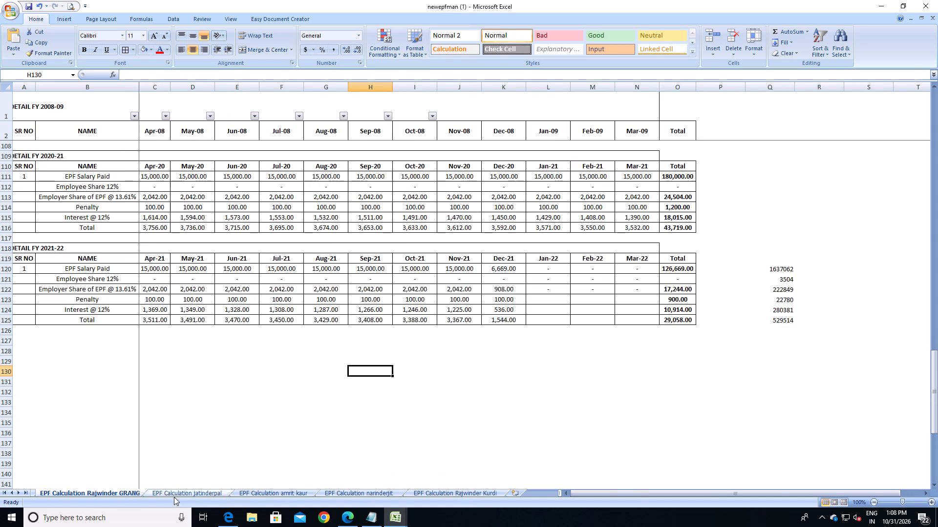
pyautogui.click(480, 489)
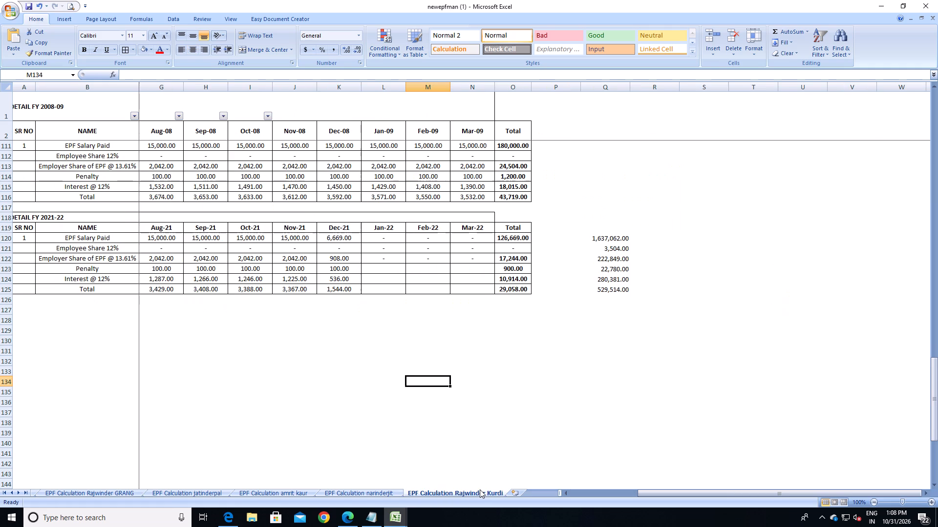
pyautogui.click(929, 4)
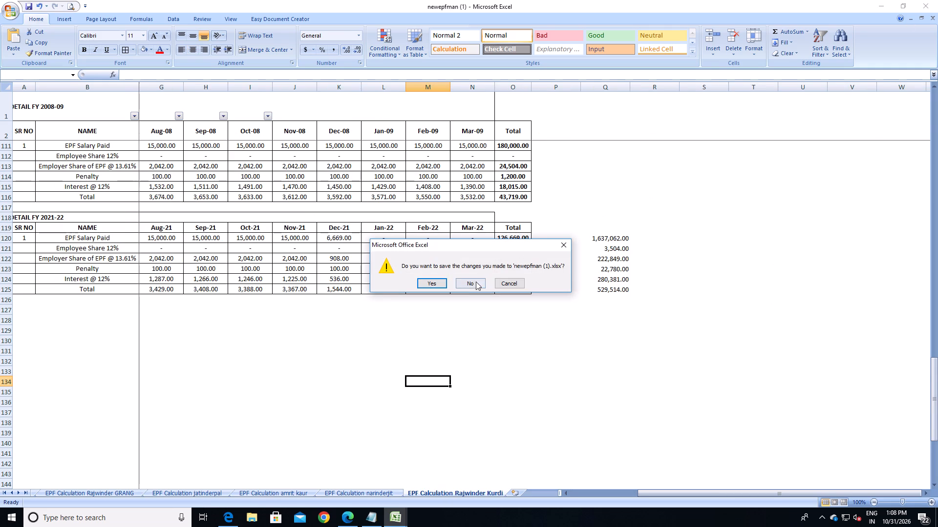
pyautogui.click(474, 283)
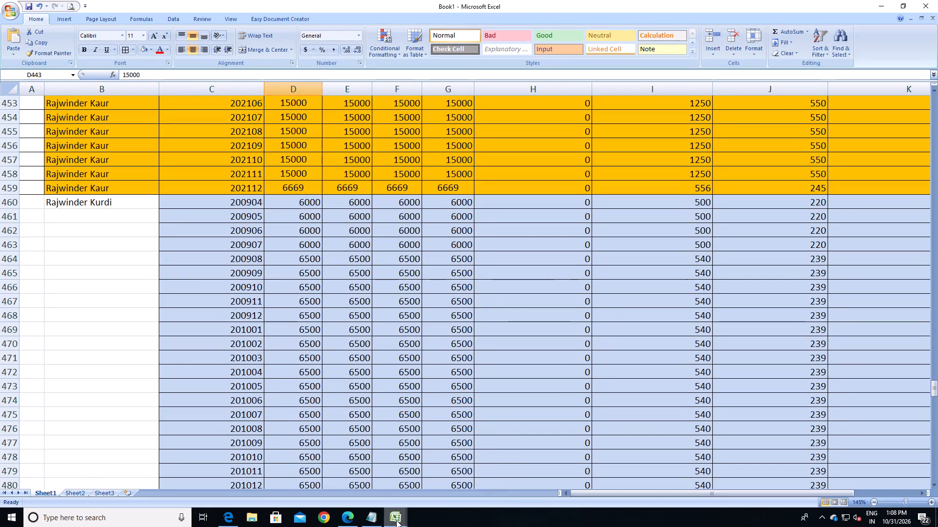
# Switch to the newepfman workbook and close it without saving its changes.
pyautogui.click(396, 520)
pyautogui.click(379, 453)
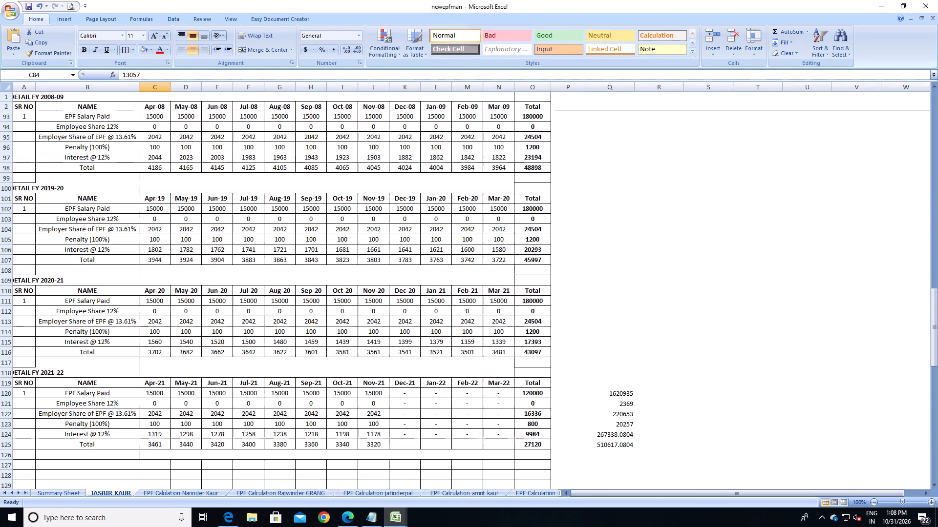
pyautogui.click(937, 19)
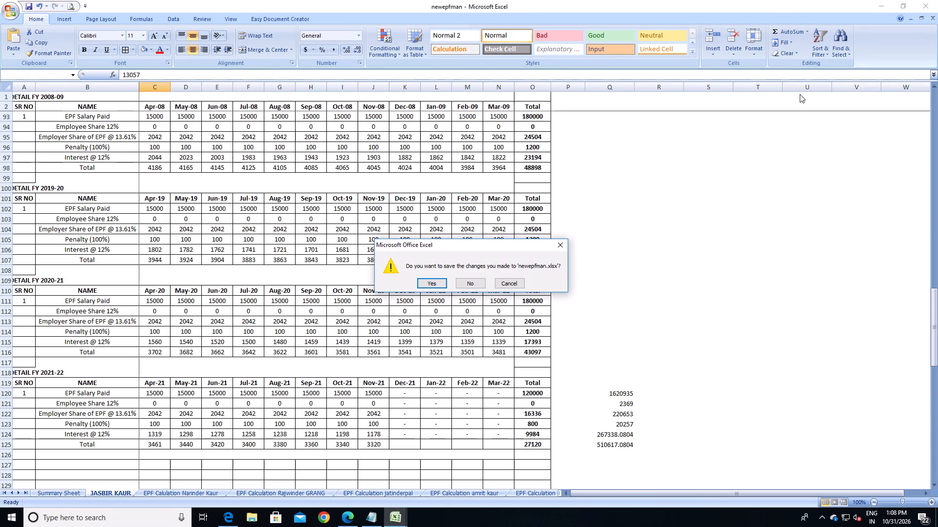
pyautogui.click(470, 284)
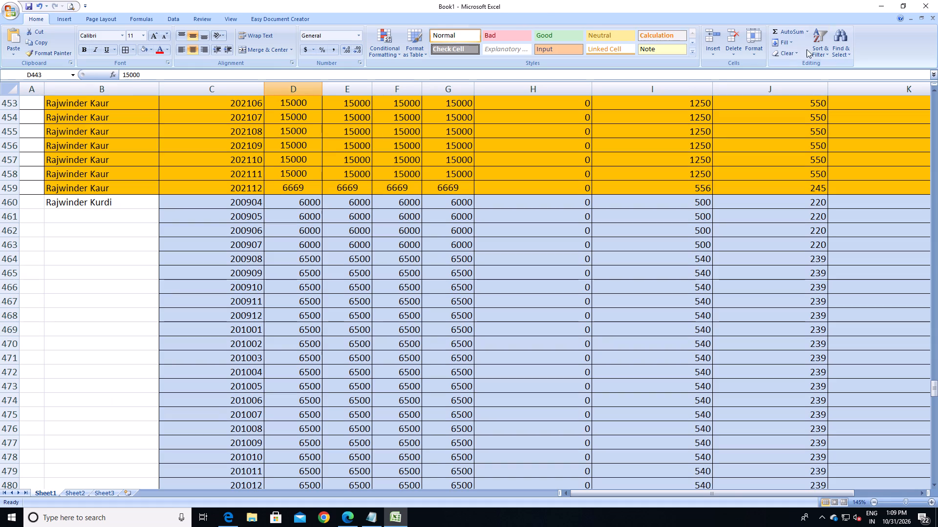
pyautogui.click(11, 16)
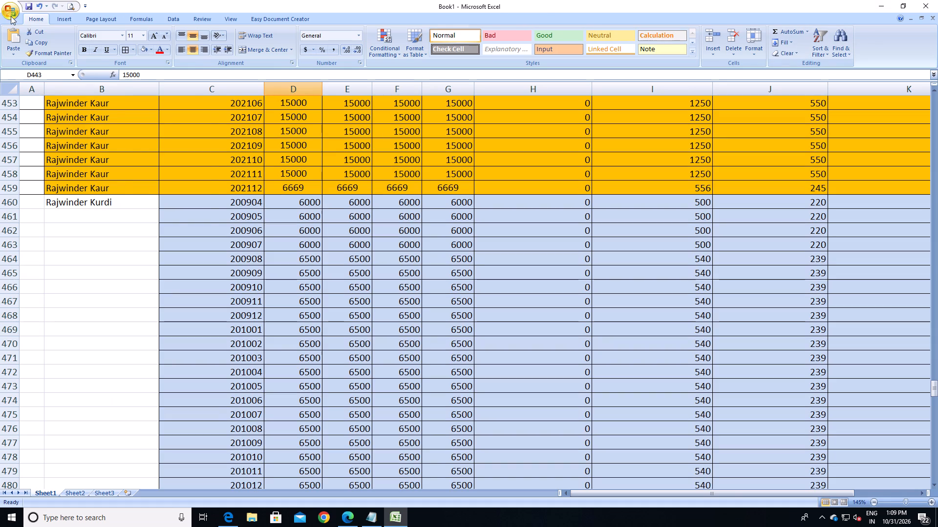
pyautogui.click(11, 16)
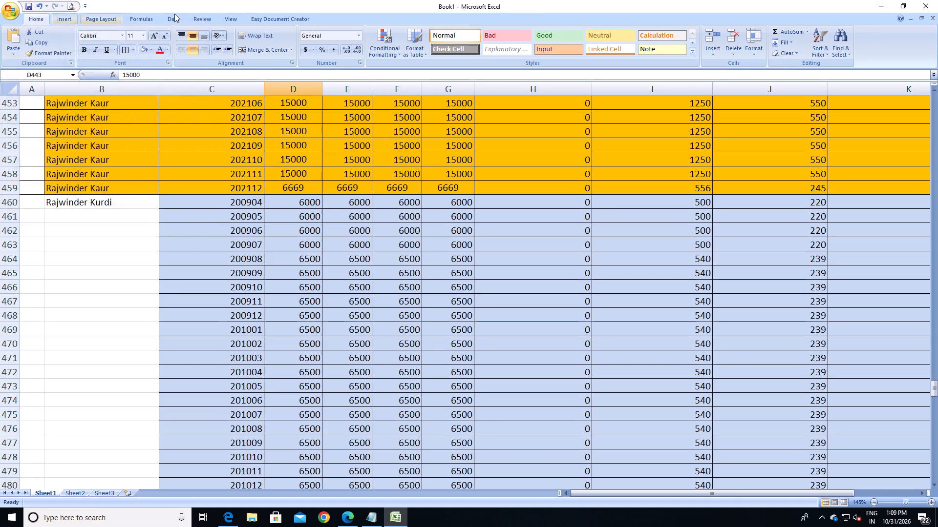
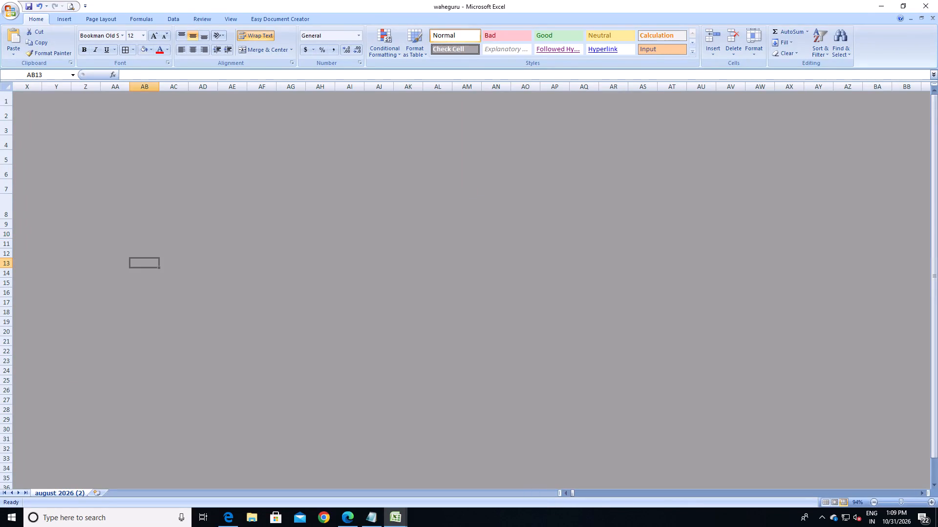
# Copy the first member's ID number from cell A1 of the waheguru workbook and switch to Book1.
pyautogui.moveTo(573, 493); pyautogui.dragTo(541, 490)
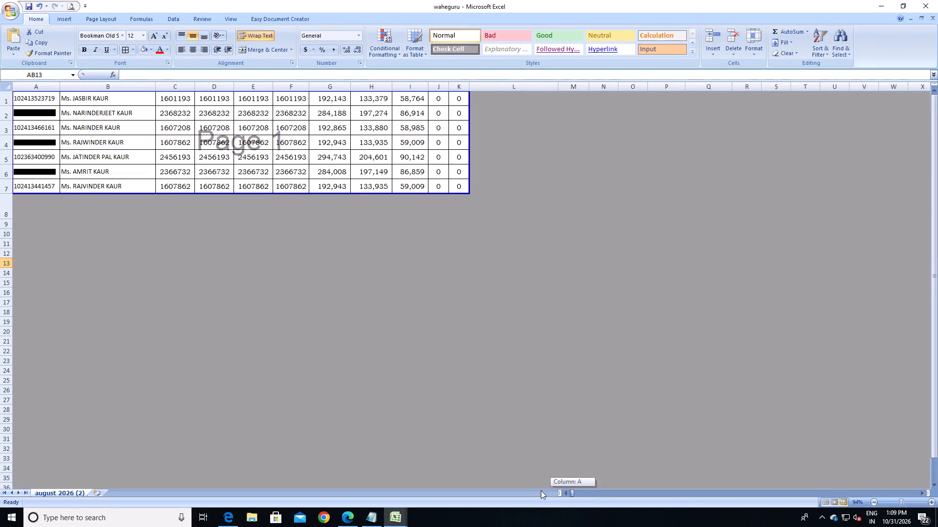
pyautogui.moveTo(541, 490); pyautogui.dragTo(538, 489)
pyautogui.scroll(6, 125, 268)
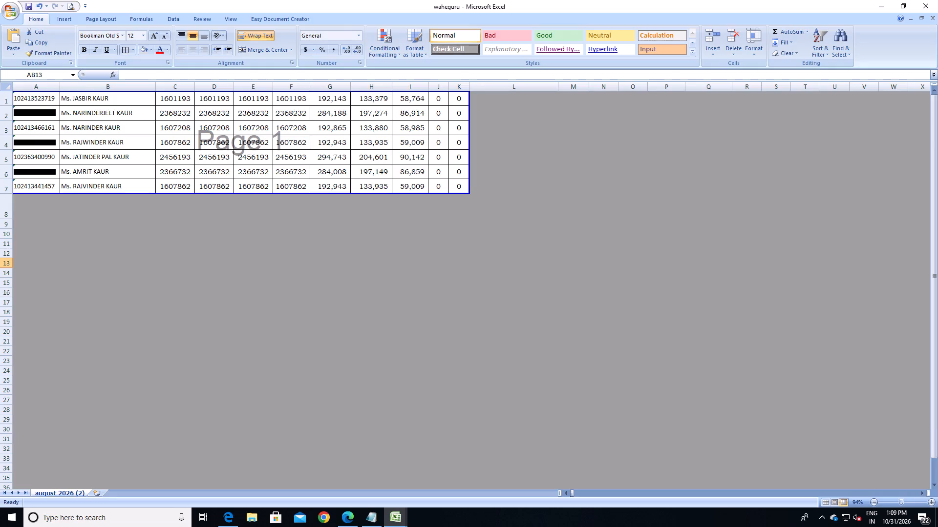
pyautogui.click(42, 101)
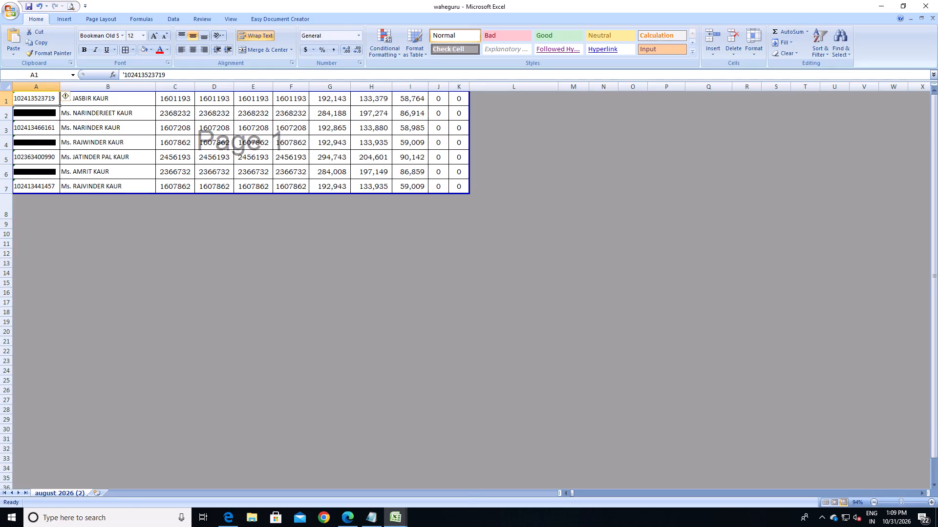
pyautogui.hotkey('ctrl', 'c')
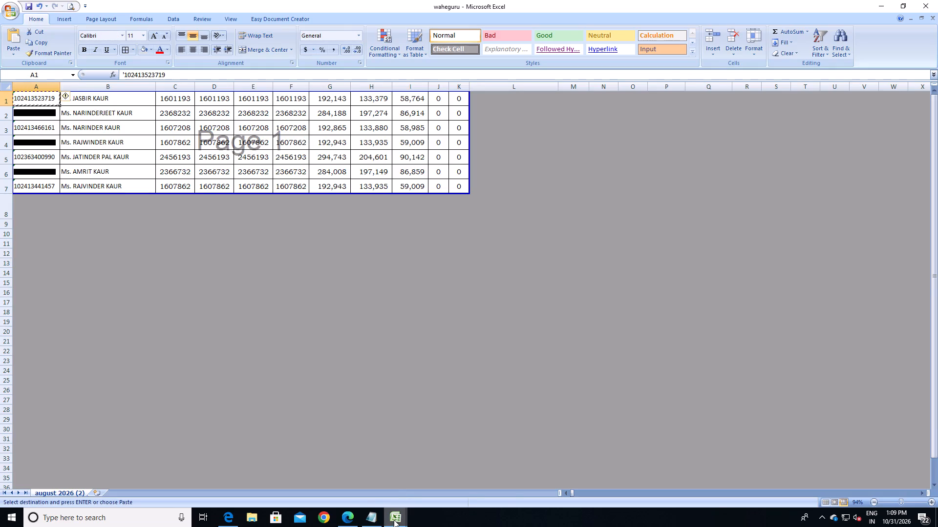
pyautogui.click(394, 521)
pyautogui.click(355, 486)
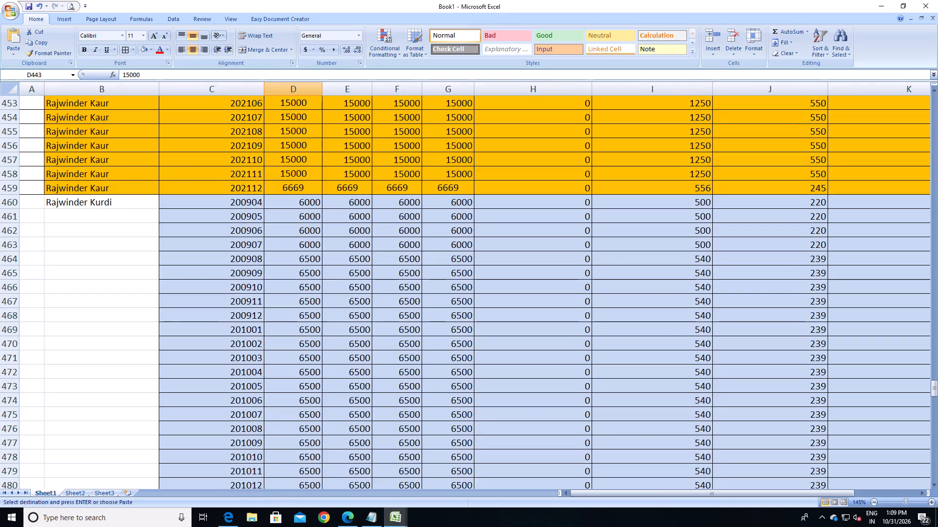
# Paste the copied UAN into cell A2 of Book1's Sheet1 and fit column A's width to its contents.
pyautogui.hotkey('ctrl', 'Home')
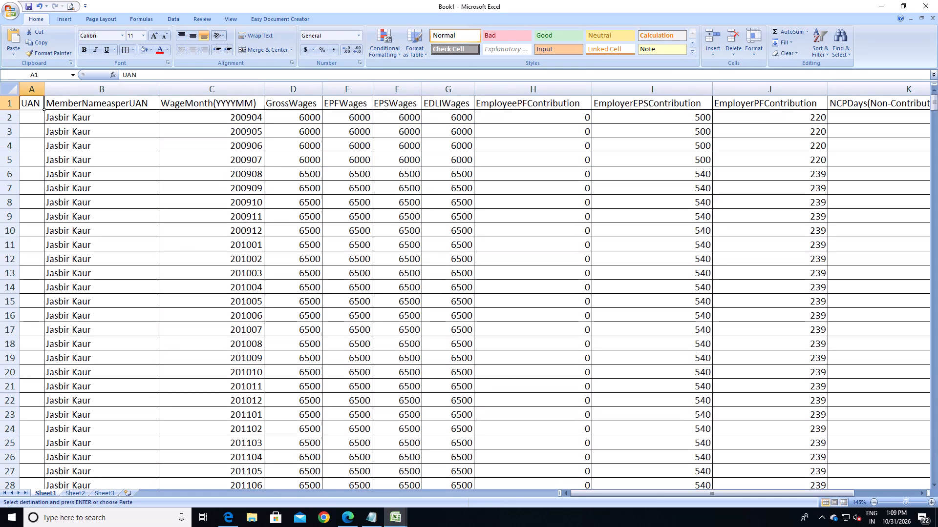
pyautogui.click(36, 116)
pyautogui.hotkey('ctrl', 'v')
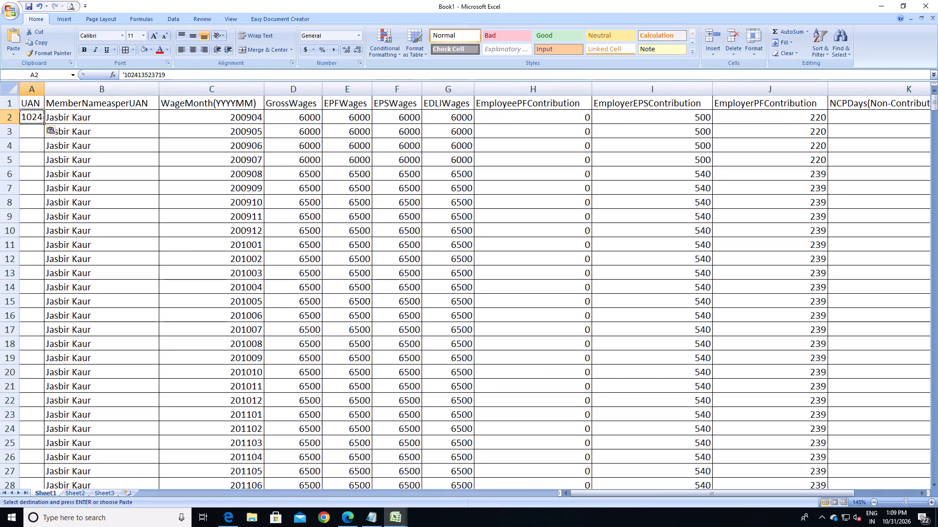
pyautogui.doubleClick(45, 92)
pyautogui.click(57, 114)
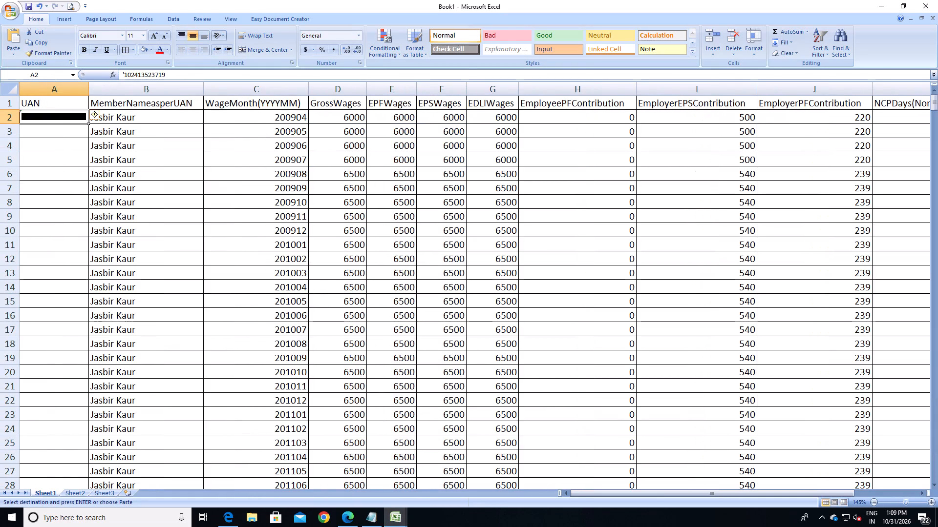
# Fill the UAN from A2 down through A153, covering all of the first member's unshaded rows.
pyautogui.hotkey('ctrl', 'c')
pyautogui.hotkey('shift', 'Down')
pyautogui.hotkey('shift', 'Down')
pyautogui.hotkey('shift', 'Down')
pyautogui.hotkey('shift', 'Down')
pyautogui.hotkey('shift', 'Down')
pyautogui.hotkey('shift', 'Down')
pyautogui.hotkey('shift', 'Down')
pyautogui.hotkey('shift', 'Down')
pyautogui.hotkey('shift', 'Down')
pyautogui.hotkey('shift', 'Down')
pyautogui.hotkey('shift', 'Down')
pyautogui.hotkey('shift', 'Down')
pyautogui.hotkey('shift', 'Down')
pyautogui.hotkey('shift', 'Down')
pyautogui.hotkey('shift', 'Down')
pyautogui.hotkey('shift', 'Down')
pyautogui.hotkey('shift', 'Down')
pyautogui.hotkey('shift', 'Down')
pyautogui.hotkey('shift', 'Down')
pyautogui.hotkey('shift', 'Down')
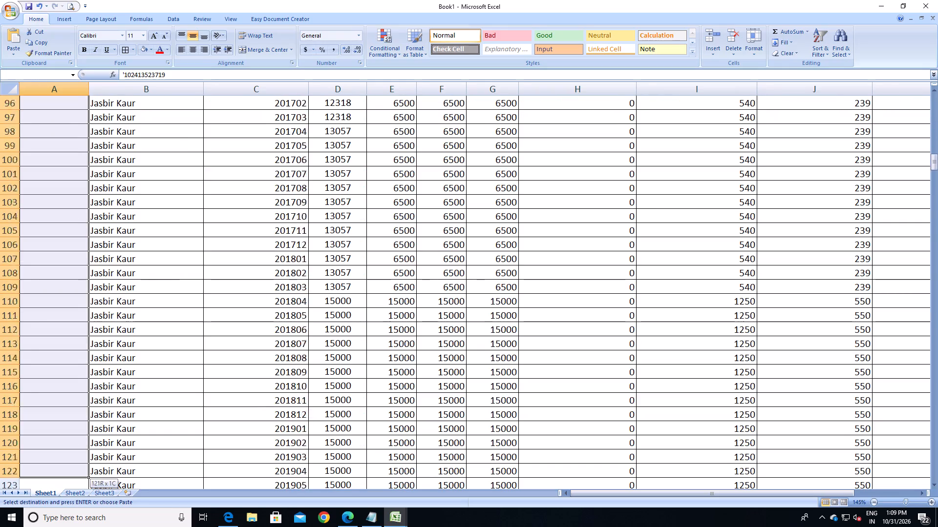
pyautogui.hotkey('shift', 'Up')
pyautogui.hotkey('shift', 'Up')
pyautogui.hotkey('shift', 'Up')
pyautogui.hotkey('shift', 'Up')
pyautogui.hotkey('shift', 'Up')
pyautogui.hotkey('shift', 'Up')
pyautogui.hotkey('shift', 'Up')
pyautogui.hotkey('shift', 'Up')
pyautogui.hotkey('shift', 'Up')
pyautogui.hotkey('shift', 'Up')
pyautogui.hotkey('shift', 'Up')
pyautogui.hotkey('shift', 'Up')
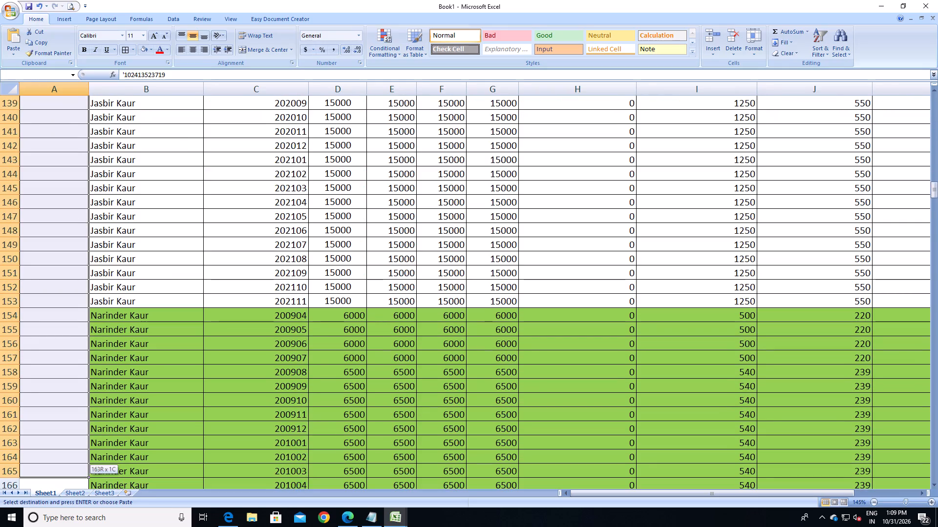
pyautogui.press('Return')
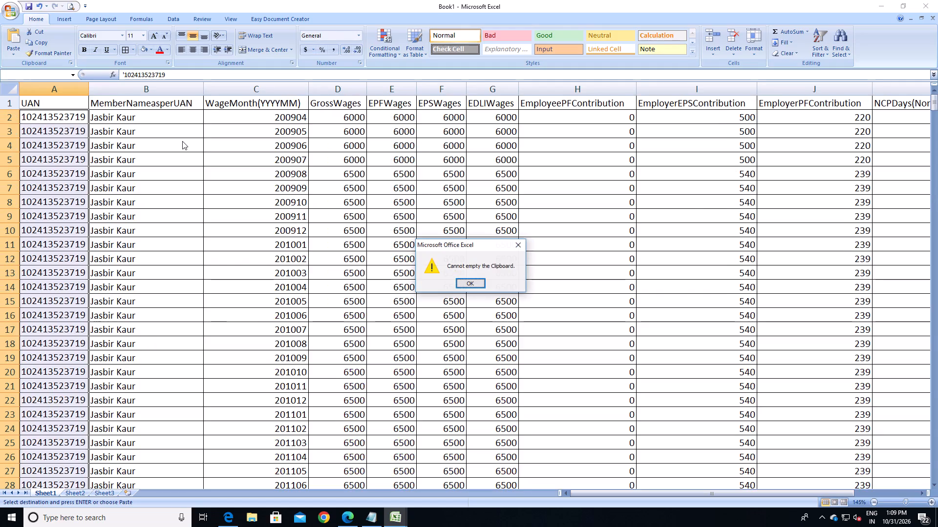
pyautogui.click(479, 284)
# Copy the UAN in A3 of the waheguru workbook and paste it into A154:A306 of Book1 for the green-shaded member's rows.
pyautogui.scroll(-9, 140, 252)
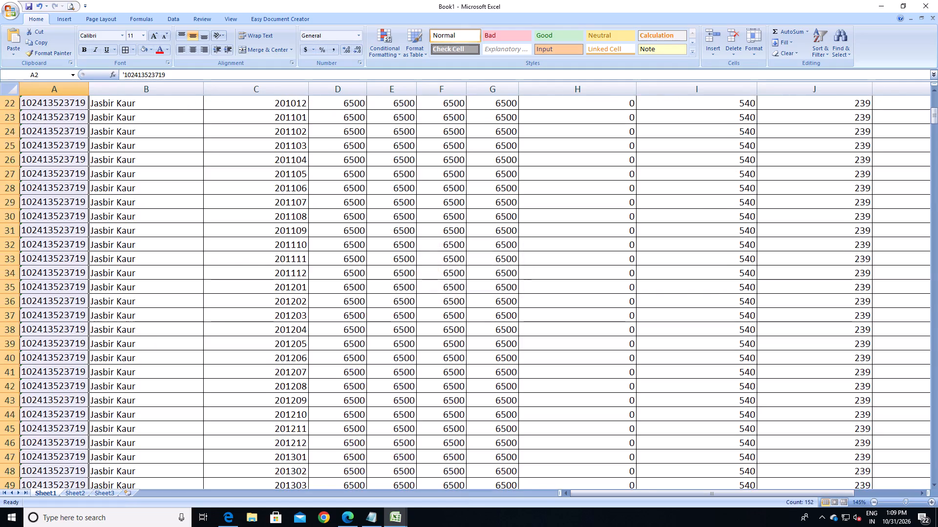
pyautogui.scroll(-20, 140, 252)
pyautogui.scroll(-20, 140, 252)
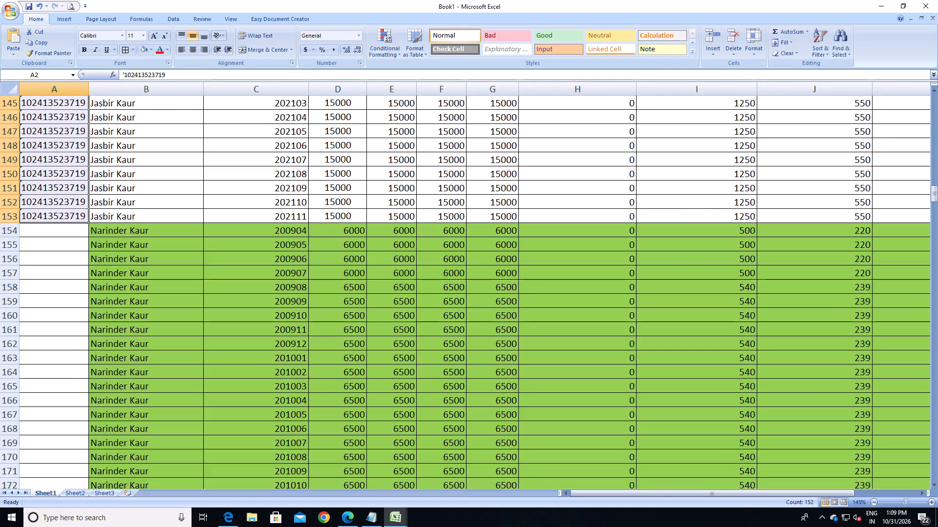
pyautogui.click(70, 231)
pyautogui.hotkey('alt', 'Tab')
pyautogui.hotkey('alt', 'Tab')
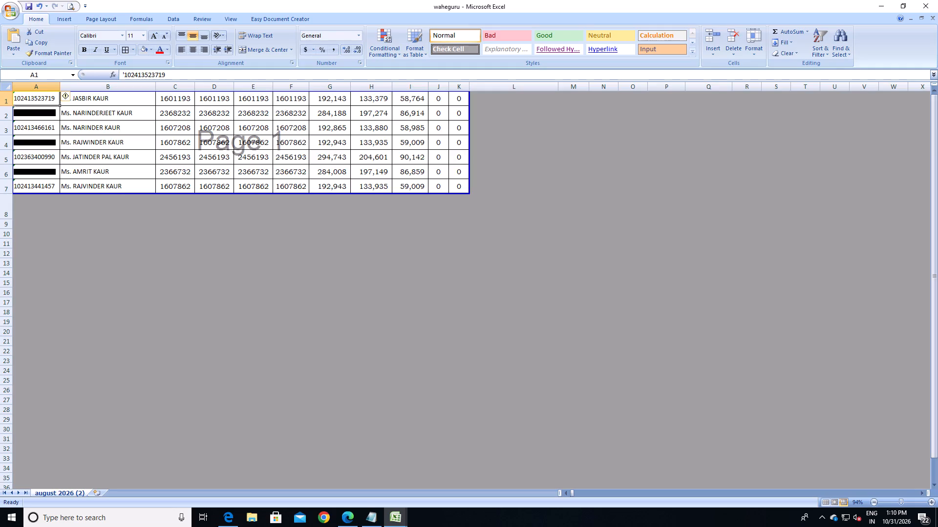
pyautogui.click(46, 129)
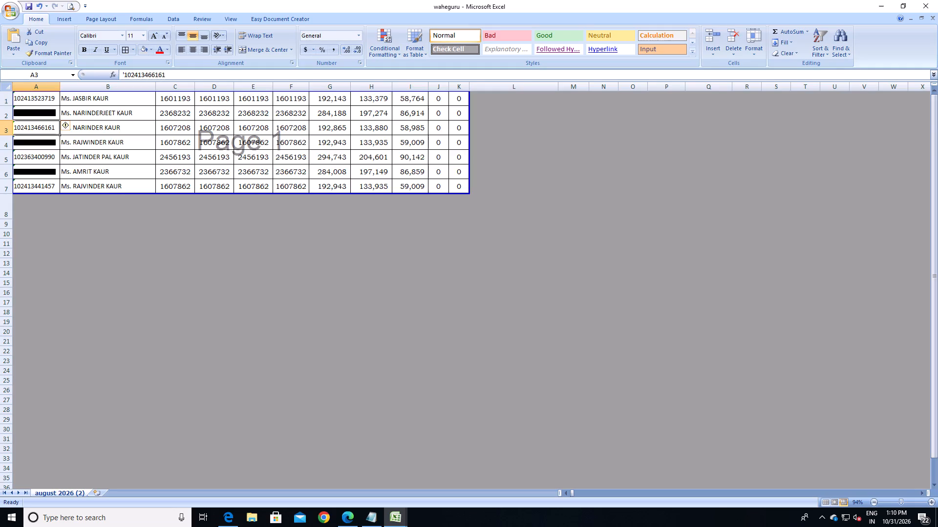
pyautogui.hotkey('ctrl', 'c')
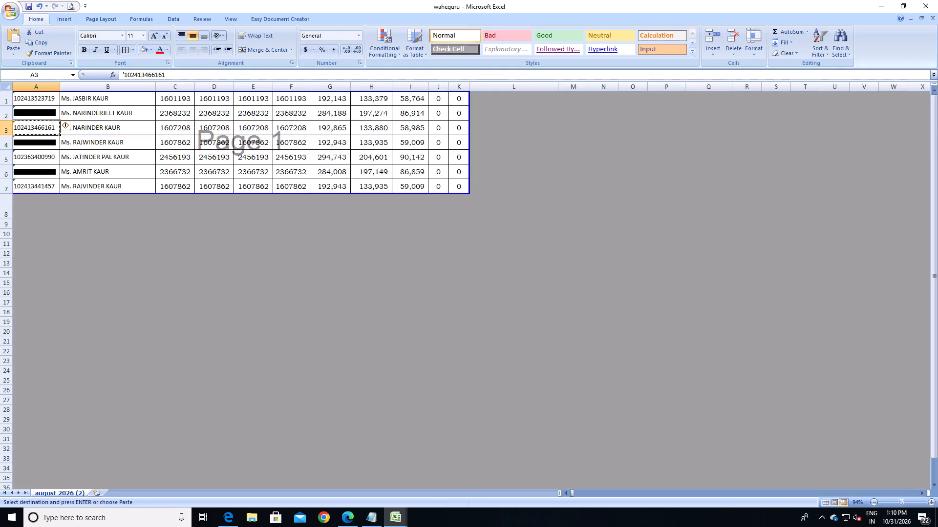
pyautogui.hotkey('alt', 'Tab')
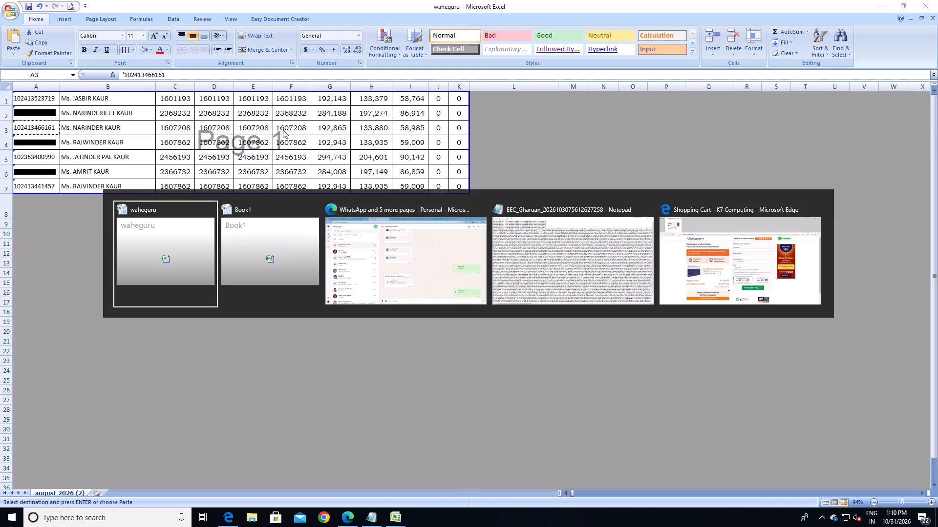
pyautogui.hotkey('alt', 'Tab')
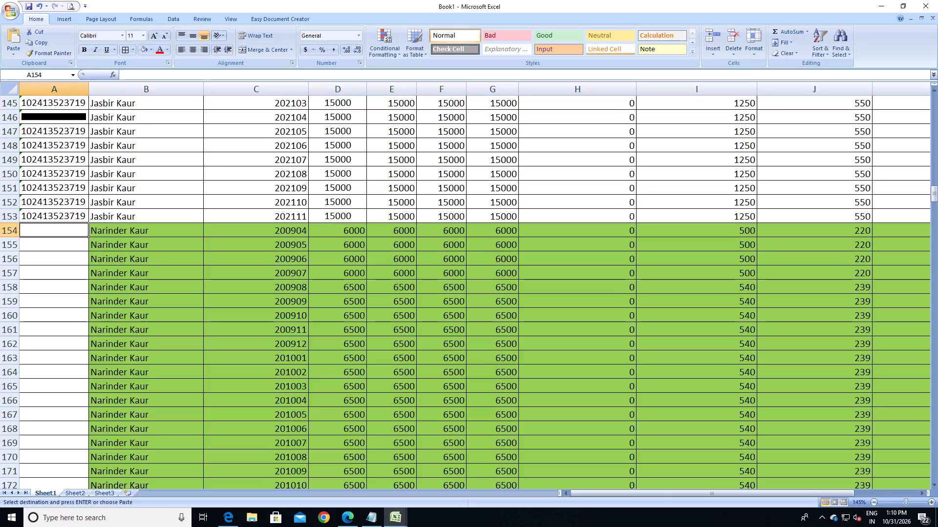
pyautogui.hotkey('shift', 'Down')
pyautogui.hotkey('shift', 'Down')
pyautogui.hotkey('shift', 'Down')
pyautogui.hotkey('shift', 'Down')
pyautogui.hotkey('shift', 'Down')
pyautogui.hotkey('shift', 'Down')
pyautogui.hotkey('shift', 'Down')
pyautogui.hotkey('shift', 'Down')
pyautogui.hotkey('shift', 'Down')
pyautogui.hotkey('shift', 'Down')
pyautogui.hotkey('shift', 'Down')
pyautogui.hotkey('shift', 'Down')
pyautogui.hotkey('shift', 'Down')
pyautogui.hotkey('shift', 'Down')
pyautogui.hotkey('shift', 'Down')
pyautogui.hotkey('shift', 'Down')
pyautogui.hotkey('shift', 'Down')
pyautogui.hotkey('shift', 'Down')
pyautogui.hotkey('shift', 'Down')
pyautogui.hotkey('shift', 'Down')
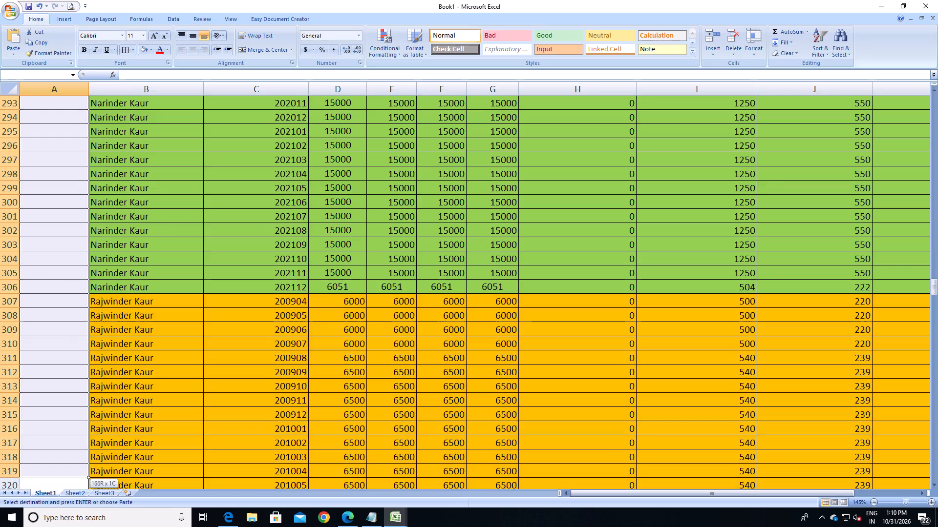
pyautogui.hotkey('shift', 'Up')
pyautogui.hotkey('shift', 'Up')
pyautogui.hotkey('shift', 'Up')
pyautogui.hotkey('shift', 'Up')
pyautogui.hotkey('shift', 'Up')
pyautogui.hotkey('shift', 'Up')
pyautogui.hotkey('shift', 'Up')
pyautogui.hotkey('shift', 'Up')
pyautogui.hotkey('shift', 'Up')
pyautogui.hotkey('shift', 'Up')
pyautogui.hotkey('shift', 'Up')
pyautogui.hotkey('shift', 'Up')
pyautogui.hotkey('shift', 'Up')
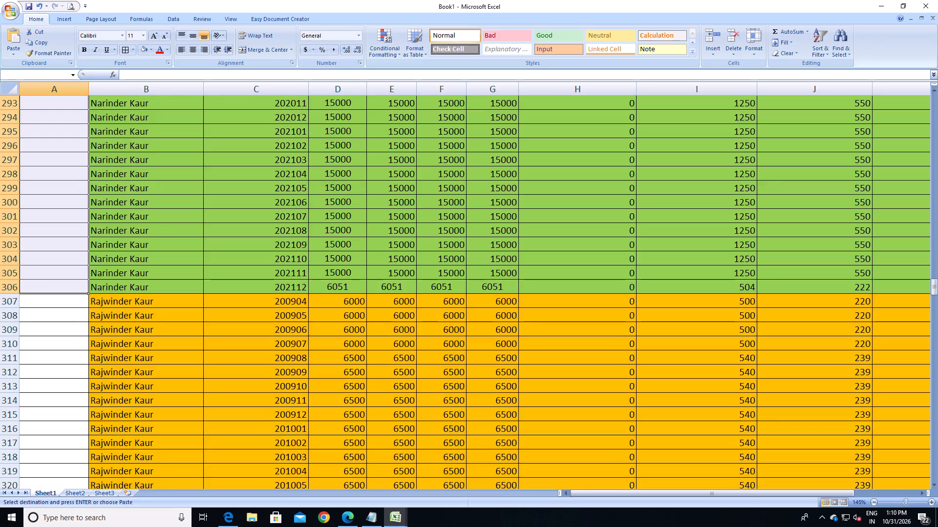
pyautogui.hotkey('ctrl', 'v')
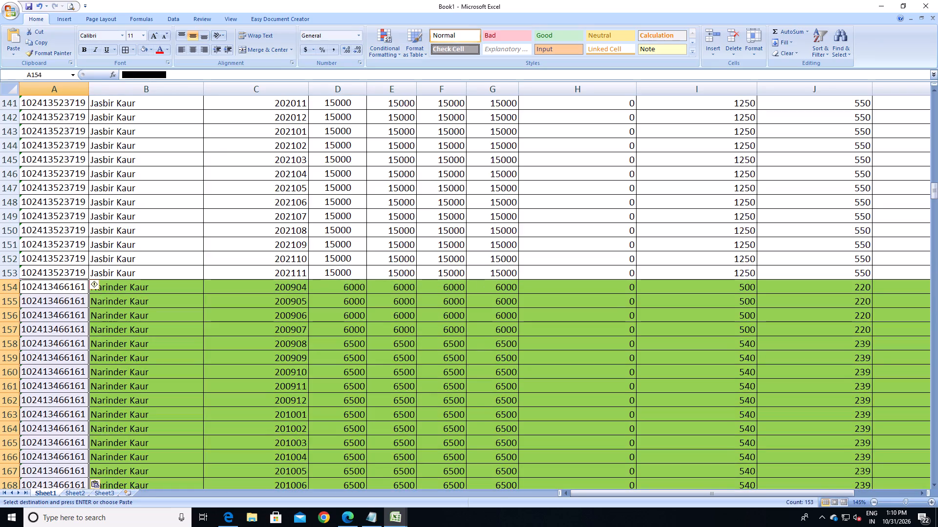
# Copy the UAN in A4 of the waheguru workbook and paste it into A307 of Book1, the first orange-shaded row.
pyautogui.scroll(-20, 269, 277)
pyautogui.scroll(-1, 269, 277)
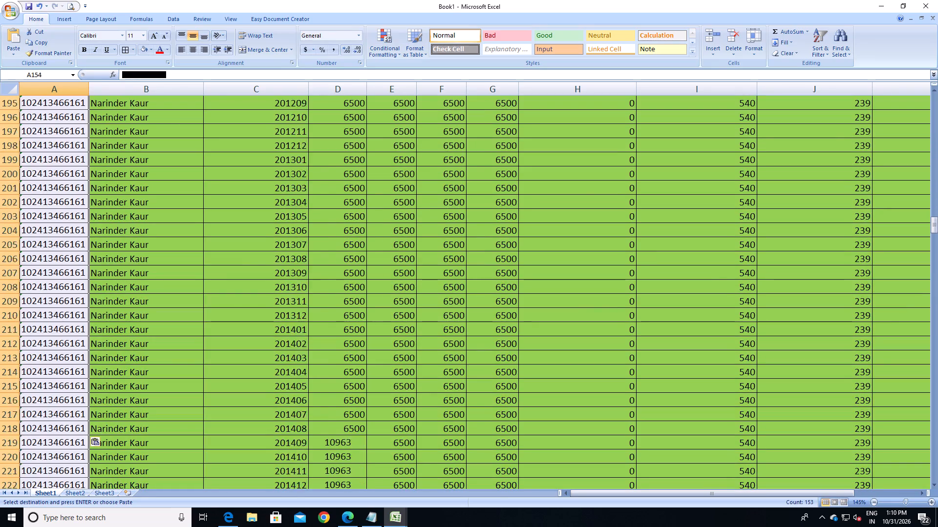
pyautogui.scroll(-20, 269, 277)
pyautogui.scroll(-13, 269, 277)
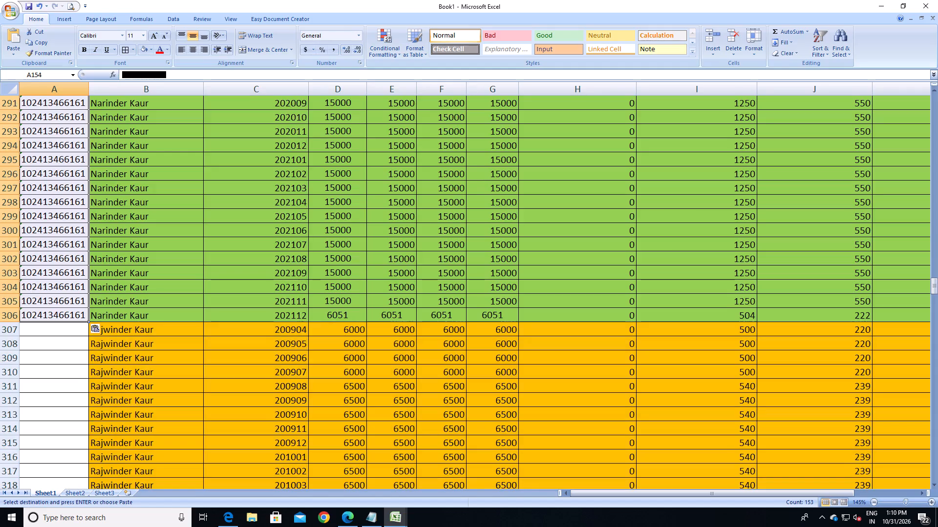
pyautogui.hotkey('alt', 'Tab')
pyautogui.hotkey('alt', 'Tab')
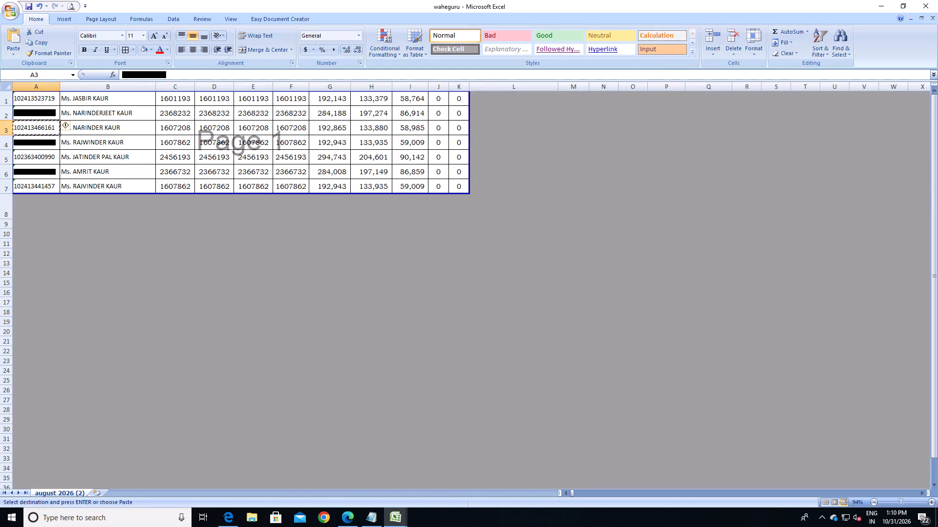
pyautogui.click(43, 146)
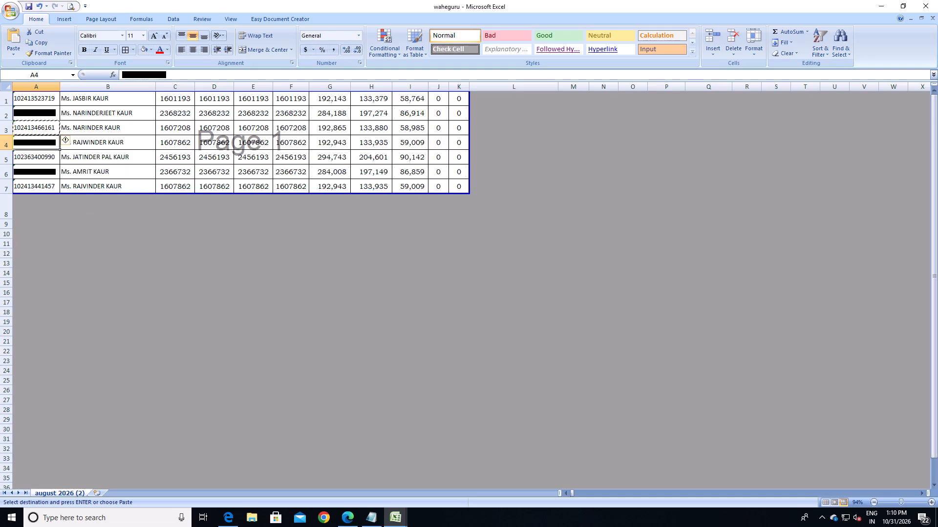
pyautogui.hotkey('ctrl', 'c')
pyautogui.hotkey('alt', 'Tab')
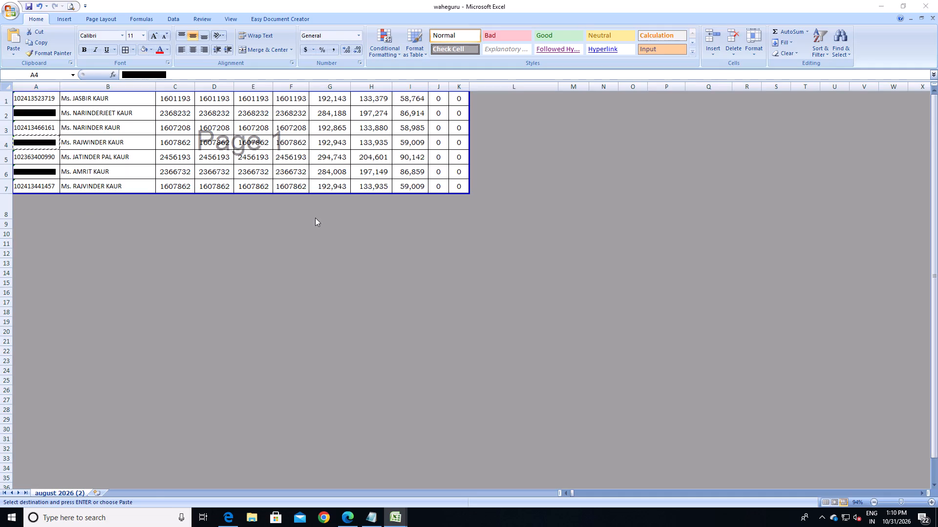
pyautogui.hotkey('alt', 'Tab')
pyautogui.click(63, 330)
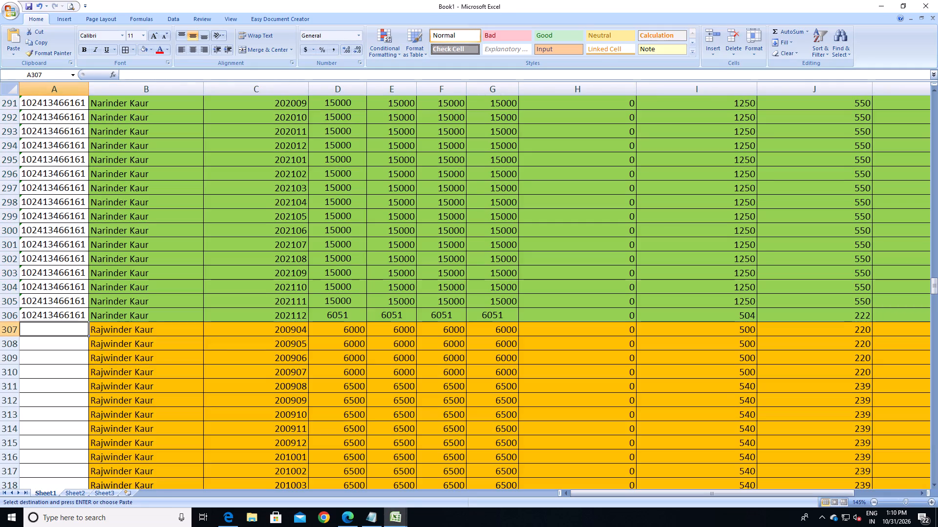
pyautogui.hotkey('ctrl', 'Down')
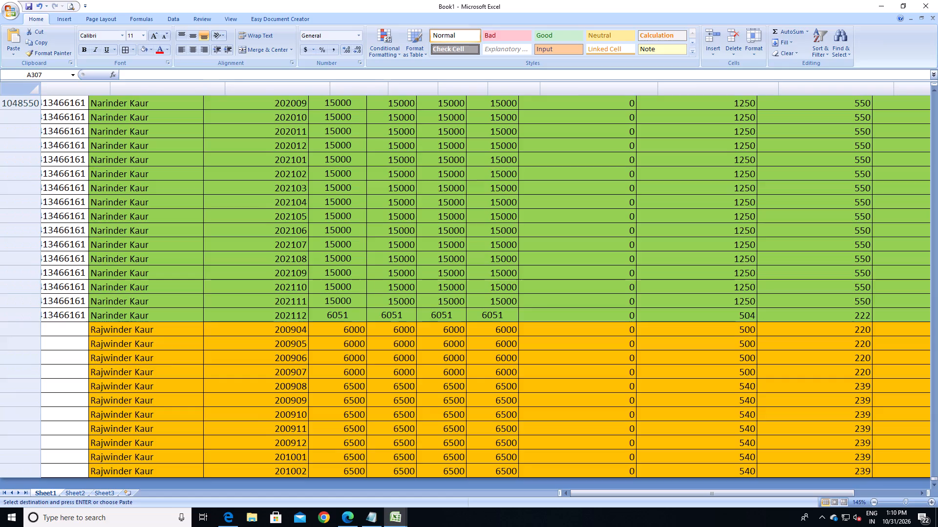
pyautogui.hotkey('ctrl', 'Home')
pyautogui.scroll(-5, 113, 359)
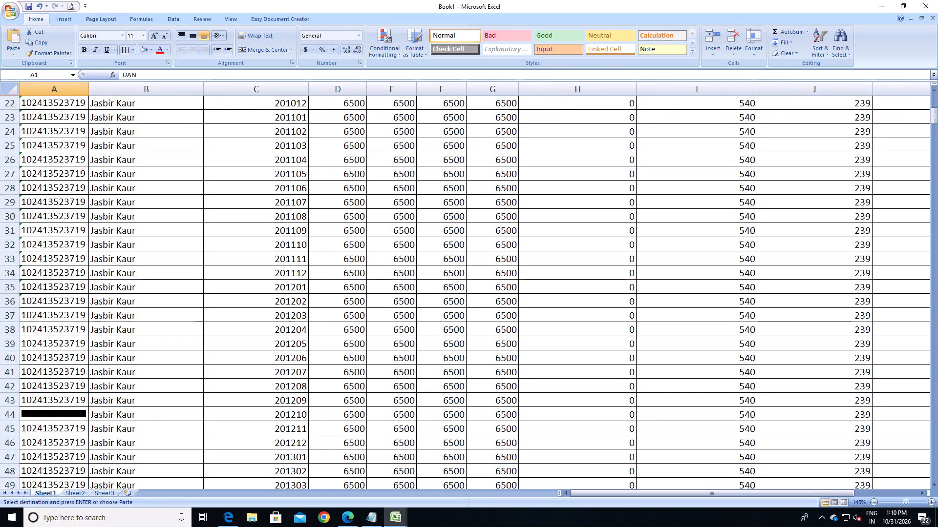
pyautogui.scroll(-20, 133, 400)
pyautogui.scroll(-20, 133, 400)
pyautogui.scroll(-6, 133, 400)
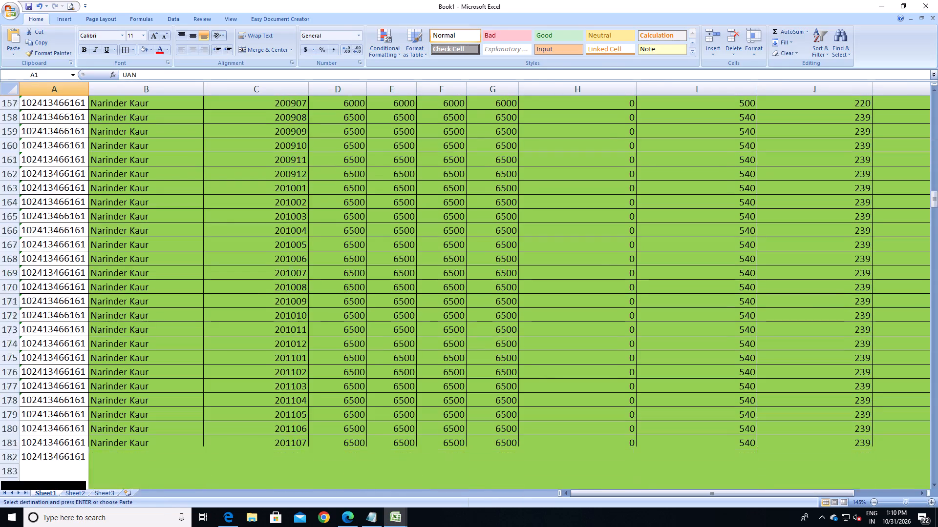
pyautogui.scroll(-20, 130, 407)
pyautogui.scroll(-20, 130, 407)
pyautogui.scroll(-10, 130, 407)
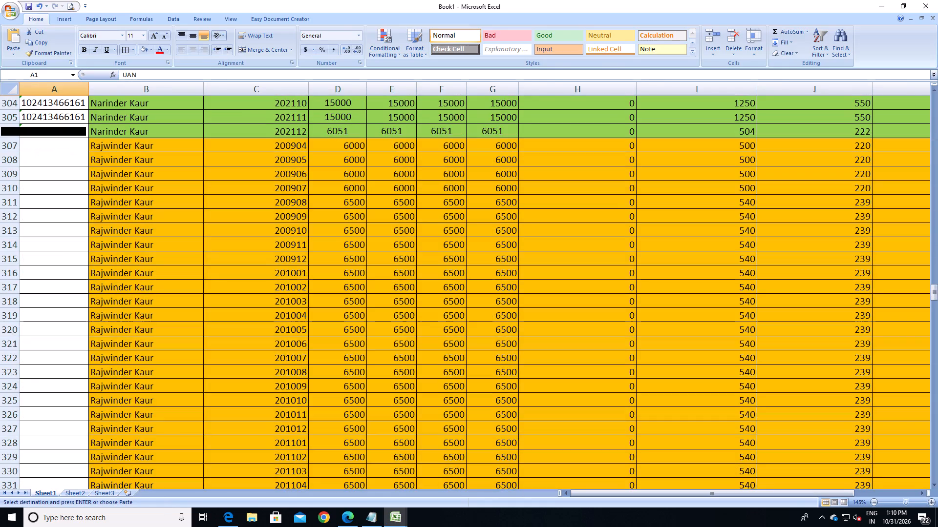
pyautogui.click(62, 149)
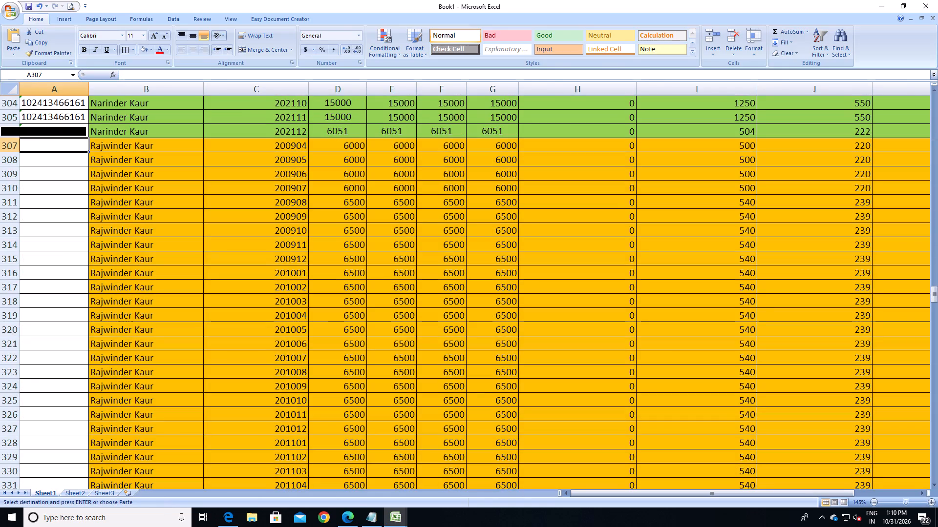
pyautogui.hotkey('ctrl', 'v')
# Fill the UAN from A307 down through A459, covering all of the orange-shaded member's rows.
pyautogui.hotkey('ctrl', 'c')
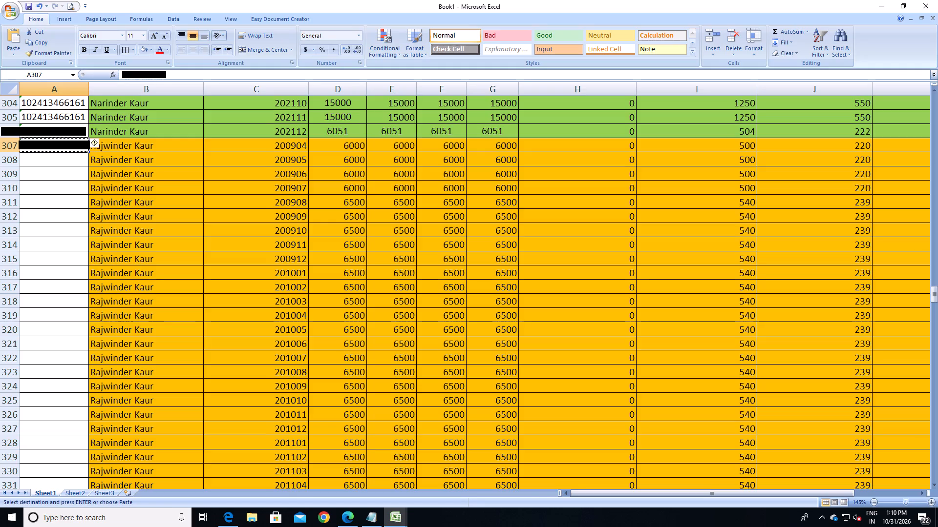
pyautogui.hotkey('shift', 'Down')
pyautogui.hotkey('shift', 'Down')
pyautogui.hotkey('shift', 'Down')
pyautogui.hotkey('shift', 'Down')
pyautogui.hotkey('shift', 'Down')
pyautogui.hotkey('shift', 'Down')
pyautogui.hotkey('shift', 'Down')
pyautogui.hotkey('shift', 'Down')
pyautogui.hotkey('shift', 'Down')
pyautogui.hotkey('shift', 'Down')
pyautogui.hotkey('shift', 'Down')
pyautogui.hotkey('shift', 'Down')
pyautogui.hotkey('shift', 'Down')
pyautogui.hotkey('shift', 'Down')
pyautogui.hotkey('shift', 'Down')
pyautogui.hotkey('shift', 'Down')
pyautogui.hotkey('shift', 'Down')
pyautogui.hotkey('shift', 'Down')
pyautogui.hotkey('shift', 'Down')
pyautogui.hotkey('shift', 'Down')
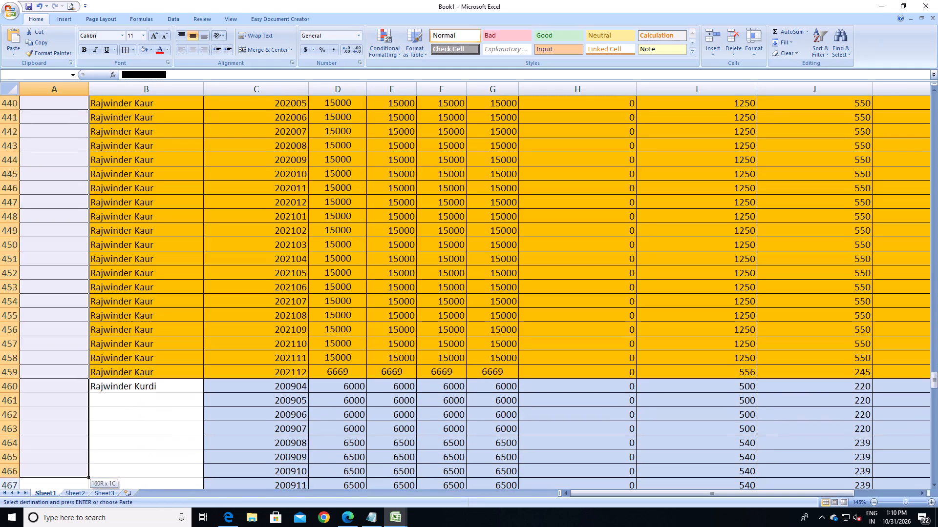
pyautogui.hotkey('shift', 'Up')
pyautogui.hotkey('shift', 'Up')
pyautogui.hotkey('shift', 'Up')
pyautogui.hotkey('shift', 'Up')
pyautogui.hotkey('shift', 'Up')
pyautogui.hotkey('shift', 'Up')
pyautogui.hotkey('shift', 'Up')
pyautogui.hotkey('shift', 'Up')
pyautogui.hotkey('shift', 'Up')
pyautogui.hotkey('shift', 'Up')
pyautogui.hotkey('shift', 'Up')
pyautogui.hotkey('shift', 'Up')
pyautogui.hotkey('shift', 'Up')
pyautogui.hotkey('shift', 'Down')
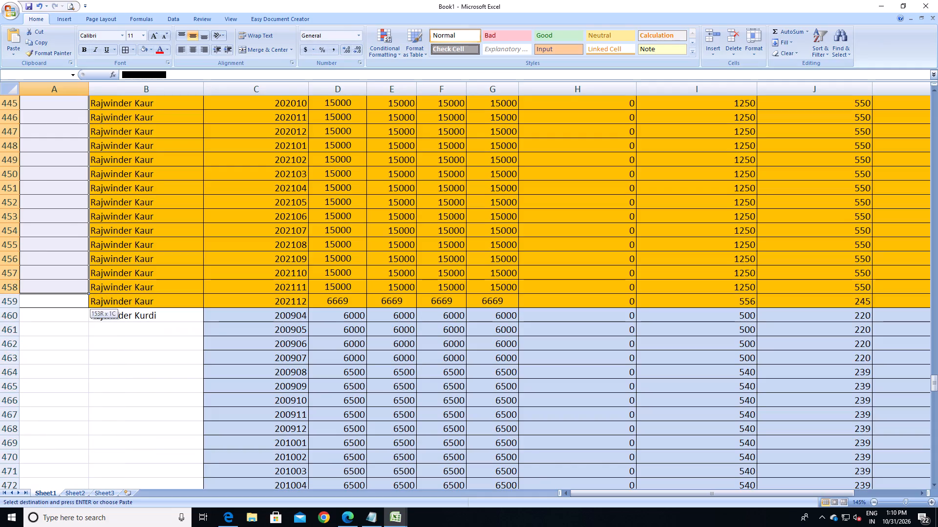
pyautogui.press('Return')
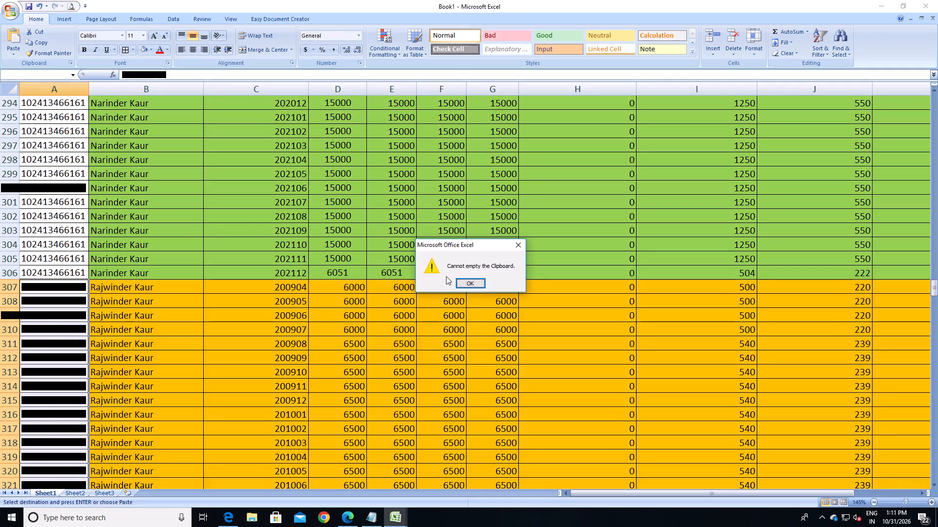
pyautogui.click(476, 286)
pyautogui.click(374, 323)
# Copy the UAN in A7 of the waheguru workbook and return to Book1.
pyautogui.hotkey('alt', 'Tab')
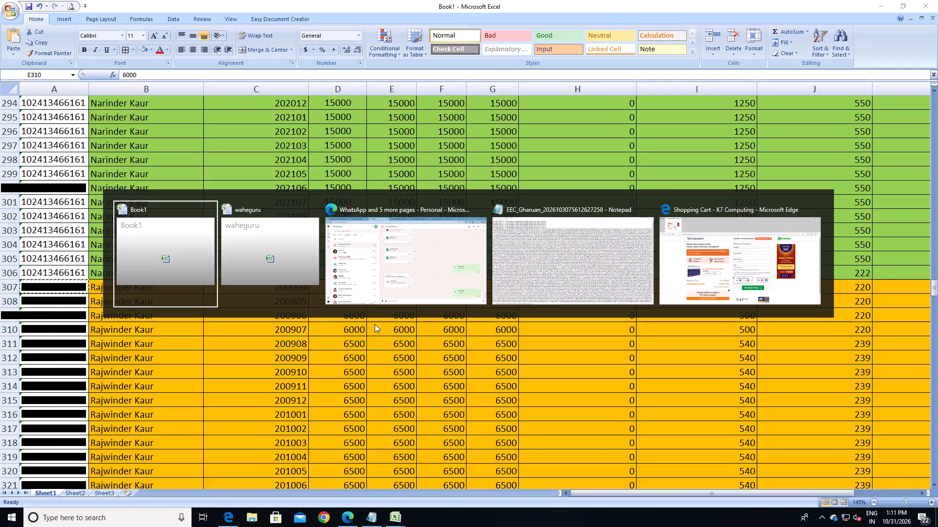
pyautogui.hotkey('alt', 'Tab')
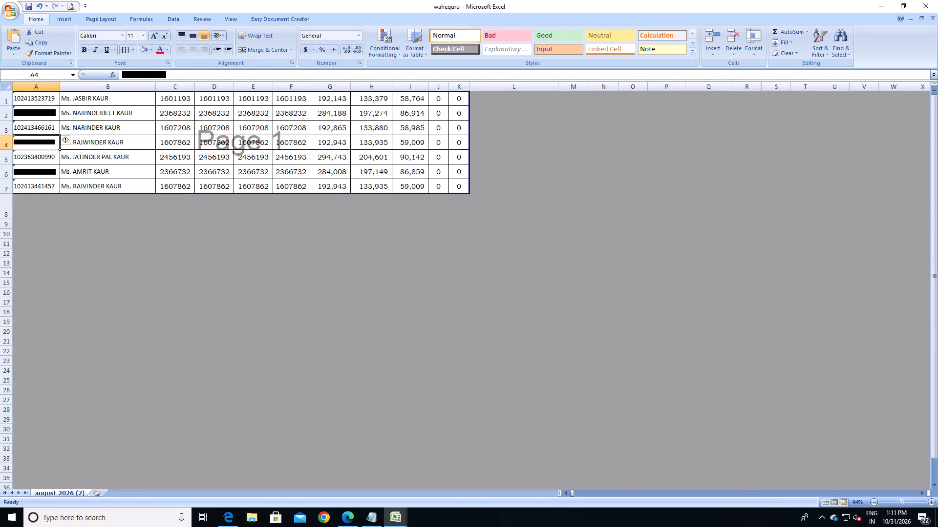
pyautogui.click(52, 189)
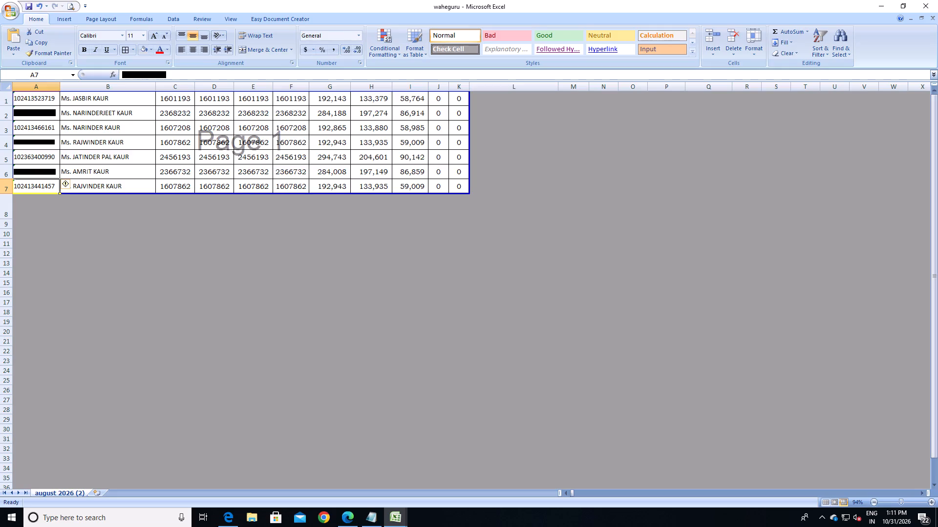
pyautogui.hotkey('ctrl', 'c')
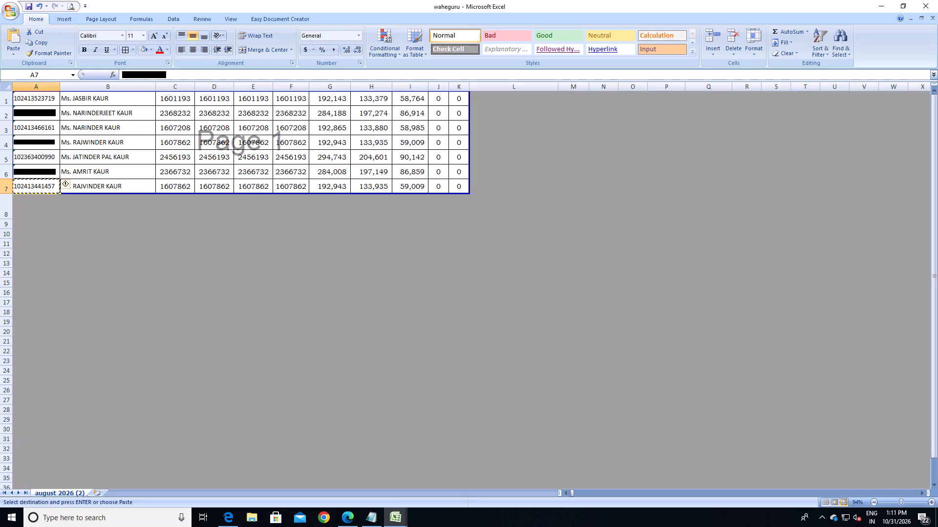
pyautogui.hotkey('shift', 'Right')
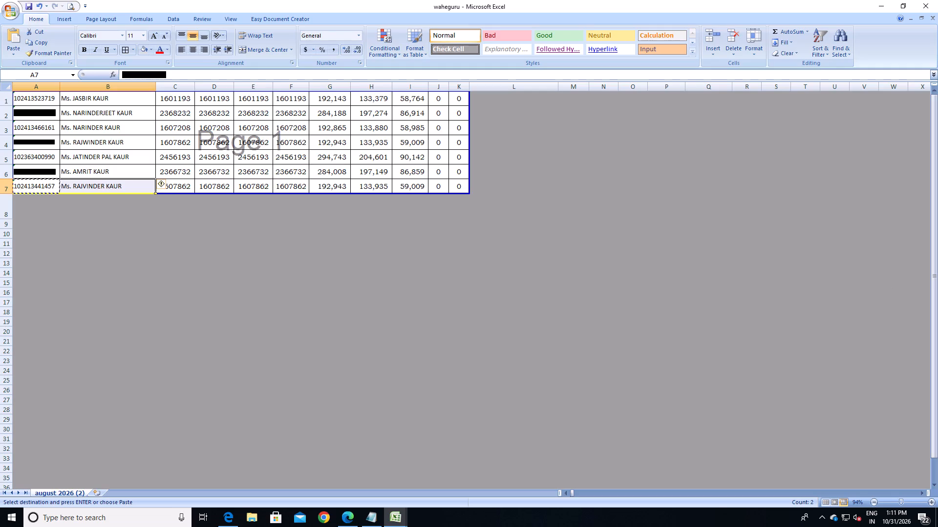
pyautogui.press('Right')
pyautogui.press('Left')
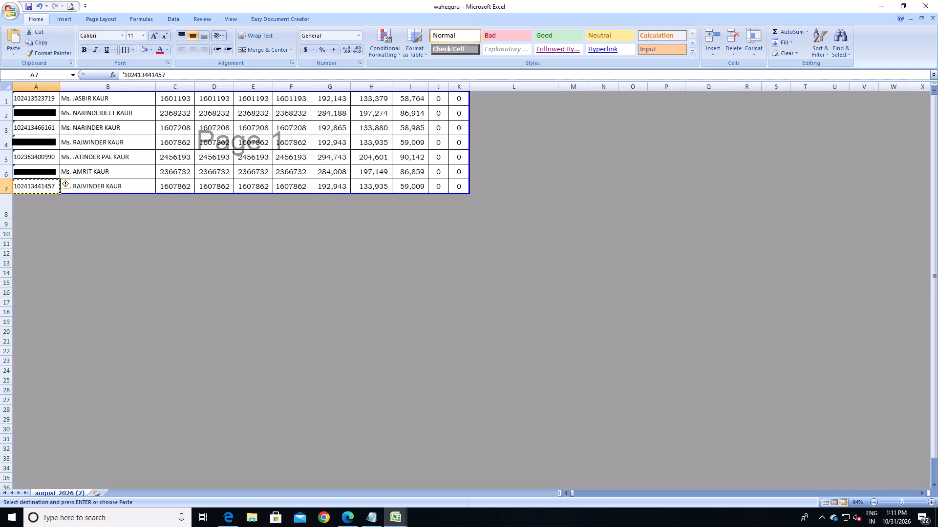
pyautogui.hotkey('ctrl', 'c')
pyautogui.hotkey('alt', 'Tab')
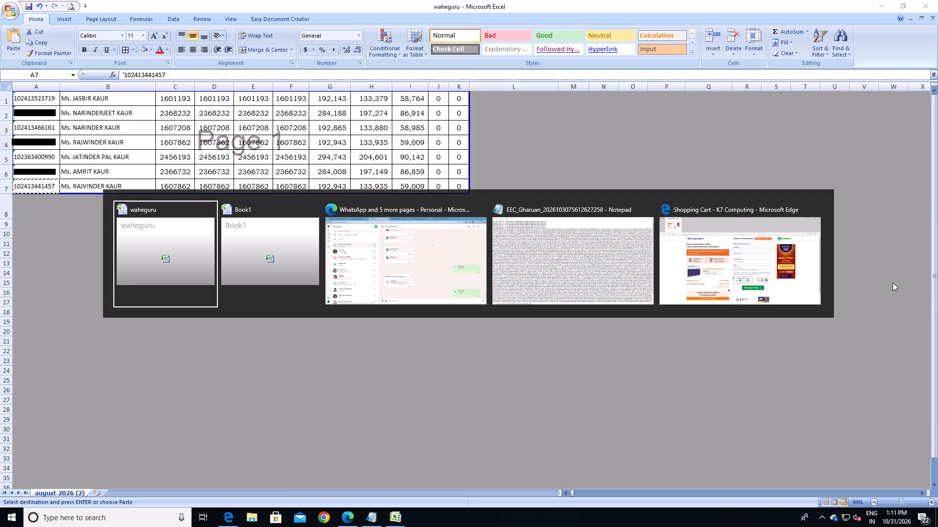
pyautogui.hotkey('alt', 'Tab')
# Select the empty UAN cells from A460 down through A612, alongside the blue-shaded member's rows, as the destination for the copied UAN.
pyautogui.scroll(-8, 810, 447)
pyautogui.scroll(-8, 490, 348)
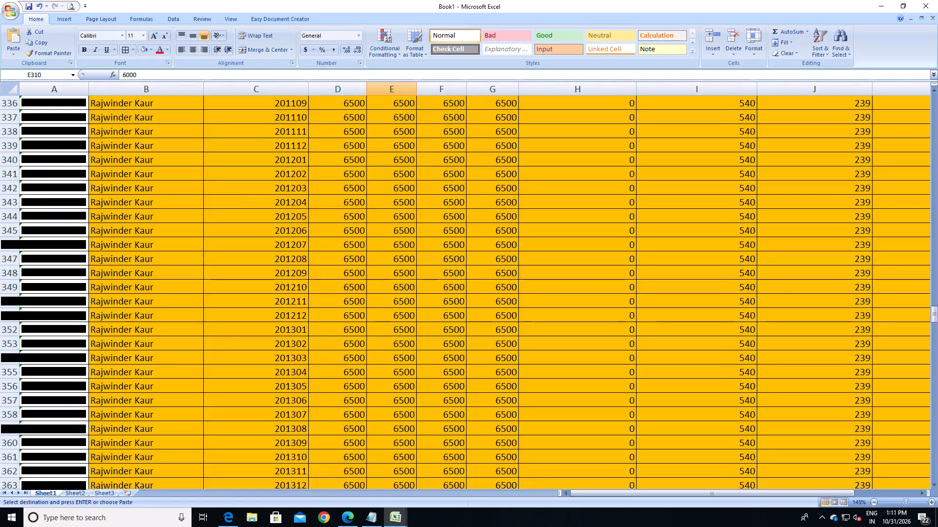
pyautogui.scroll(-20, 490, 349)
pyautogui.scroll(-18, 490, 349)
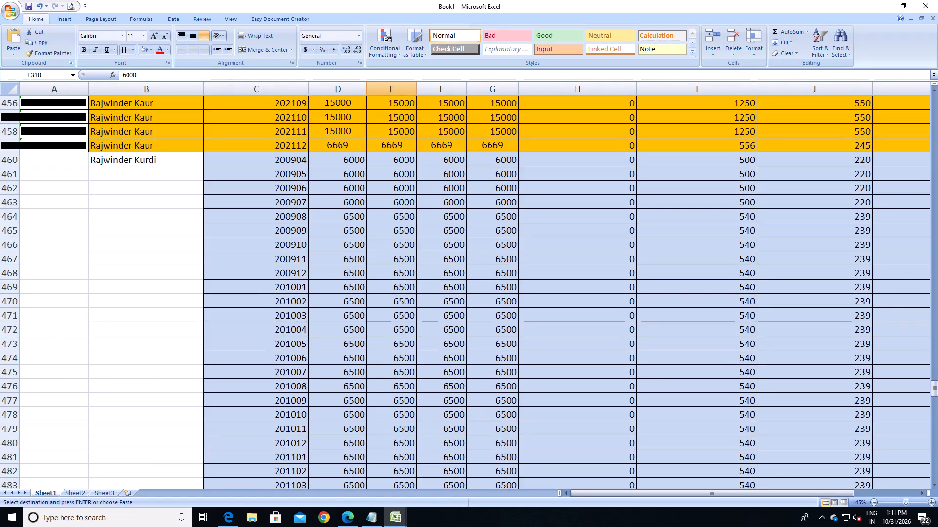
pyautogui.click(71, 157)
pyautogui.hotkey('shift', 'Down')
pyautogui.hotkey('shift', 'Down')
pyautogui.hotkey('shift', 'Down')
pyautogui.hotkey('shift', 'Down')
pyautogui.hotkey('shift', 'Down')
pyautogui.hotkey('shift', 'Down')
pyautogui.hotkey('shift', 'Down')
pyautogui.hotkey('shift', 'Down')
pyautogui.hotkey('shift', 'Down')
pyautogui.hotkey('shift', 'Down')
pyautogui.hotkey('shift', 'Down')
pyautogui.hotkey('shift', 'Down')
pyautogui.hotkey('shift', 'Down')
pyautogui.hotkey('shift', 'Down')
pyautogui.hotkey('shift', 'Down')
pyautogui.hotkey('shift', 'Down')
pyautogui.hotkey('shift', 'Down')
pyautogui.hotkey('shift', 'Down')
pyautogui.hotkey('shift', 'Down')
pyautogui.hotkey('shift', 'Down')
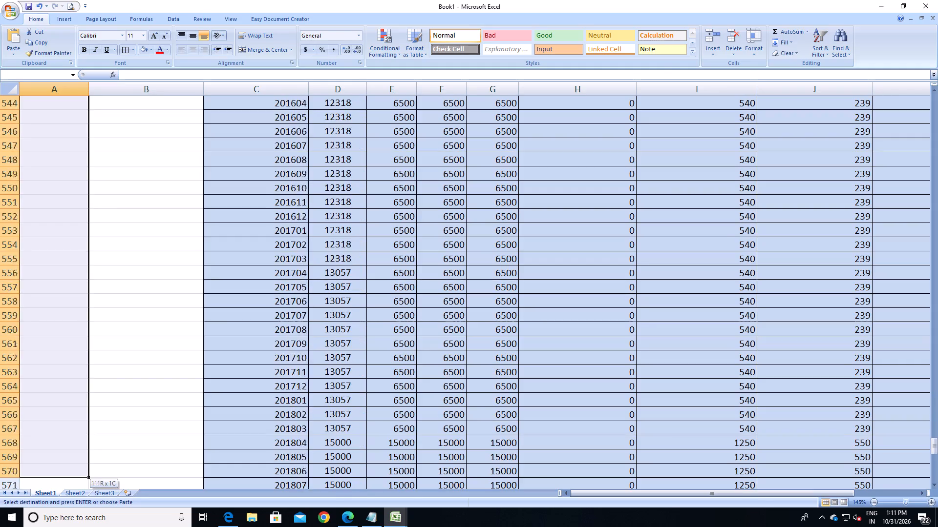
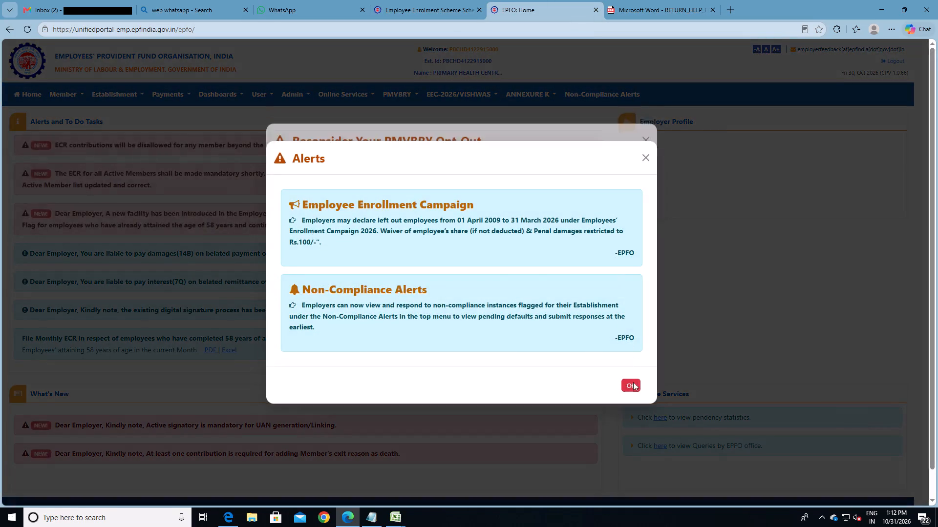
pyautogui.click(632, 385)
pyautogui.click(645, 150)
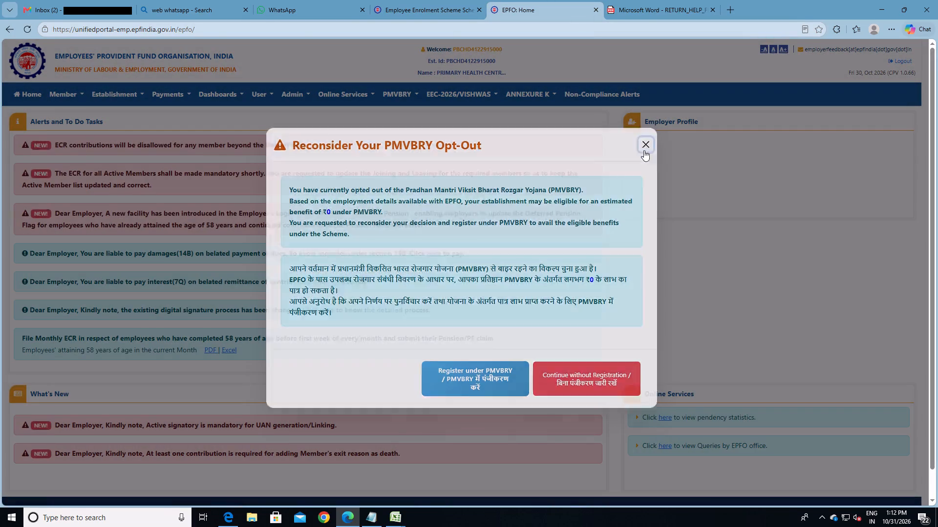
# Open Member Profile and look up the blue-shaded member by the copied UAN.
pyautogui.click(64, 88)
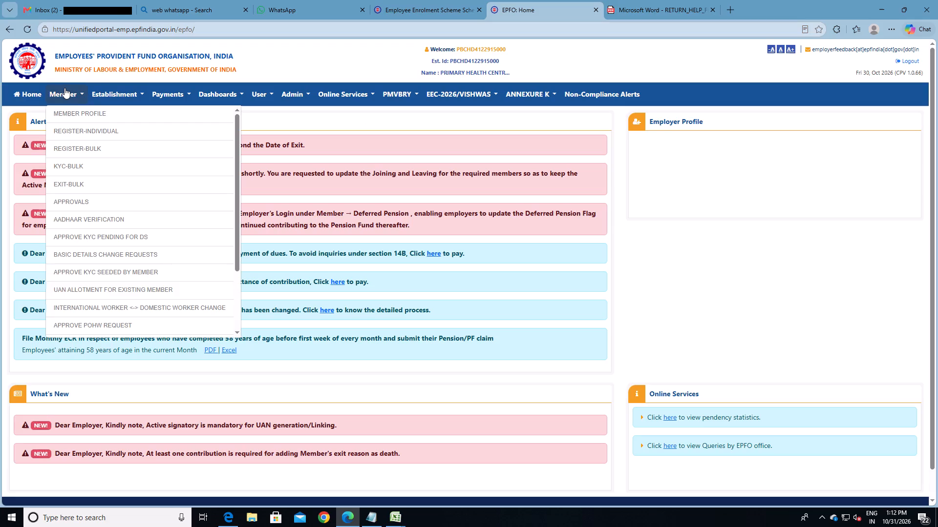
pyautogui.click(80, 113)
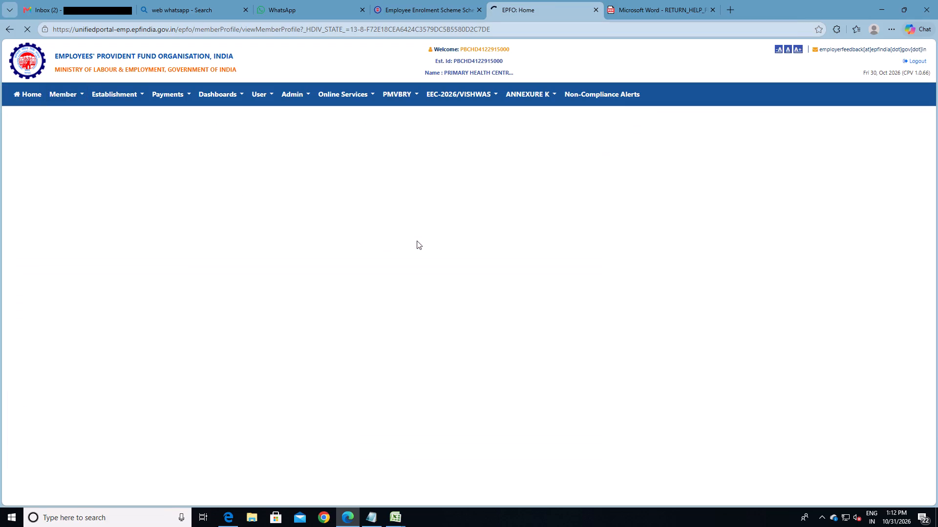
pyautogui.click(100, 149)
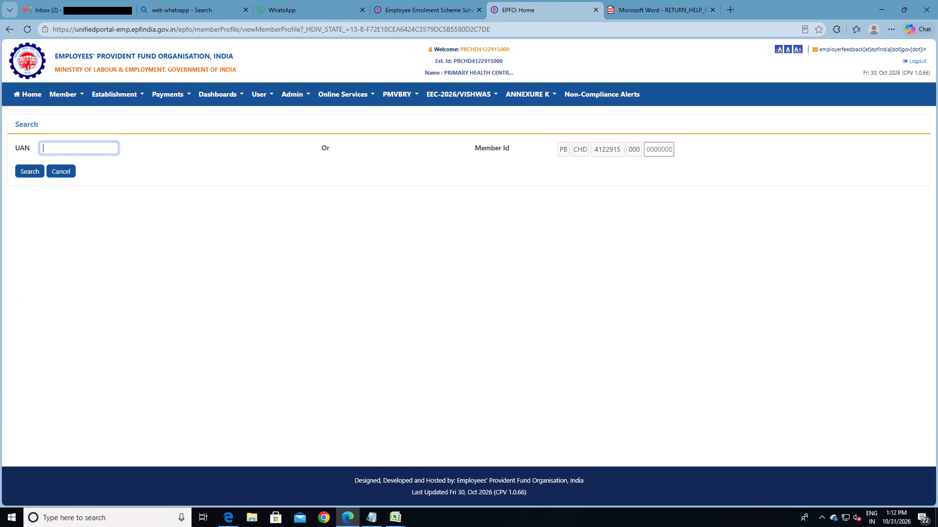
pyautogui.hotkey('ctrl', 'v')
pyautogui.click(32, 174)
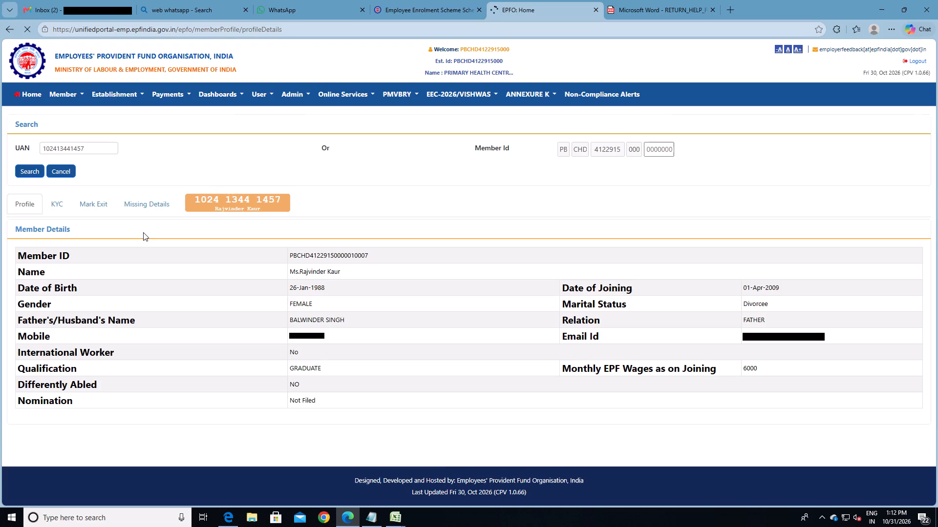
# Copy the member's name without the Ms. title from the profile and paste it over B460 in Book1.
pyautogui.click(344, 272)
pyautogui.moveTo(342, 271); pyautogui.dragTo(300, 271)
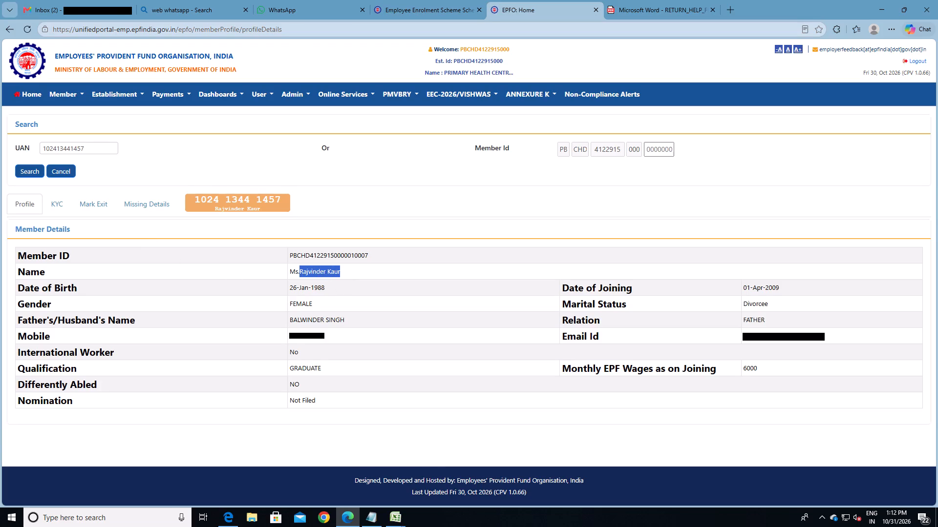
pyautogui.moveTo(300, 271); pyautogui.dragTo(300, 272)
pyautogui.hotkey('ctrl', 'c')
pyautogui.hotkey('alt', 'Tab')
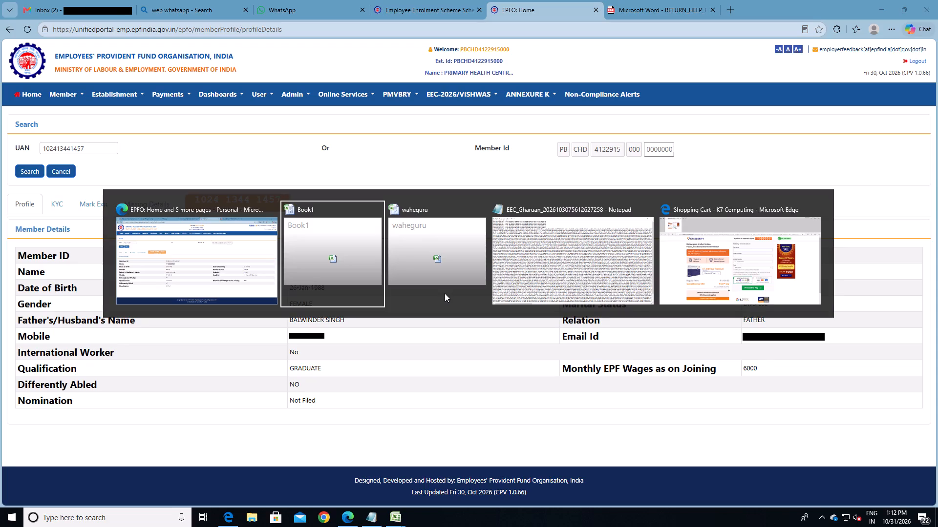
pyautogui.click(168, 290)
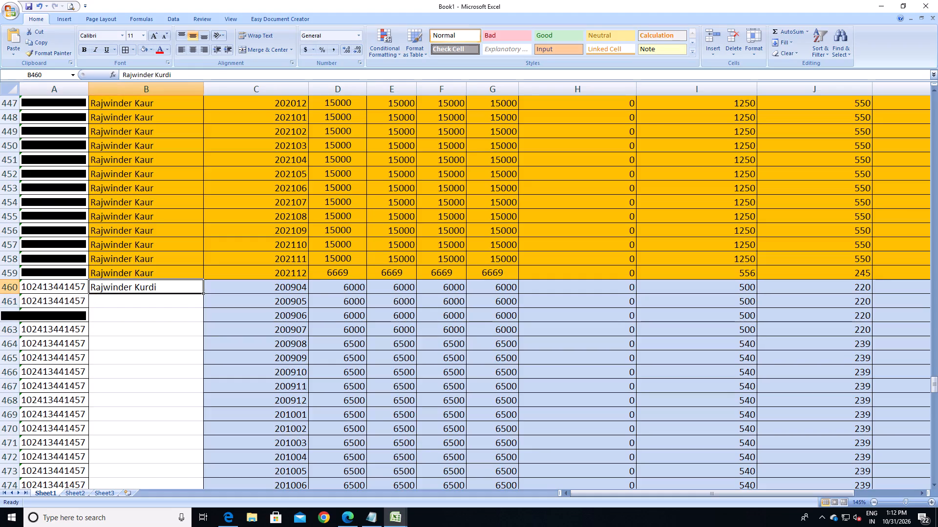
pyautogui.hotkey('ctrl', 'v')
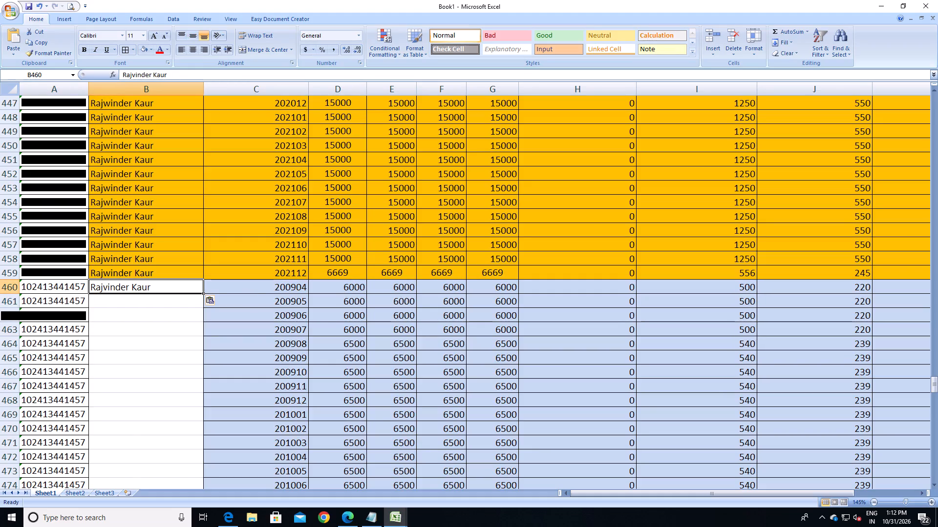
# Fill the corrected name from B460 down through B612, covering all of the blue-shaded member's rows.
pyautogui.doubleClick(202, 293)
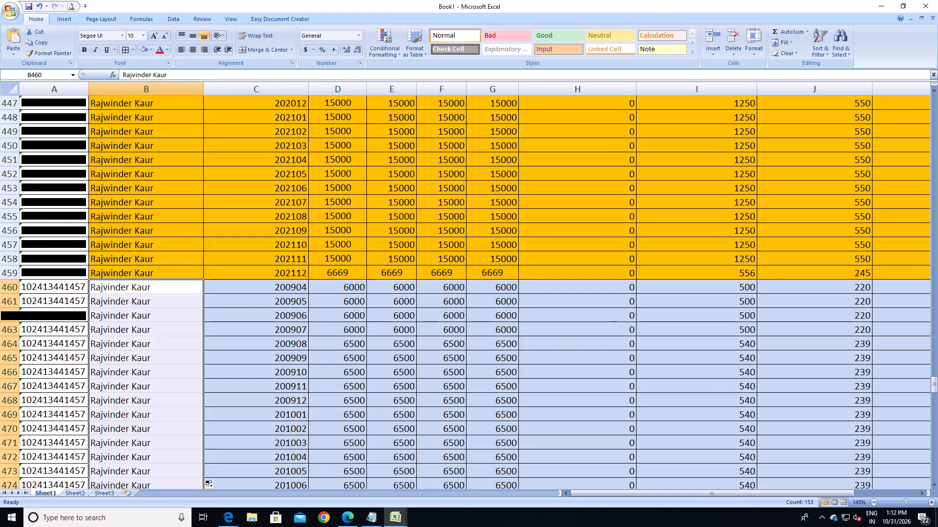
pyautogui.scroll(-20, 178, 310)
pyautogui.scroll(-8, 178, 310)
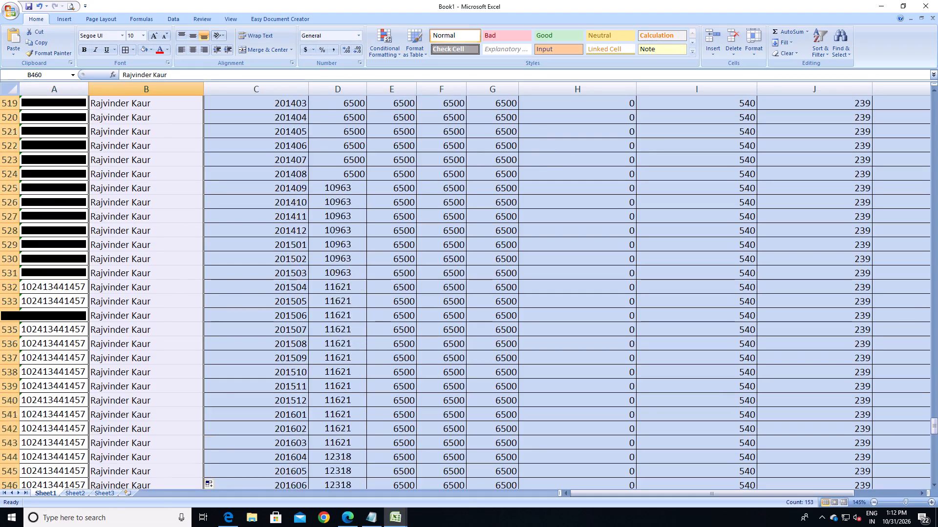
pyautogui.scroll(-20, 178, 310)
pyautogui.scroll(-9, 178, 310)
# Copy the orange-shaded member's UAN from A449 in Book1 and switch back to the EPFO portal.
pyautogui.scroll(5, 178, 310)
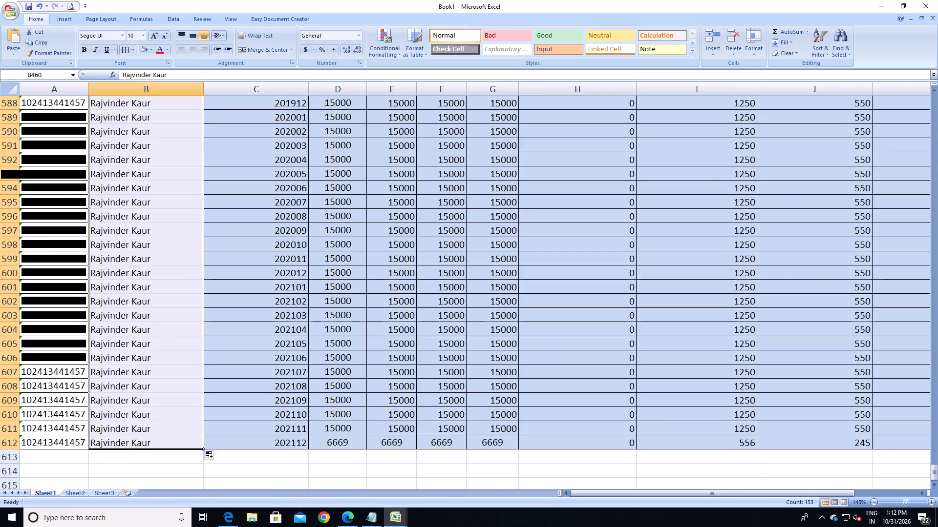
pyautogui.scroll(20, 179, 310)
pyautogui.scroll(20, 179, 310)
pyautogui.scroll(7, 179, 310)
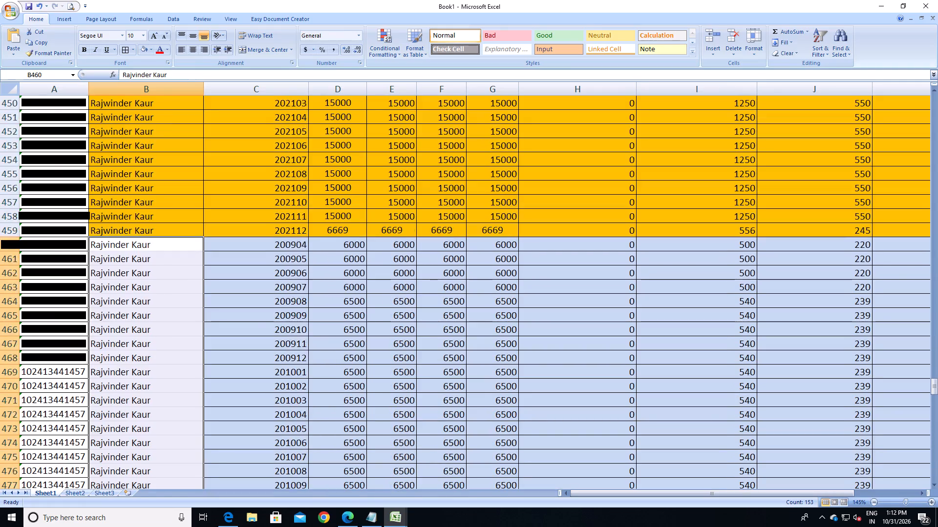
pyautogui.scroll(3, 181, 309)
pyautogui.click(64, 216)
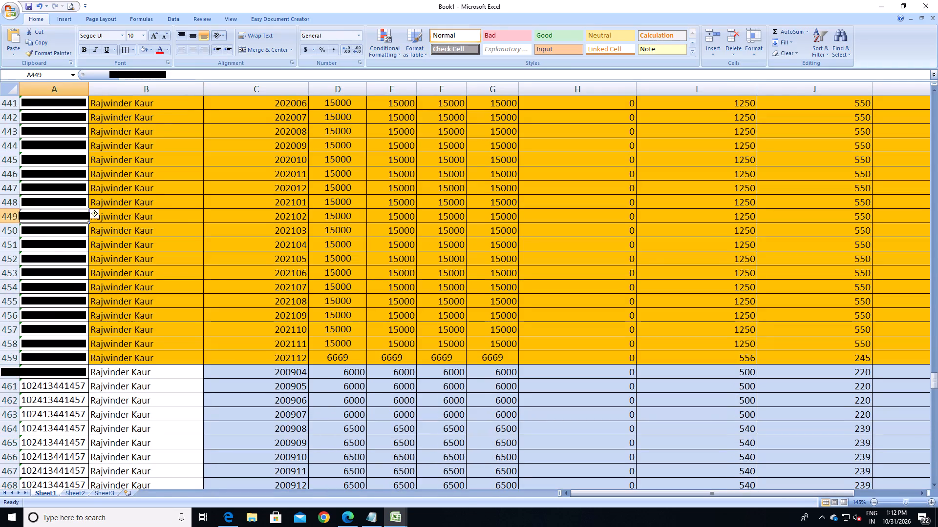
pyautogui.hotkey('ctrl', 'c')
pyautogui.hotkey('alt', 'Tab')
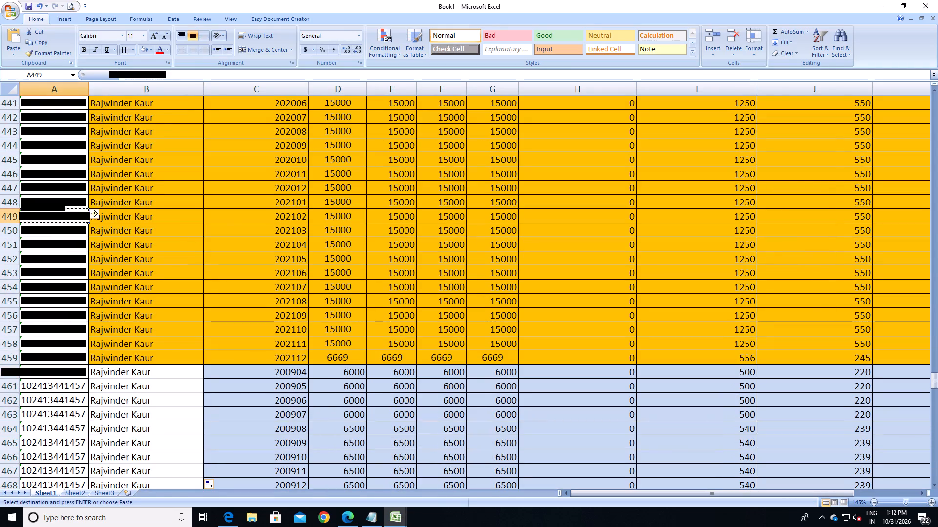
pyautogui.hotkey('alt', 'Tab')
pyautogui.hotkey('alt', 'Tab')
pyautogui.click(89, 151)
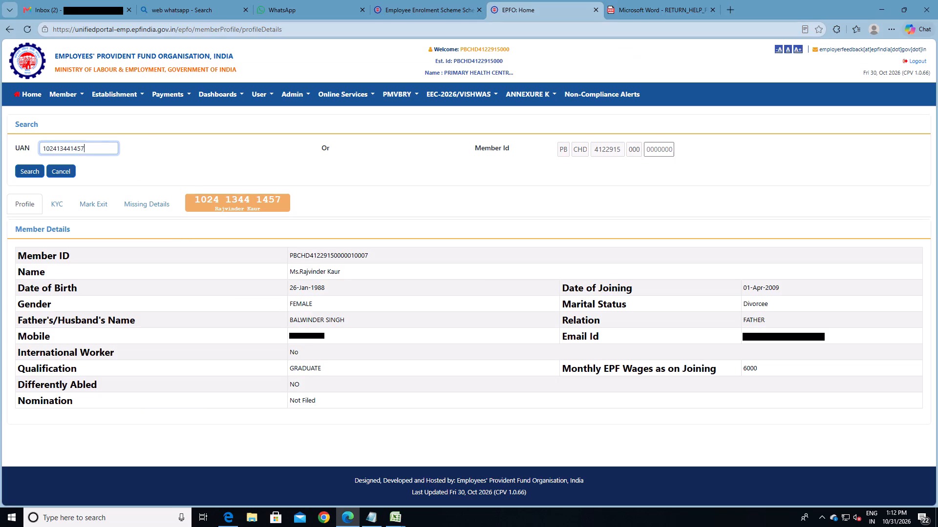
pyautogui.press('BackSpace')
pyautogui.press('BackSpace')
pyautogui.press('BackSpace')
pyautogui.press('BackSpace')
pyautogui.press('BackSpace')
pyautogui.press('BackSpace')
pyautogui.press('BackSpace')
pyautogui.press('BackSpace')
pyautogui.press('BackSpace')
pyautogui.press('BackSpace')
pyautogui.press('BackSpace')
pyautogui.press('BackSpace')
pyautogui.press('BackSpace')
pyautogui.press('BackSpace')
pyautogui.press('BackSpace')
pyautogui.press('BackSpace')
pyautogui.press('BackSpace')
pyautogui.press('BackSpace')
pyautogui.press('BackSpace')
pyautogui.press('BackSpace')
pyautogui.hotkey('ctrl', 'v')
pyautogui.press('Return')
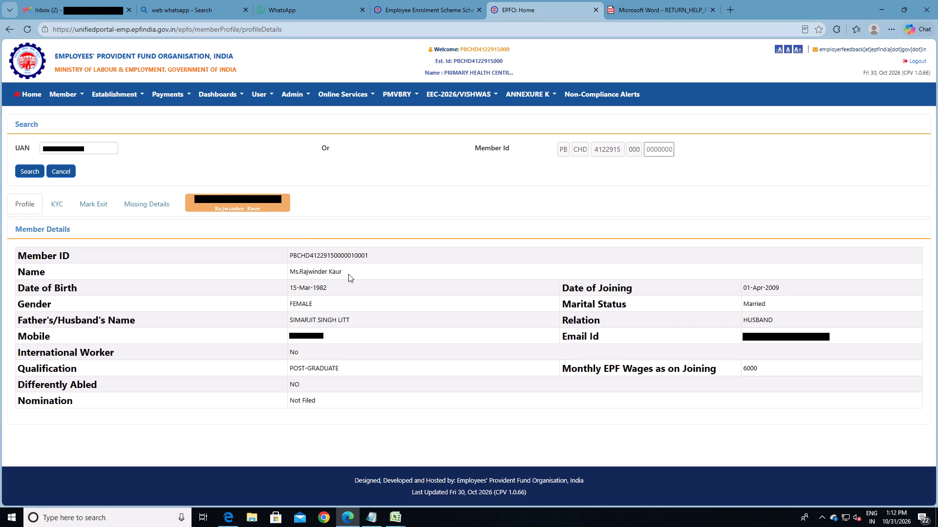
# Copy this member's name without the Ms. title from the profile and paste it over B307 in Book1.
pyautogui.doubleClick(349, 270)
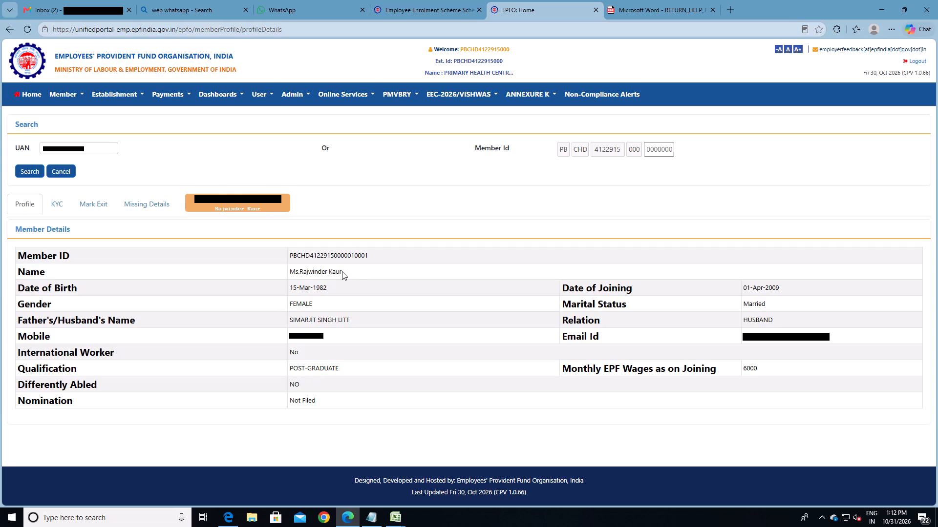
pyautogui.moveTo(341, 271); pyautogui.dragTo(301, 273)
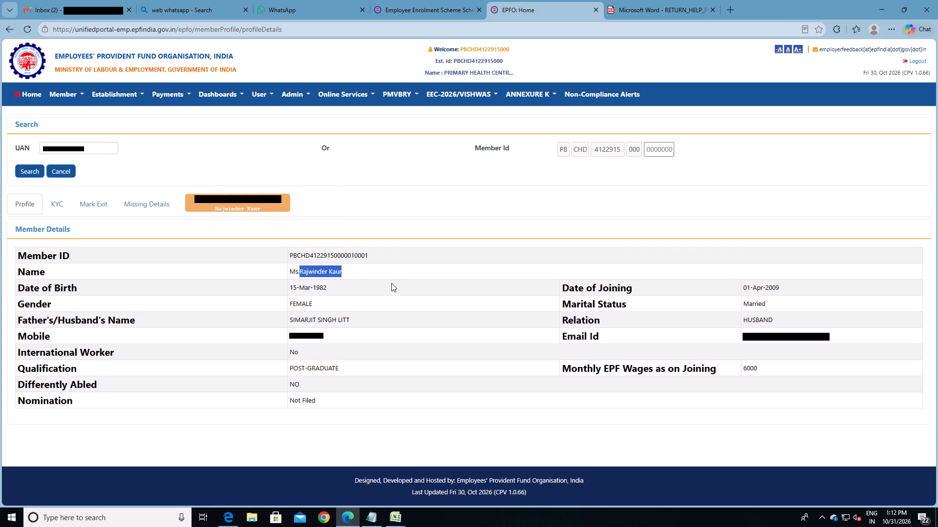
pyautogui.hotkey('ctrl', 'c')
pyautogui.hotkey('alt', 'Tab')
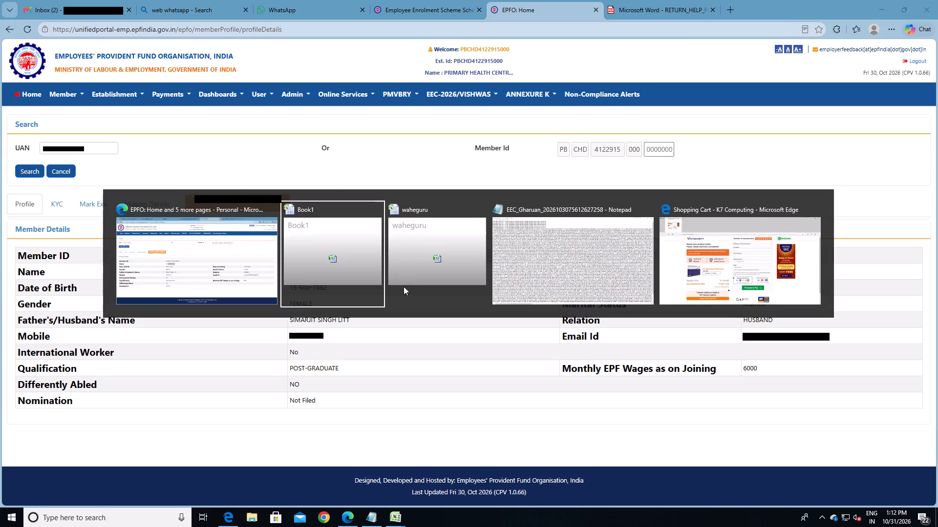
pyautogui.scroll(20, 219, 219)
pyautogui.scroll(5, 219, 219)
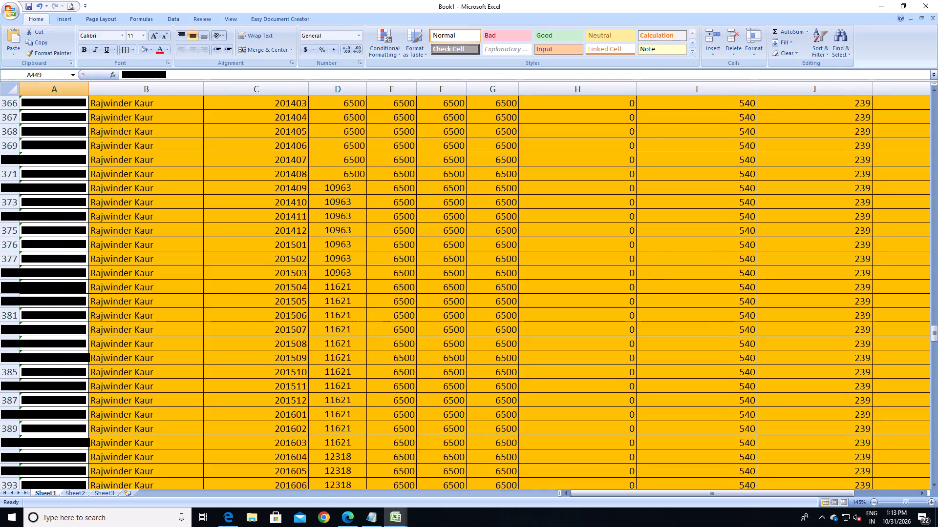
pyautogui.scroll(20, 207, 180)
pyautogui.scroll(5, 207, 180)
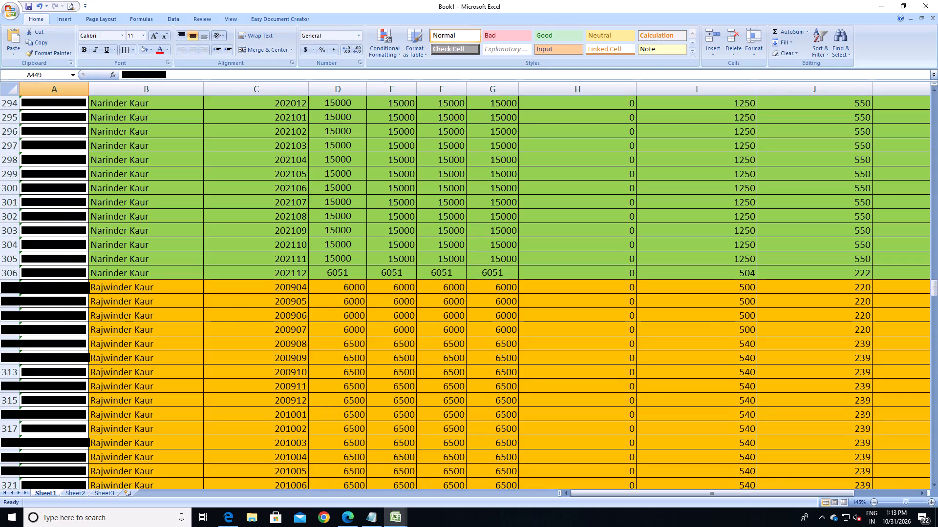
pyautogui.click(133, 289)
pyautogui.hotkey('ctrl', 'v')
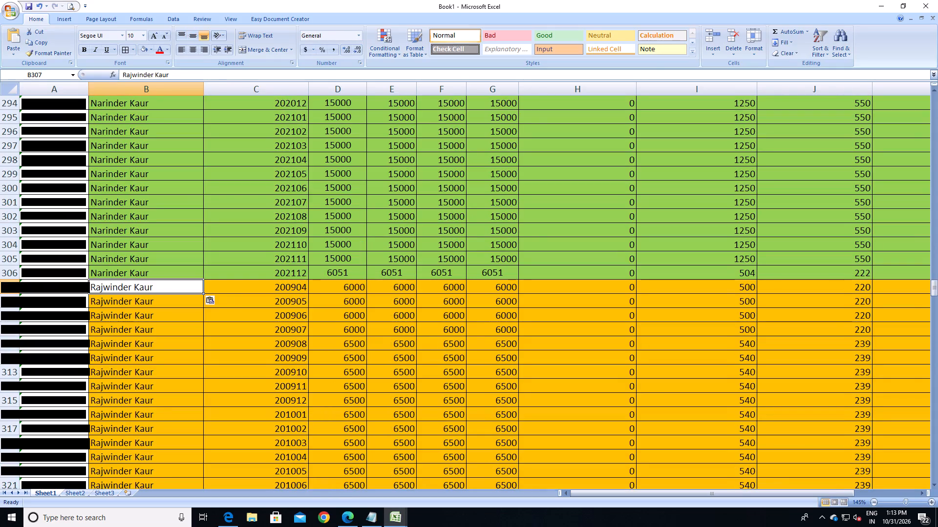
# Fill the pasted name from B307 down through B459, covering all of the orange-shaded member's rows.
pyautogui.moveTo(201, 292); pyautogui.dragTo(194, 443)
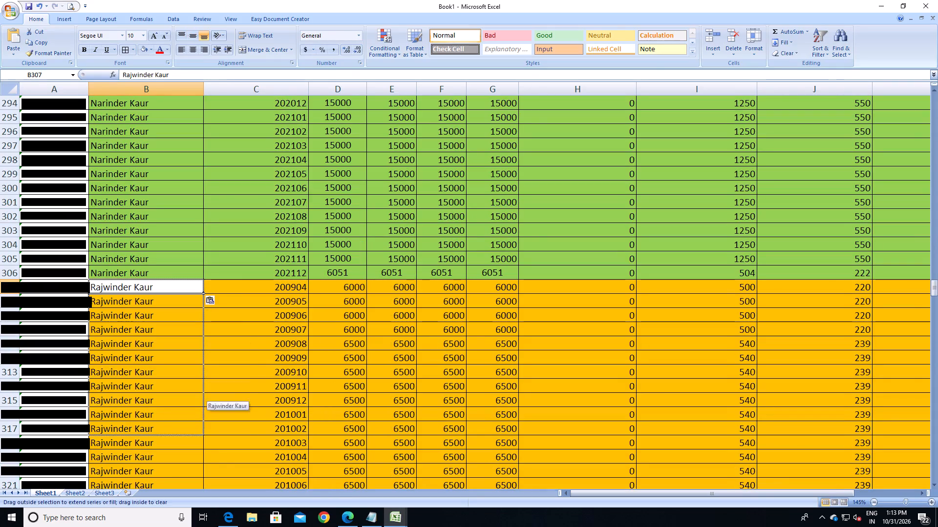
pyautogui.moveTo(194, 443); pyautogui.dragTo(198, 498)
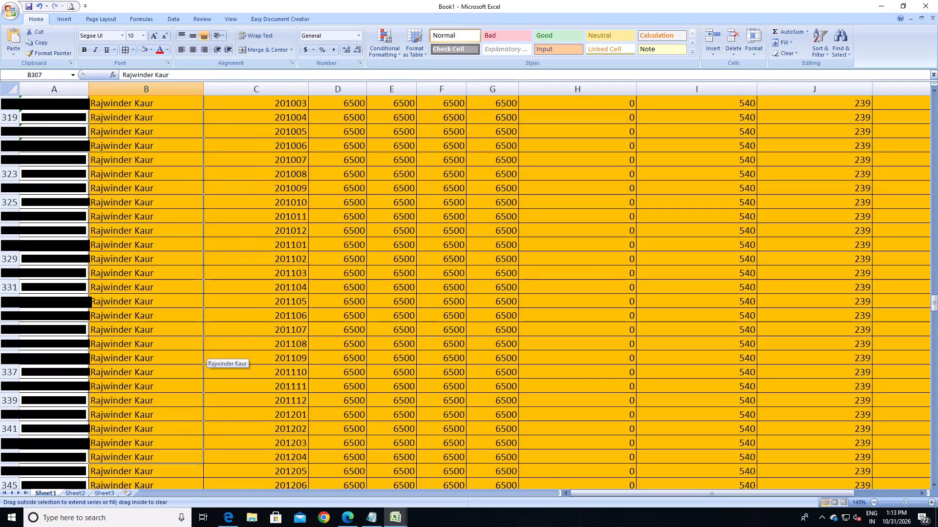
pyautogui.moveTo(198, 498); pyautogui.dragTo(194, 503)
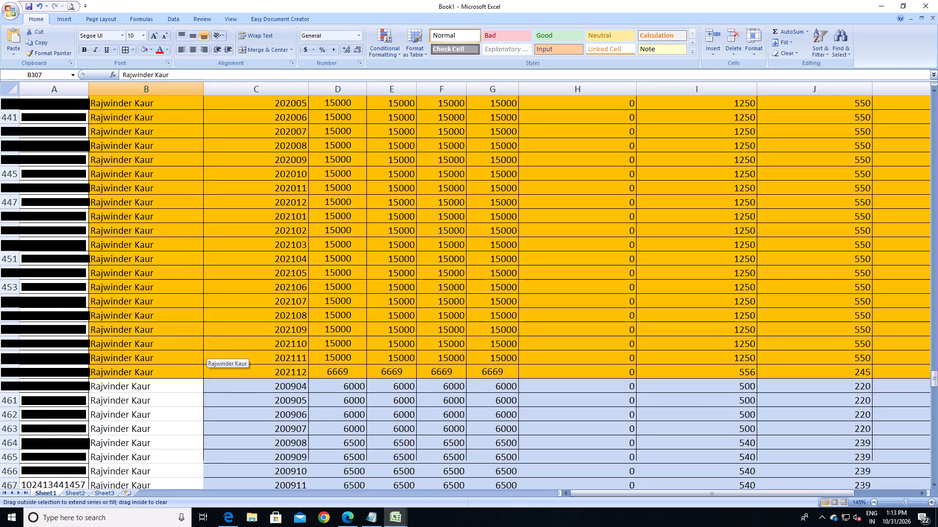
pyautogui.moveTo(194, 503); pyautogui.dragTo(175, 350)
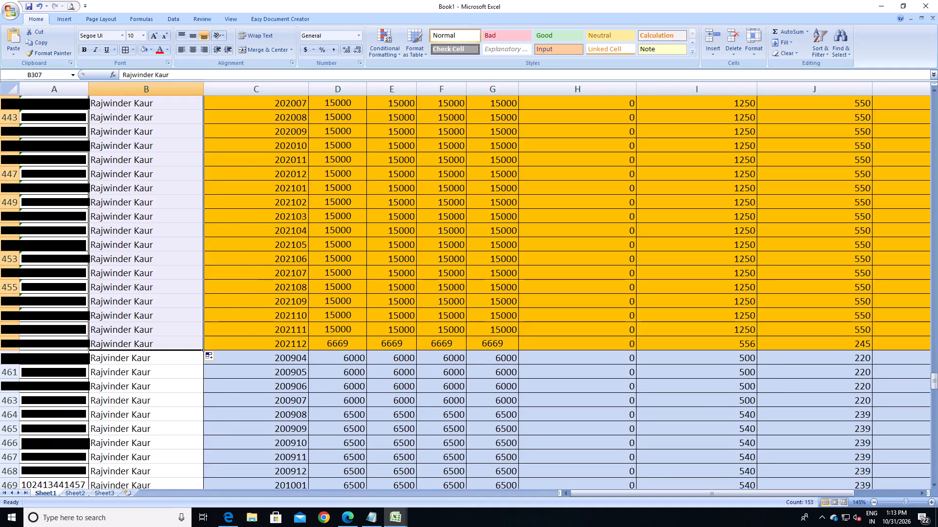
pyautogui.click(158, 301)
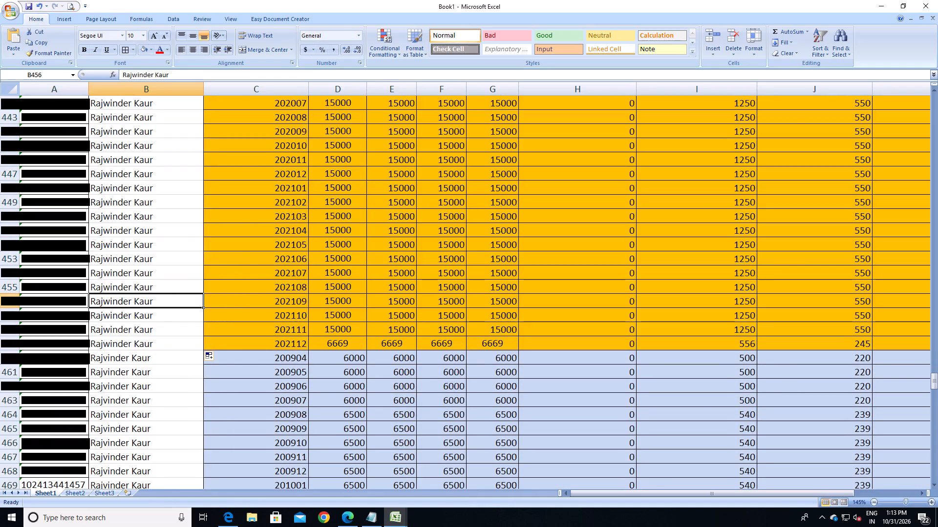
# Insert 153 blank rows above the blue-shaded member's block, using rows 460 to 612 in Book1.
pyautogui.click(8, 359)
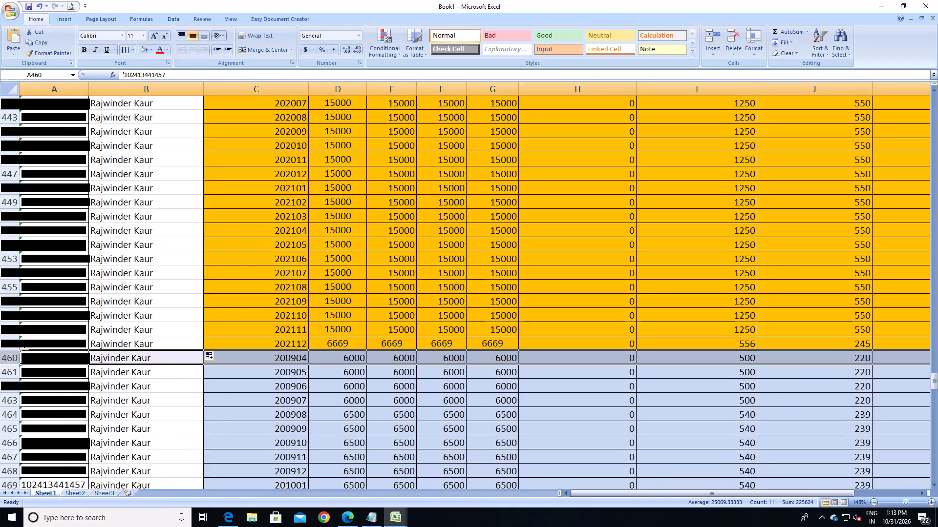
pyautogui.moveTo(8, 359); pyautogui.dragTo(0, 438)
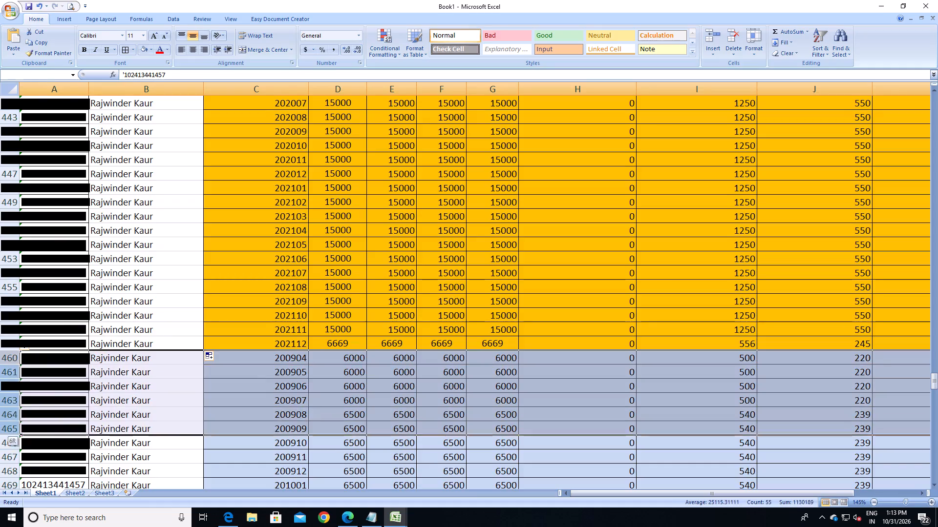
pyautogui.moveTo(0, 438); pyautogui.dragTo(0, 506)
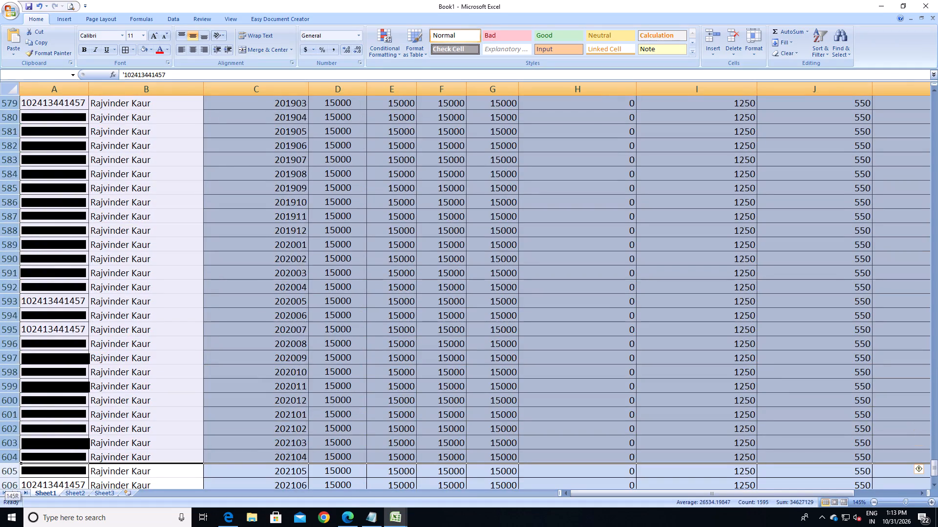
pyautogui.moveTo(0, 506); pyautogui.dragTo(0, 466)
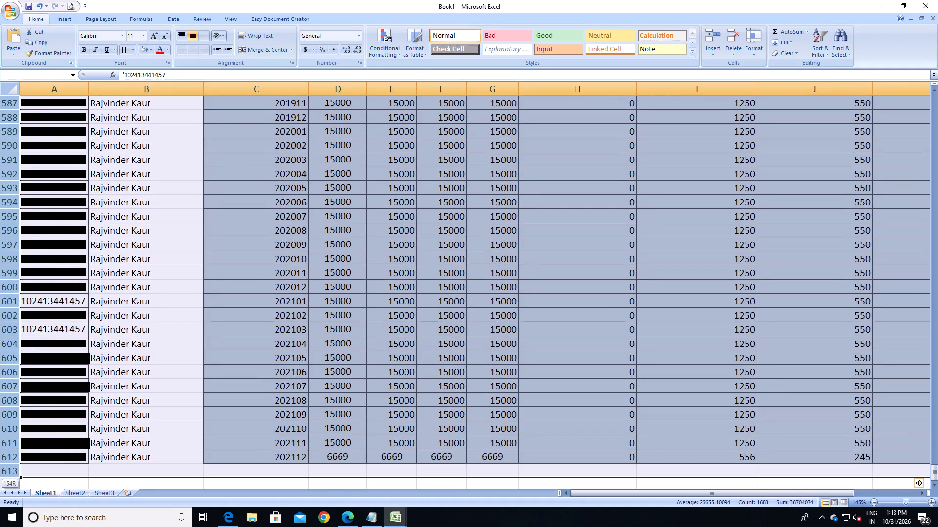
pyautogui.moveTo(0, 466); pyautogui.dragTo(0, 453)
pyautogui.rightClick(0, 371)
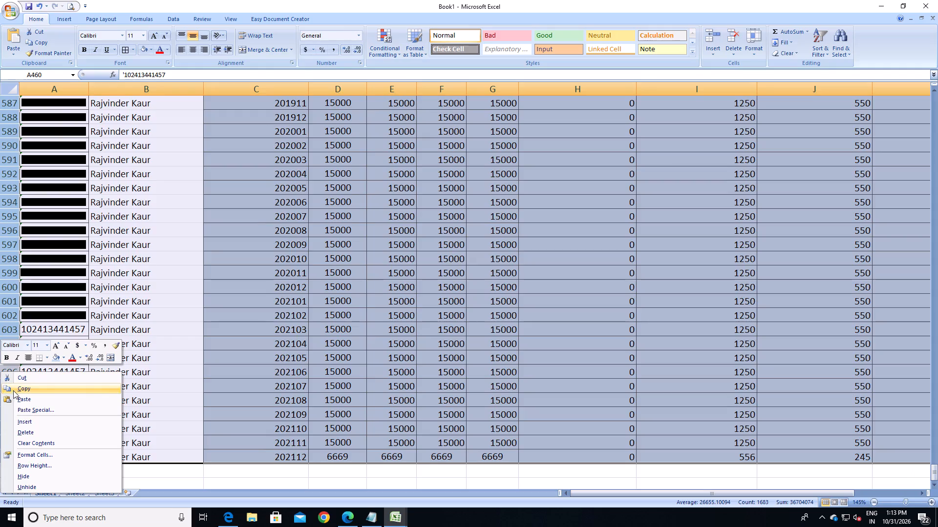
pyautogui.click(25, 422)
# Copy the green-shaded member's UAN from A300 in Book1 and switch to the EPFO portal.
pyautogui.scroll(5, 131, 322)
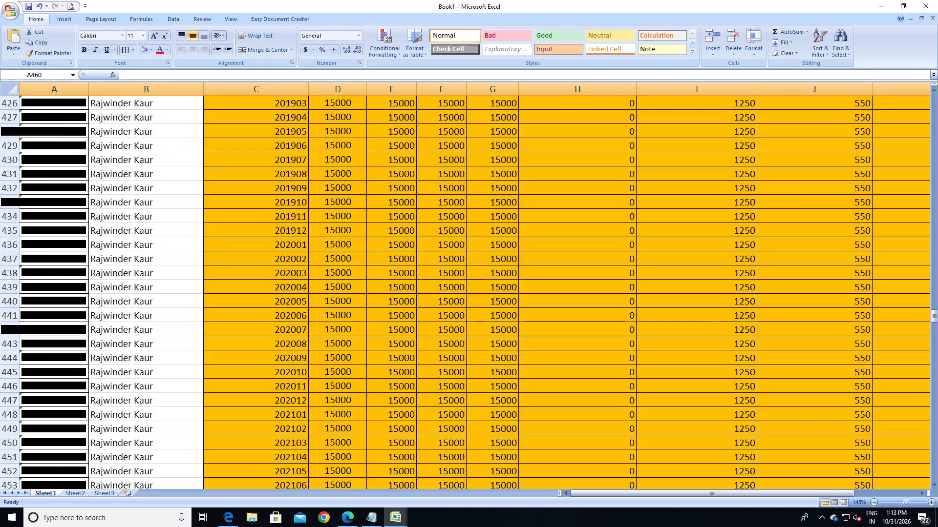
pyautogui.scroll(20, 131, 322)
pyautogui.scroll(20, 131, 322)
pyautogui.scroll(2, 131, 322)
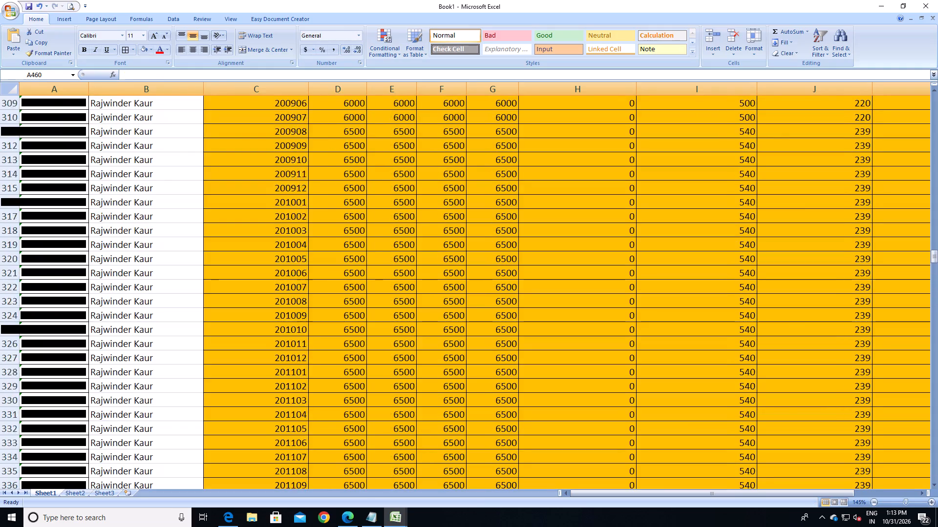
pyautogui.scroll(4, 131, 322)
pyautogui.click(57, 189)
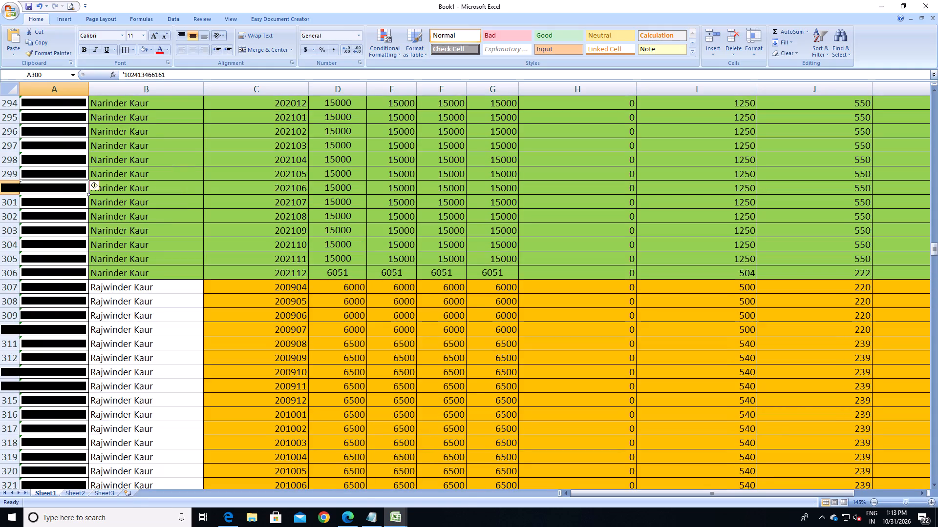
pyautogui.hotkey('ctrl', 'c')
pyautogui.hotkey('alt', 'Tab')
pyautogui.hotkey('alt', 'Tab')
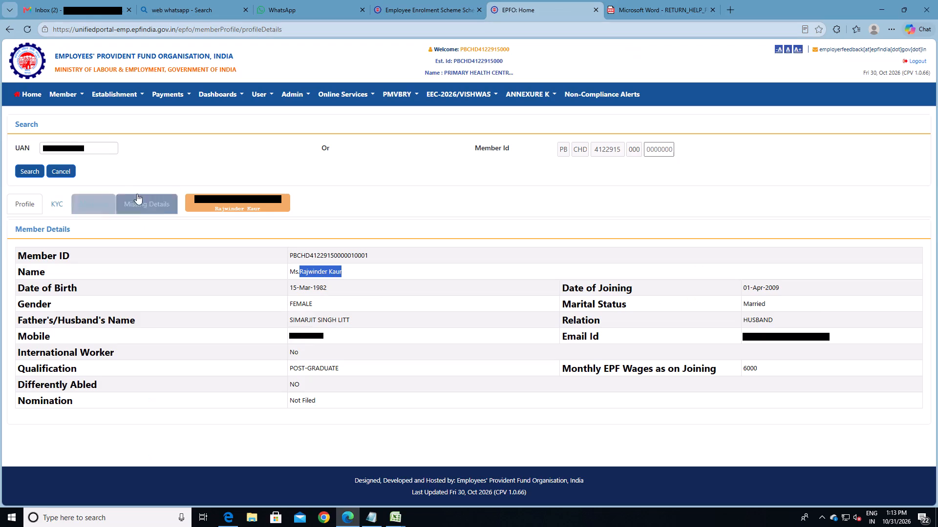
# Replace the UAN in the member profile search with the copied one and look up the green-shaded member.
pyautogui.click(105, 146)
pyautogui.press('BackSpace')
pyautogui.press('BackSpace')
pyautogui.press('BackSpace')
pyautogui.press('BackSpace')
pyautogui.press('BackSpace')
pyautogui.press('BackSpace')
pyautogui.press('BackSpace')
pyautogui.press('BackSpace')
pyautogui.press('BackSpace')
pyautogui.press('BackSpace')
pyautogui.press('BackSpace')
pyautogui.press('BackSpace')
pyautogui.press('BackSpace')
pyautogui.press('BackSpace')
pyautogui.press('BackSpace')
pyautogui.press('BackSpace')
pyautogui.press('BackSpace')
pyautogui.press('BackSpace')
pyautogui.press('BackSpace')
pyautogui.press('BackSpace')
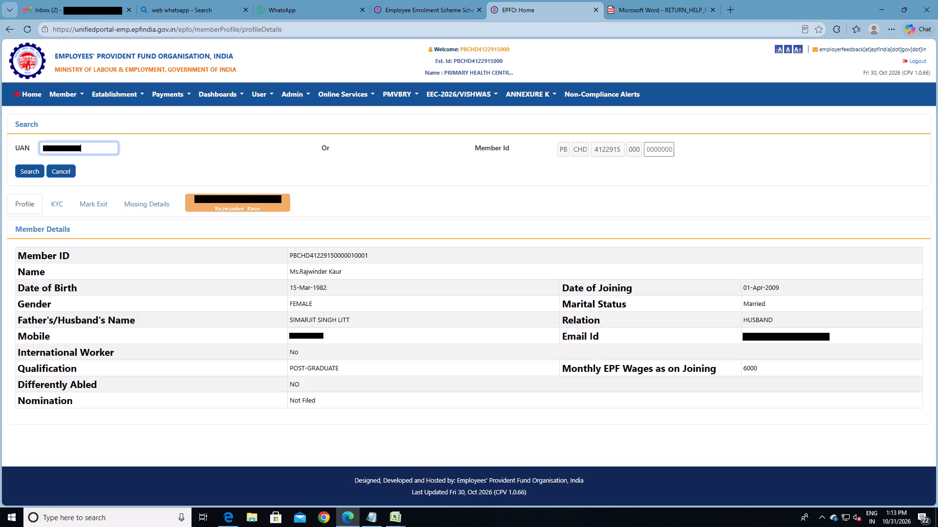
pyautogui.hotkey('ctrl', 'v')
pyautogui.click(28, 171)
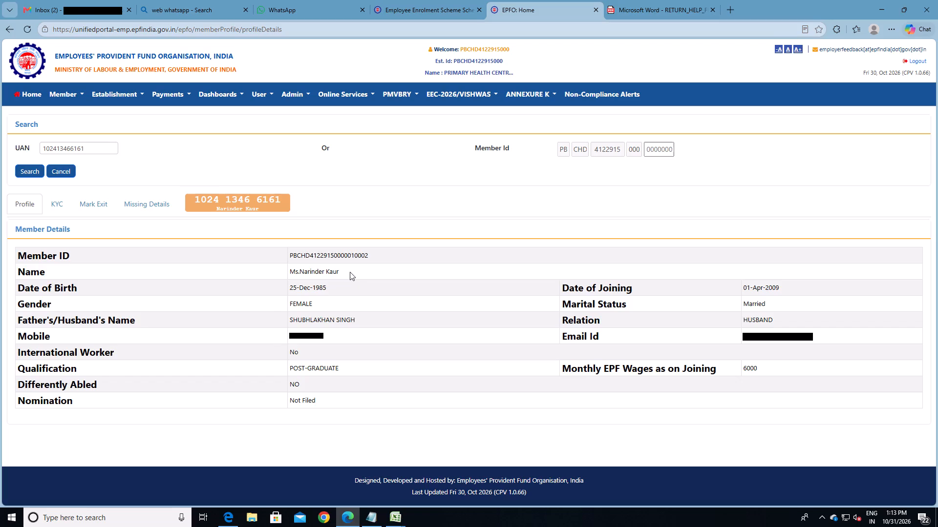
# Copy the unshaded member's UAN from A138 in Book1 and look it up in the EPFO portal's member profile search.
pyautogui.hotkey('alt', 'Tab')
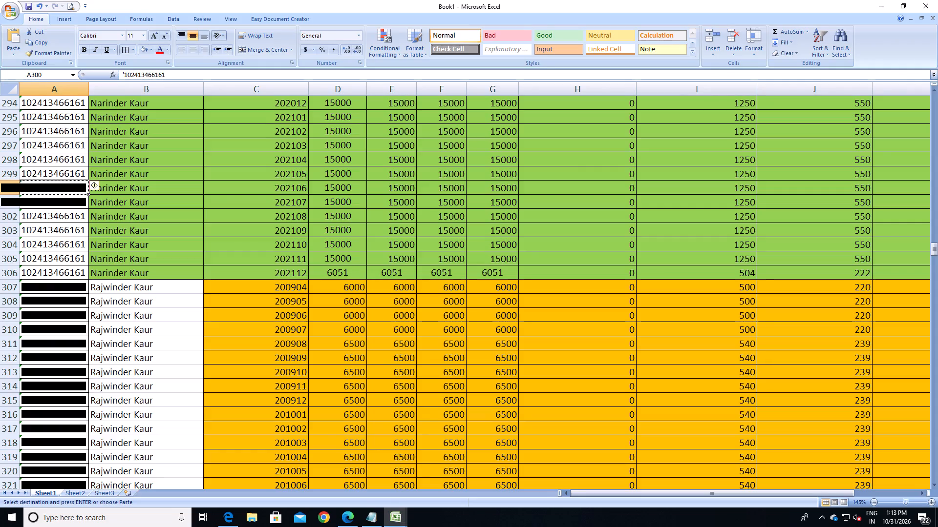
pyautogui.scroll(20, 342, 268)
pyautogui.scroll(18, 342, 268)
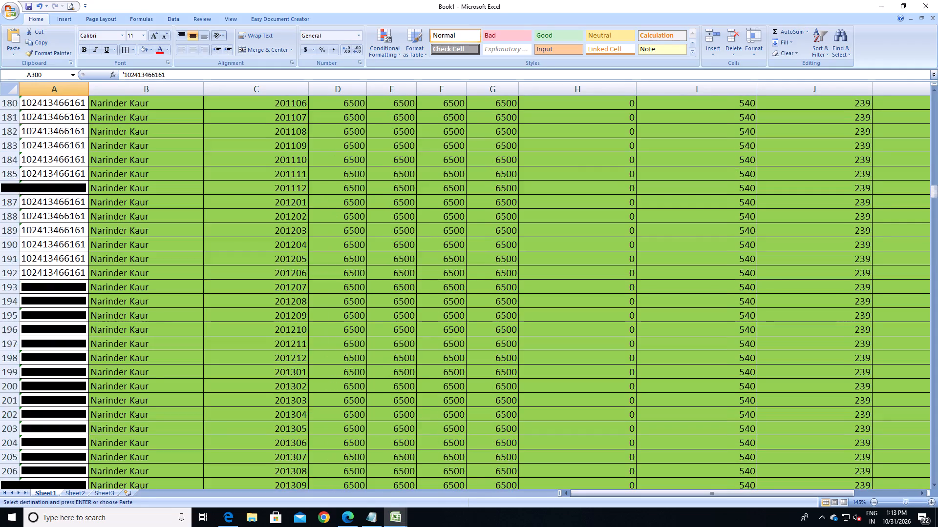
pyautogui.scroll(17, 343, 268)
pyautogui.click(73, 229)
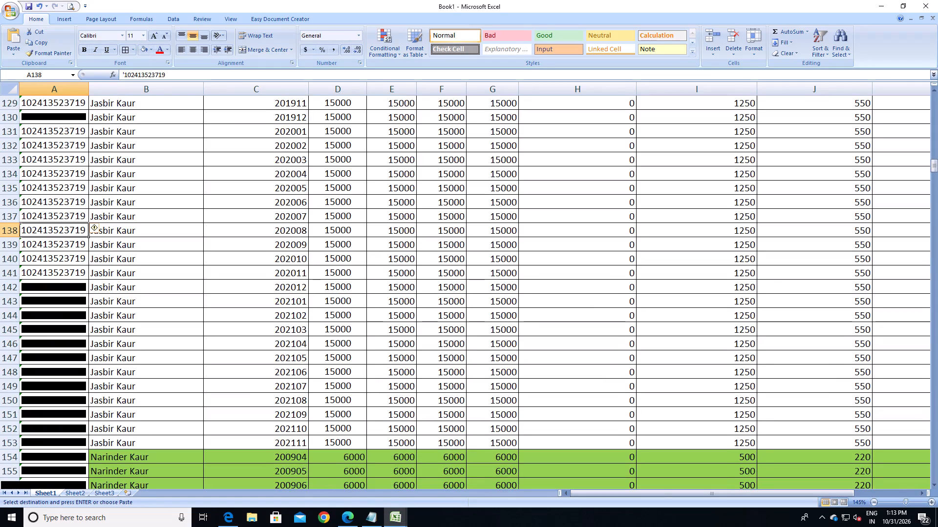
pyautogui.hotkey('ctrl', 'c')
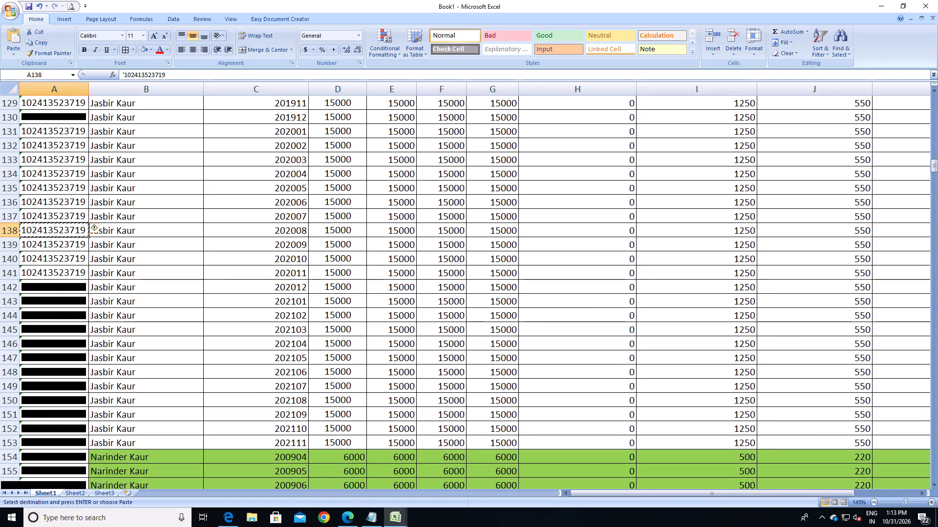
pyautogui.hotkey('alt', 'Tab')
pyautogui.hotkey('alt', 'Tab')
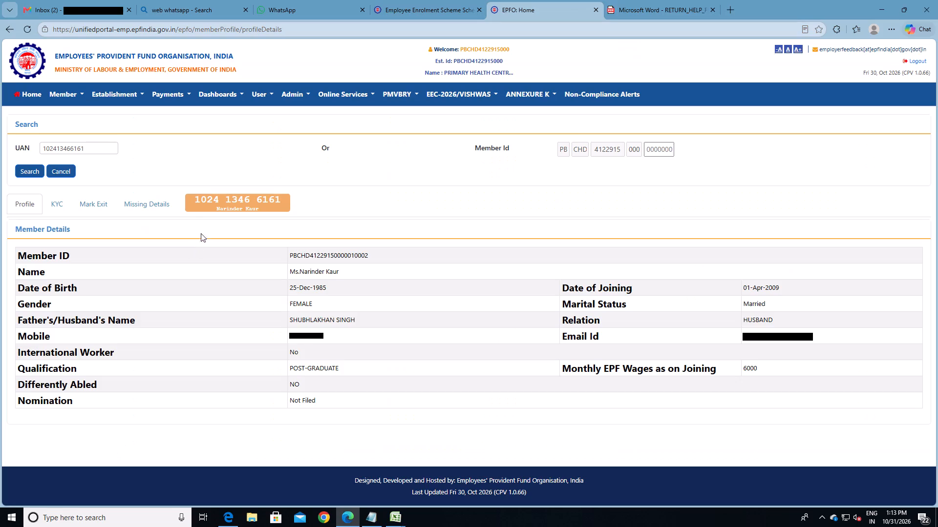
pyautogui.click(97, 151)
pyautogui.moveTo(91, 148); pyautogui.dragTo(9, 148)
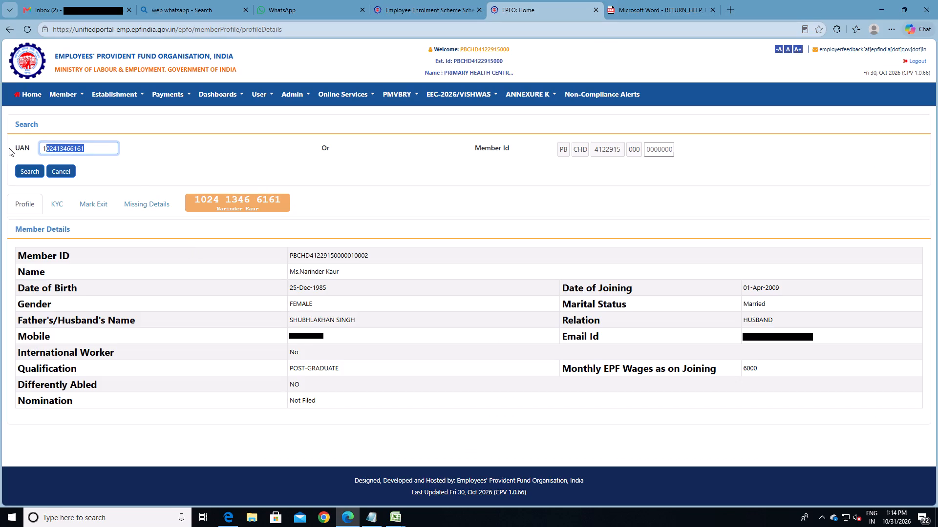
pyautogui.hotkey('ctrl', 'v')
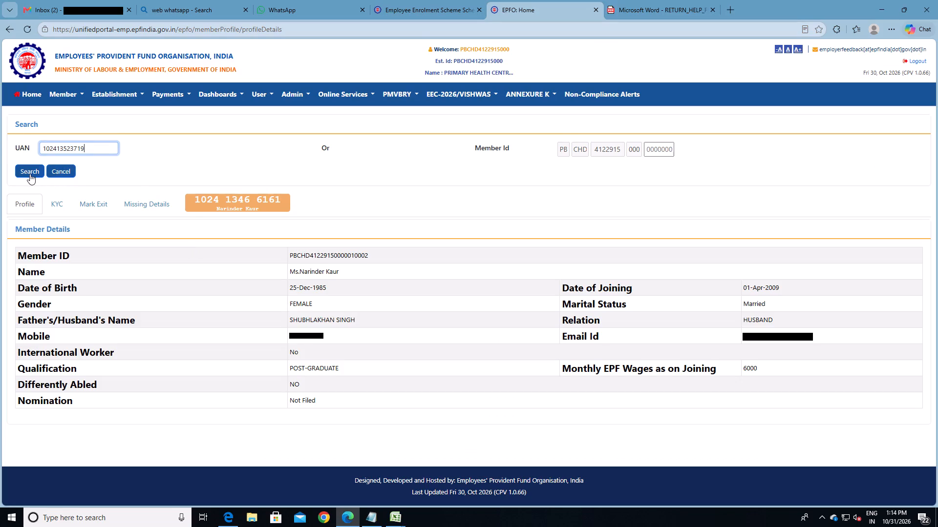
pyautogui.click(28, 172)
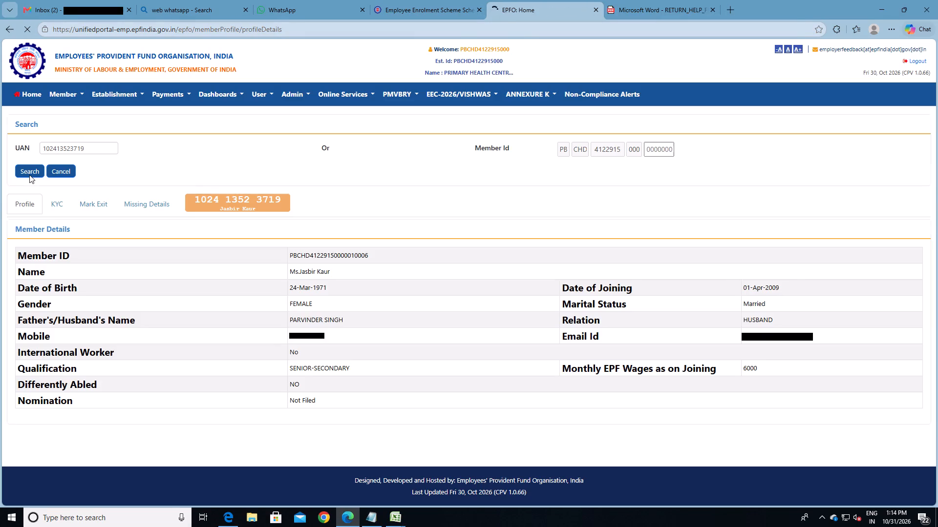
# Check the member list in the waheguru workbook and return to Book1.
pyautogui.hotkey('alt', 'Tab')
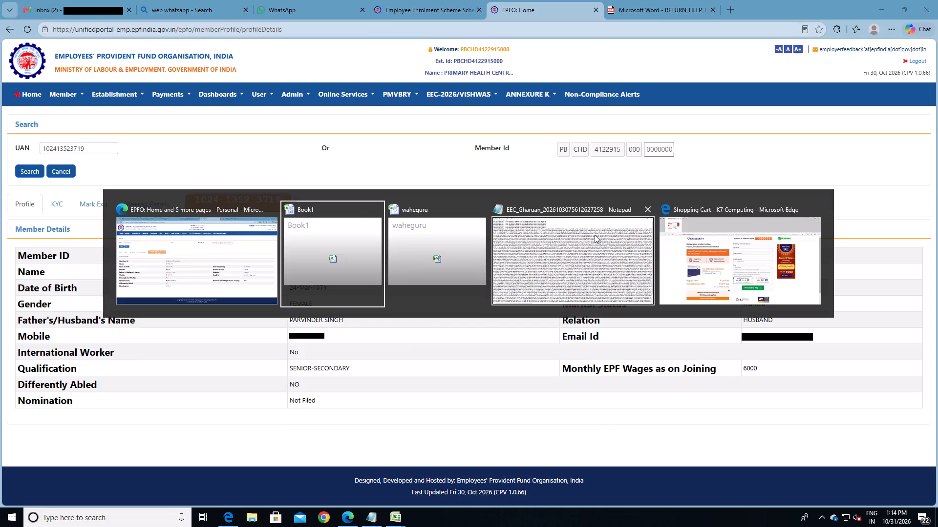
pyautogui.hotkey('alt', 'Tab')
pyautogui.hotkey('alt', 'Tab')
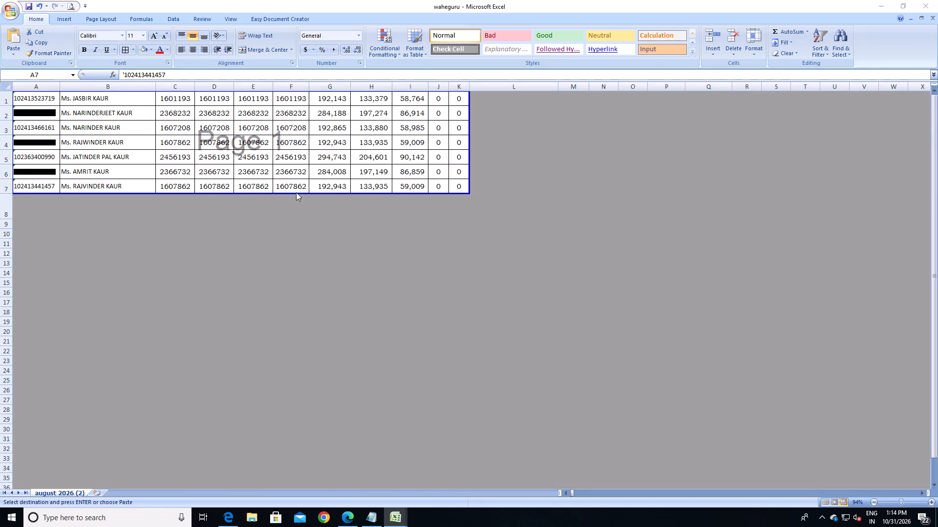
pyautogui.hotkey('alt', 'Tab')
pyautogui.hotkey('alt', 'Tab')
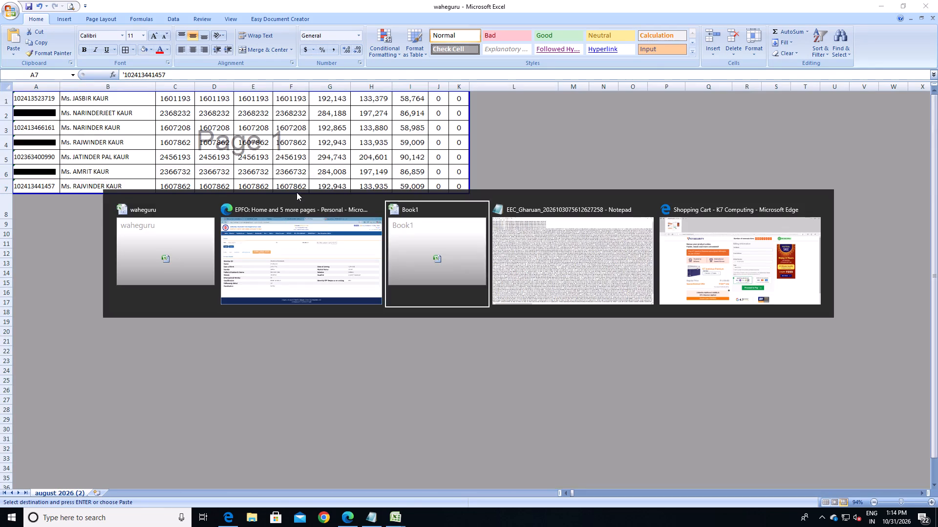
# Copy the green-shaded member's rows 154 to 306 and insert the copied rows at A460, below the orange-shaded block.
pyautogui.scroll(7, 282, 261)
pyautogui.scroll(-14, 283, 261)
pyautogui.scroll(2, 20, 180)
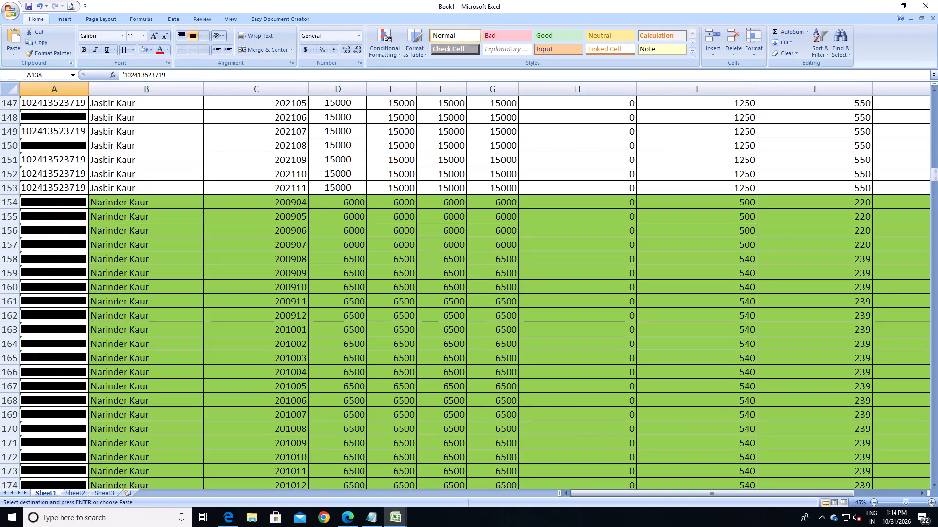
pyautogui.moveTo(7, 203); pyautogui.dragTo(0, 439)
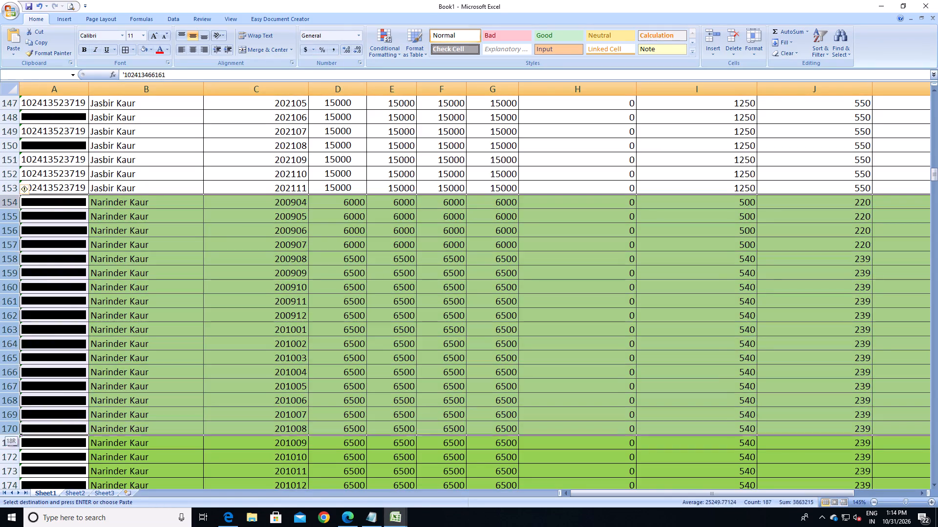
pyautogui.moveTo(0, 439); pyautogui.dragTo(2, 507)
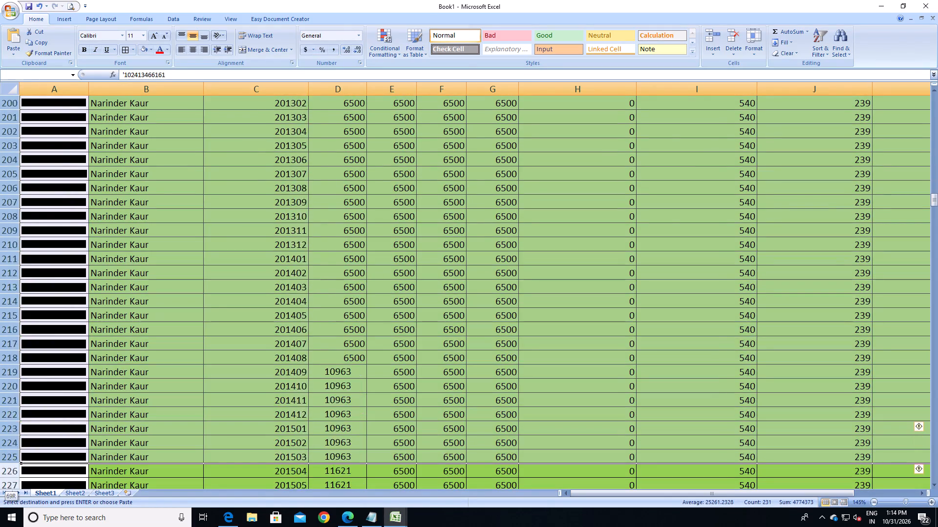
pyautogui.moveTo(2, 507); pyautogui.dragTo(1, 507)
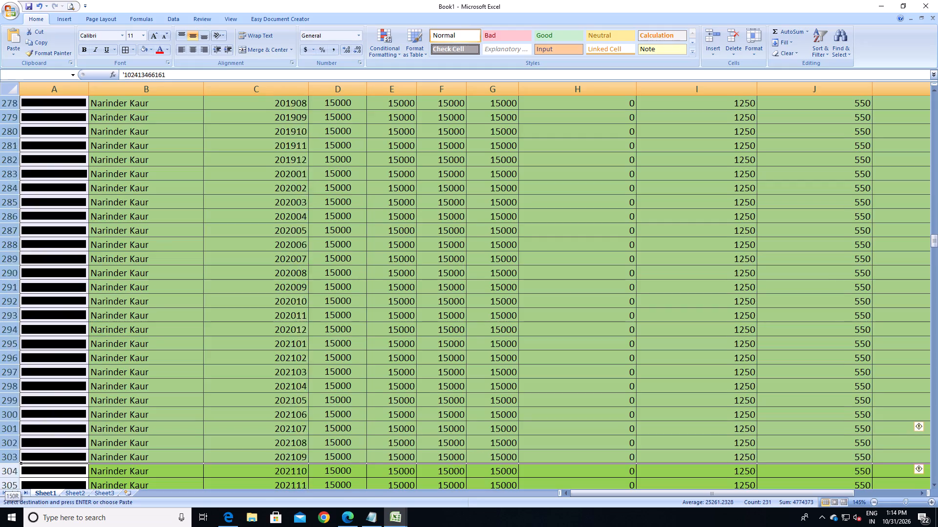
pyautogui.moveTo(1, 507); pyautogui.dragTo(15, 199)
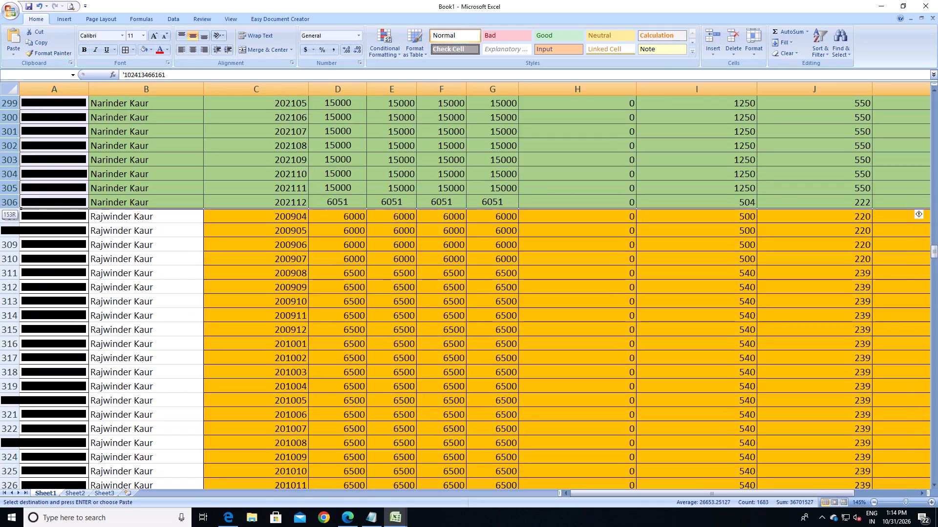
pyautogui.moveTo(15, 199); pyautogui.dragTo(15, 198)
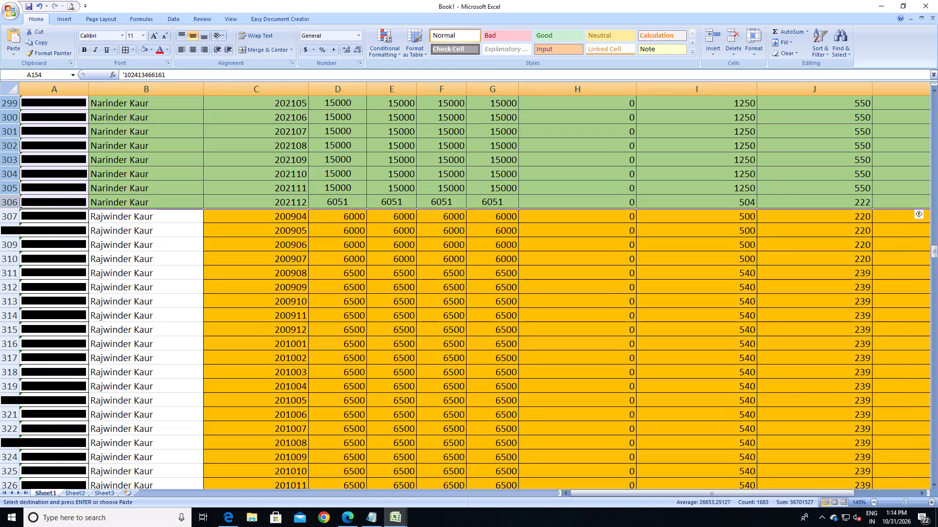
pyautogui.hotkey('ctrl', 'c')
pyautogui.scroll(-14, 243, 254)
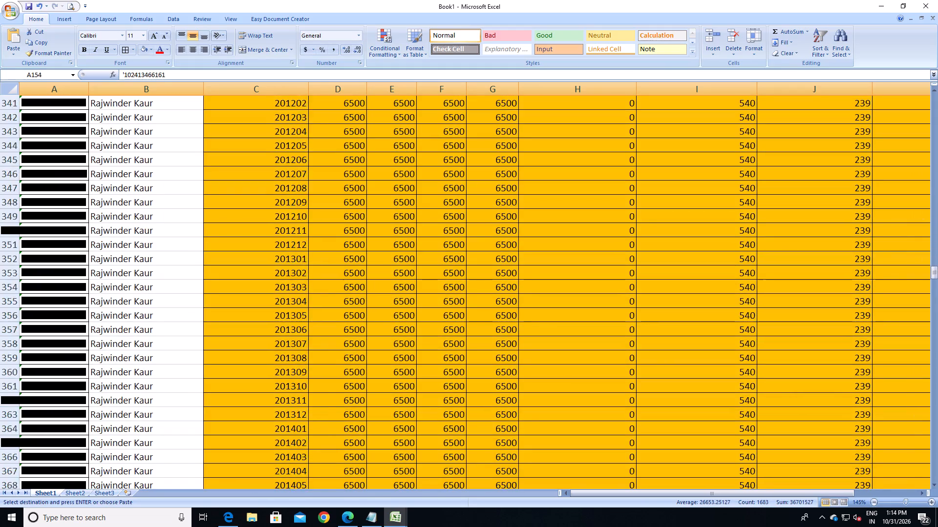
pyautogui.scroll(-20, 243, 254)
pyautogui.scroll(-18, 243, 254)
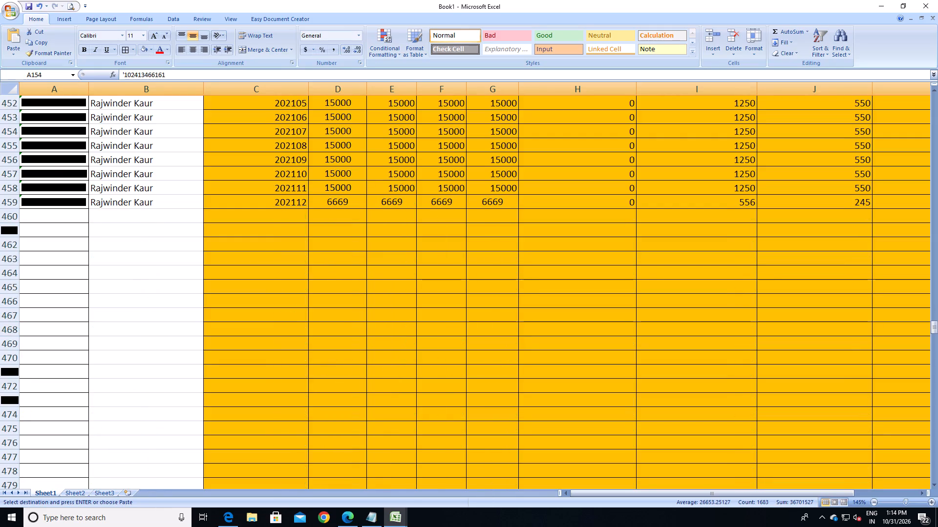
pyautogui.click(26, 215)
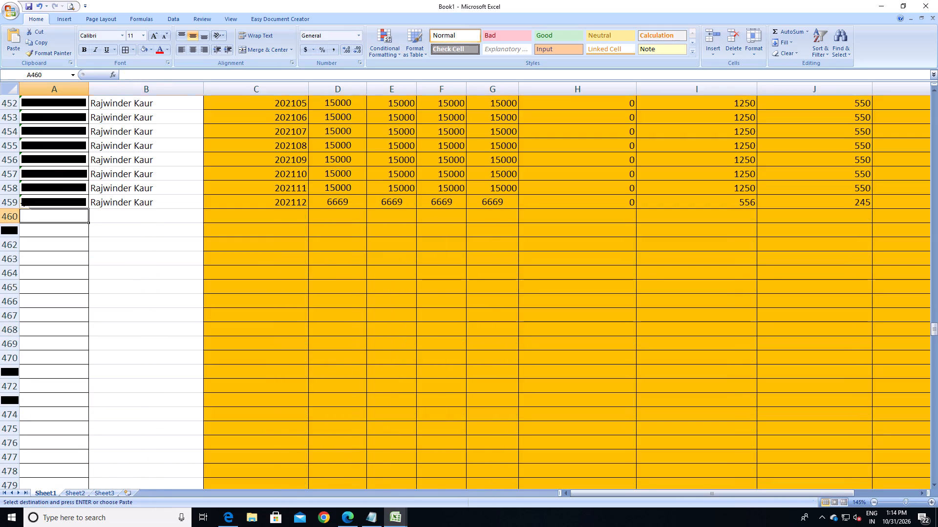
pyautogui.rightClick(27, 215)
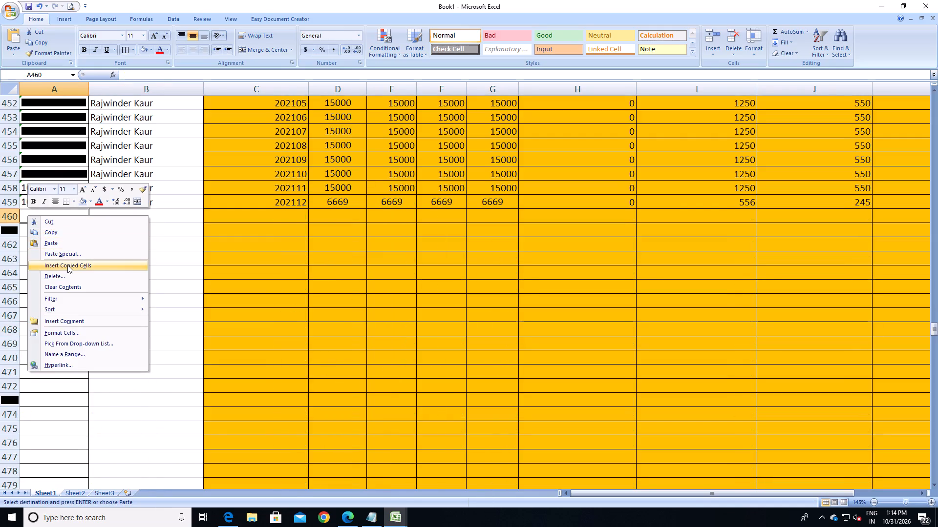
pyautogui.click(67, 265)
pyautogui.scroll(-4, 162, 287)
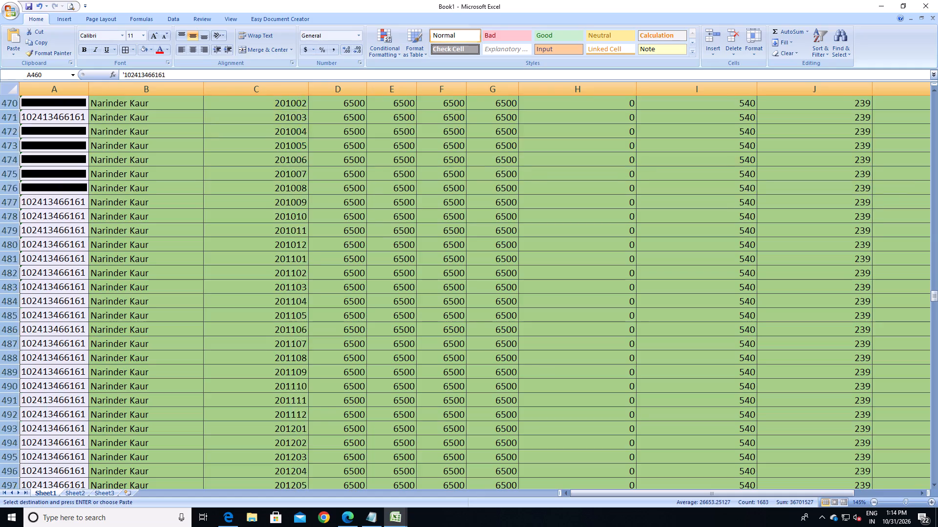
pyautogui.scroll(-20, 162, 287)
pyautogui.scroll(-20, 162, 287)
pyautogui.scroll(-3, 162, 287)
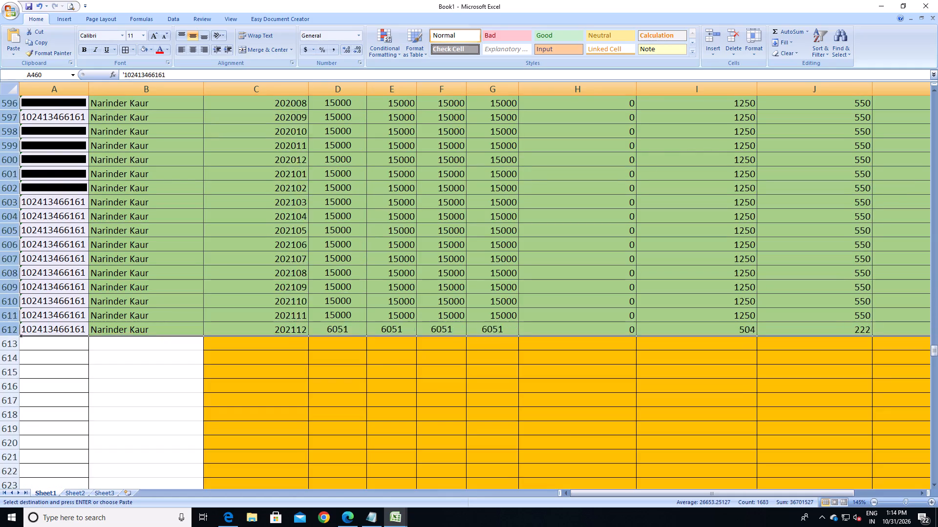
# Delete the blank orange-shaded rows 613 to 765 below the inserted green-shaded block.
pyautogui.scroll(-6, 162, 287)
pyautogui.moveTo(9, 176); pyautogui.dragTo(10, 188)
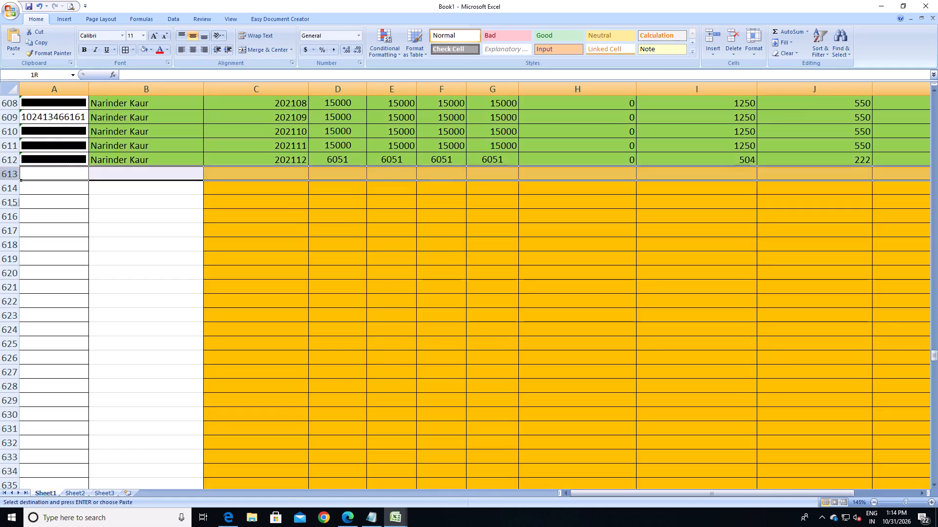
pyautogui.moveTo(10, 188); pyautogui.dragTo(11, 466)
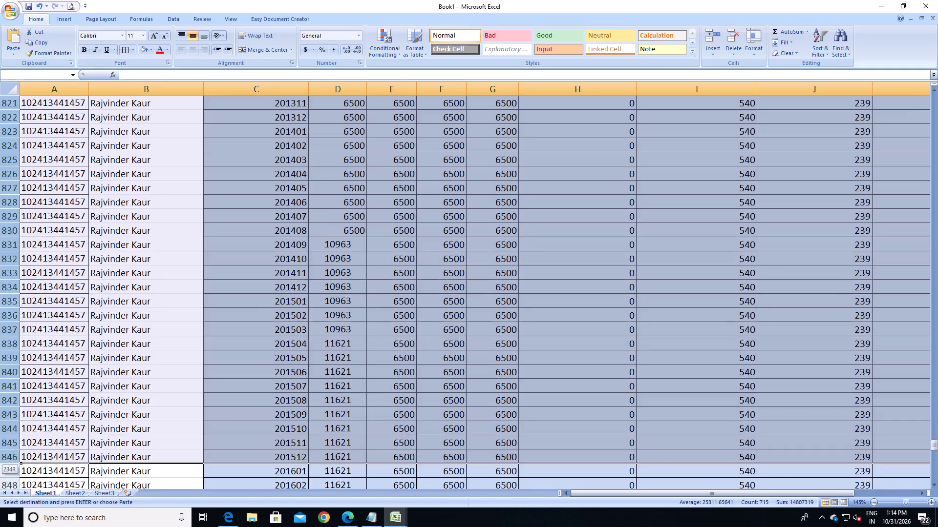
pyautogui.moveTo(11, 466); pyautogui.dragTo(43, 38)
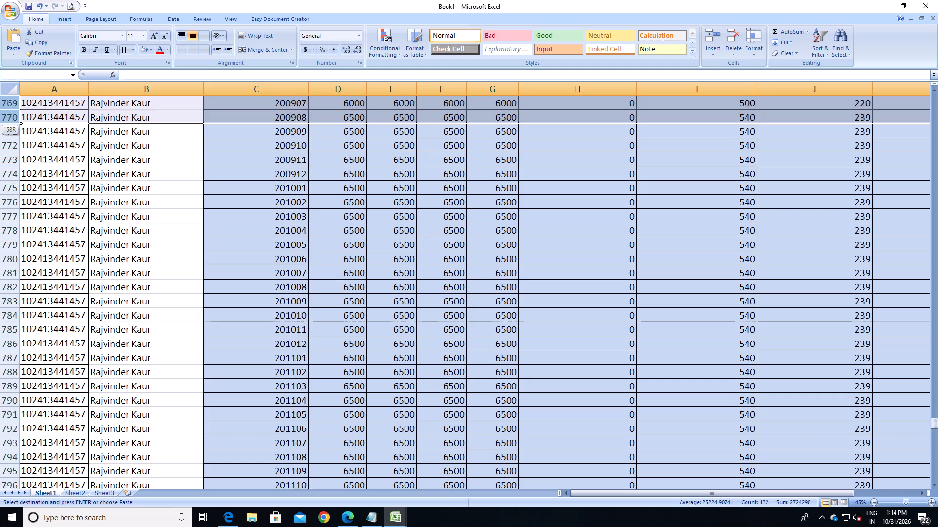
pyautogui.moveTo(43, 38); pyautogui.dragTo(10, 498)
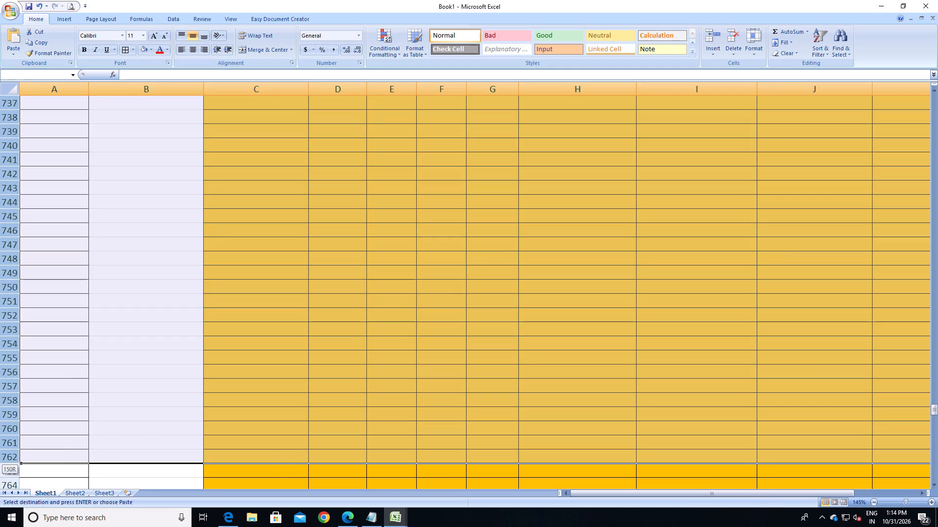
pyautogui.moveTo(10, 498); pyautogui.dragTo(19, 420)
pyautogui.rightClick(4, 395)
pyautogui.click(41, 334)
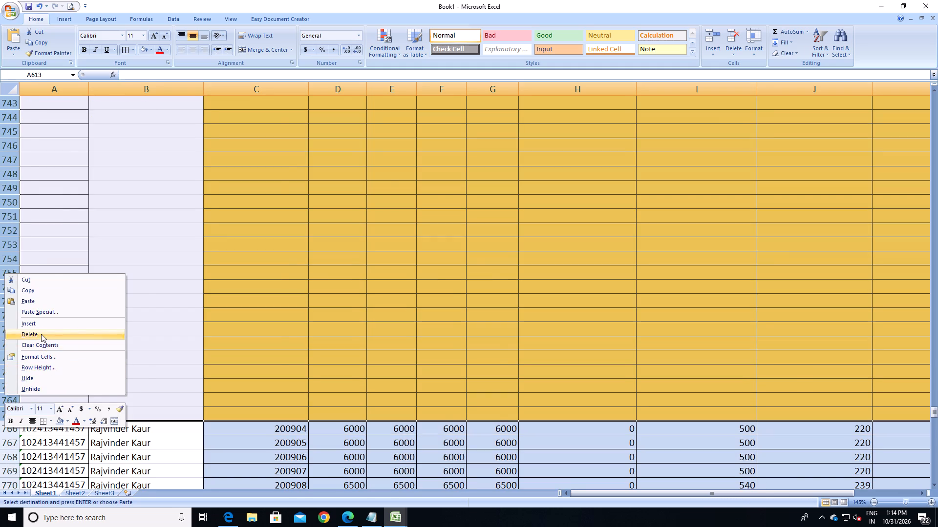
pyautogui.click(176, 321)
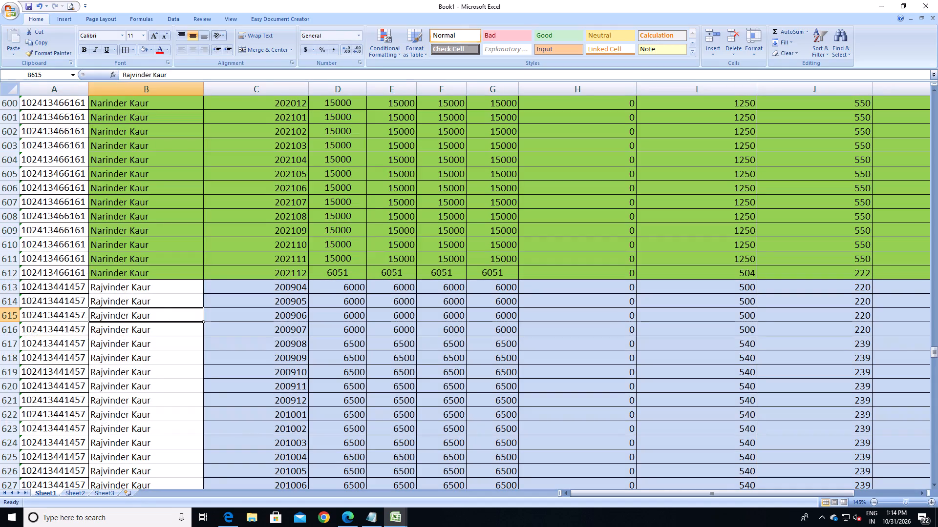
# Remove the fill colour from the member name cells B460 to B613, covering the inserted green-shaded block.
pyautogui.moveTo(167, 287); pyautogui.dragTo(155, 103)
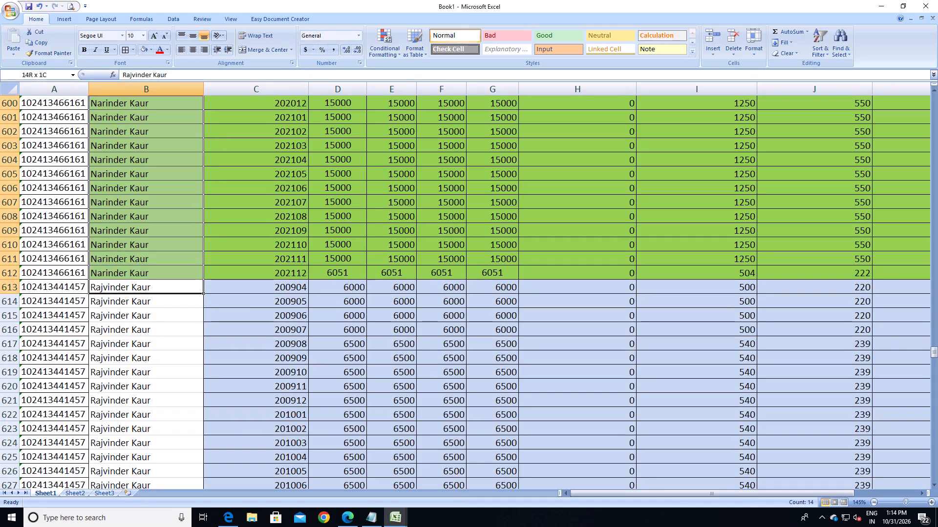
pyautogui.moveTo(155, 103); pyautogui.dragTo(166, 76)
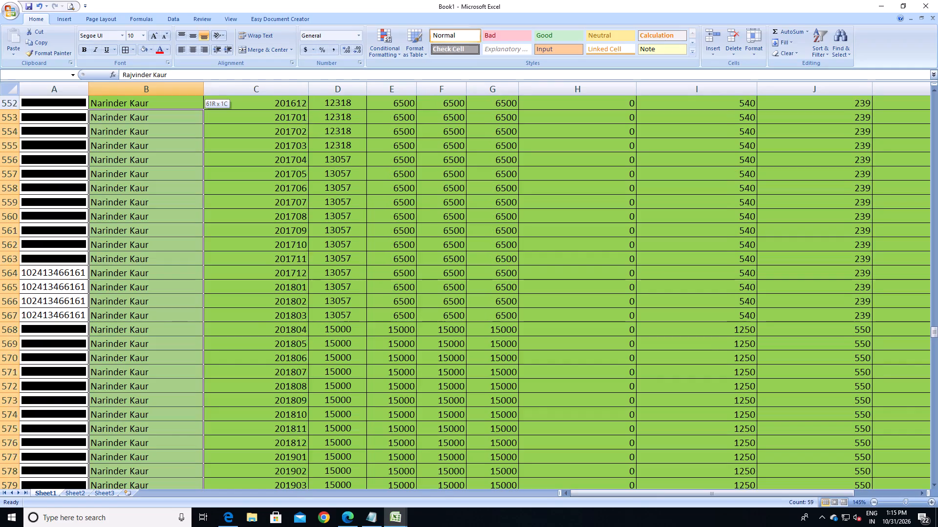
pyautogui.moveTo(166, 76); pyautogui.dragTo(165, 53)
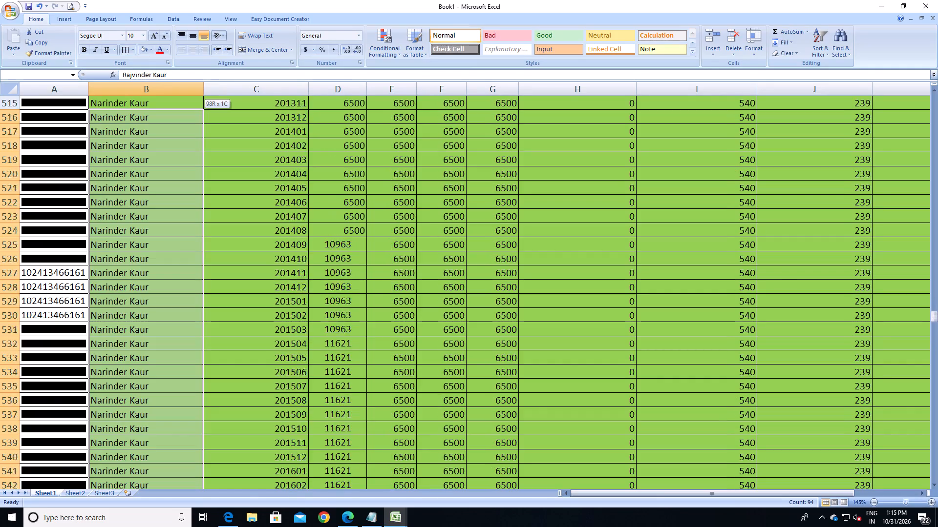
pyautogui.moveTo(165, 53); pyautogui.dragTo(161, 58)
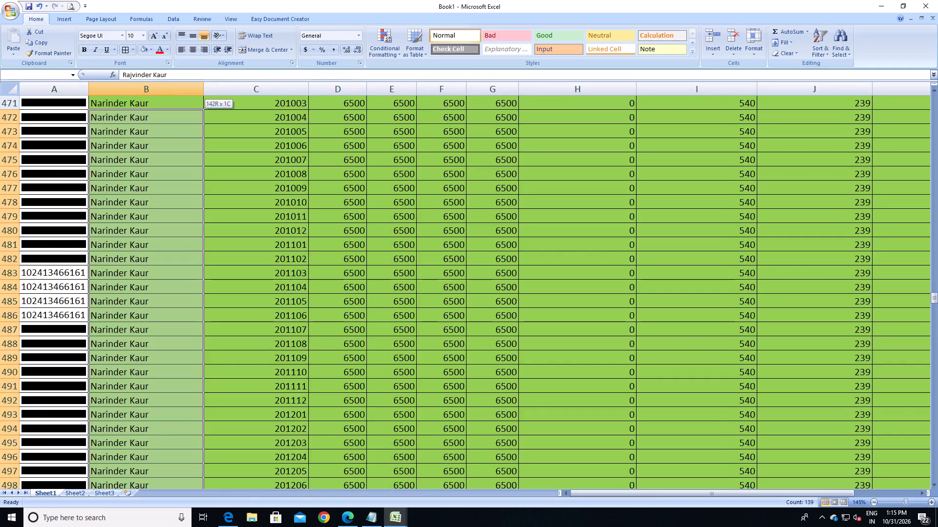
pyautogui.moveTo(161, 58); pyautogui.dragTo(153, 275)
pyautogui.click(142, 50)
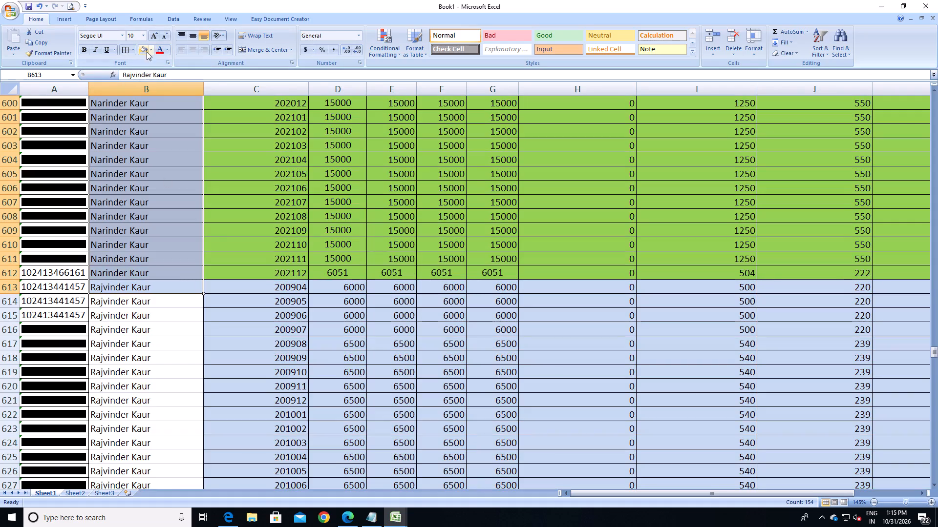
pyautogui.click(152, 50)
pyautogui.click(173, 135)
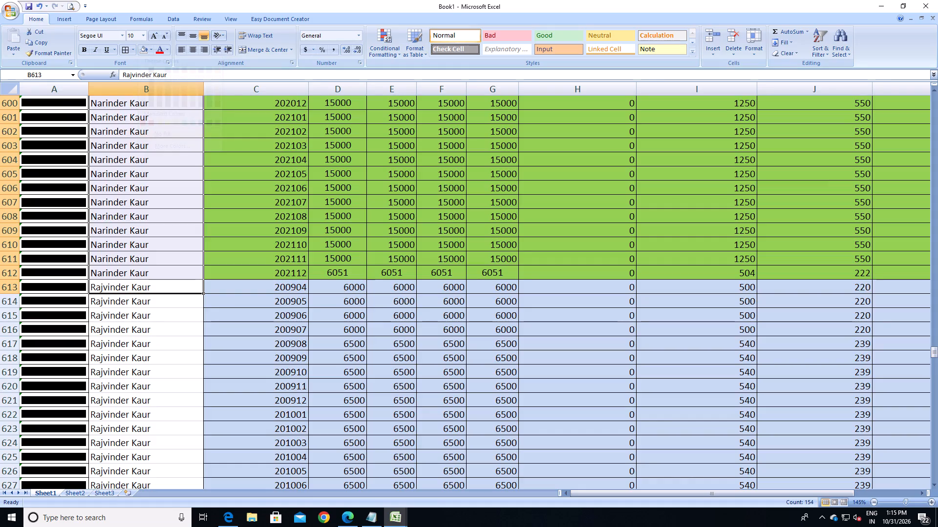
# Delete the original green-shaded member's rows 154 to 306, above the orange-shaded block.
pyautogui.scroll(20, 163, 221)
pyautogui.scroll(7, 163, 221)
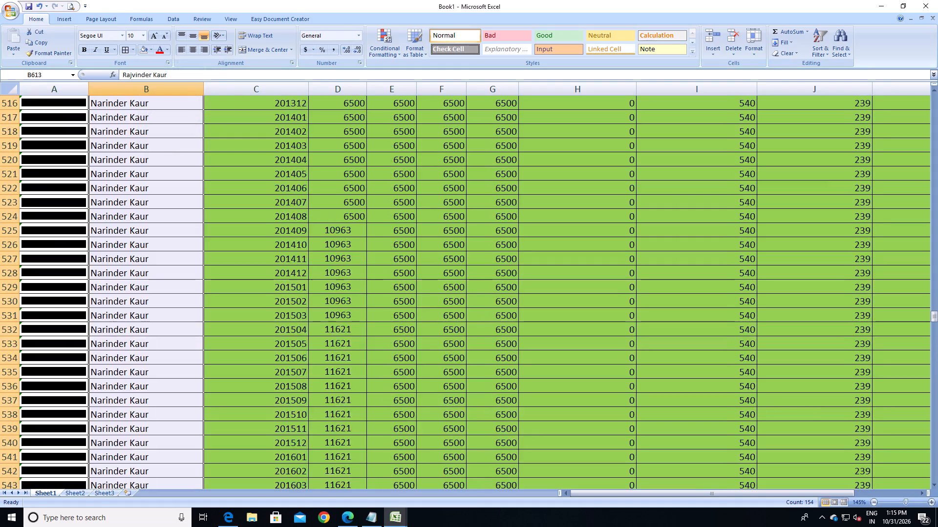
pyautogui.scroll(20, 163, 221)
pyautogui.scroll(19, 163, 221)
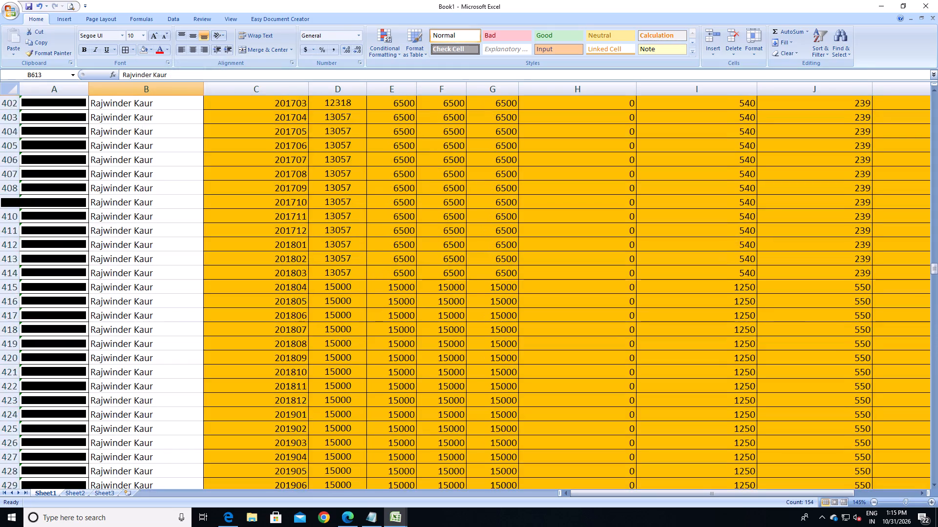
pyautogui.scroll(20, 163, 221)
pyautogui.scroll(17, 163, 221)
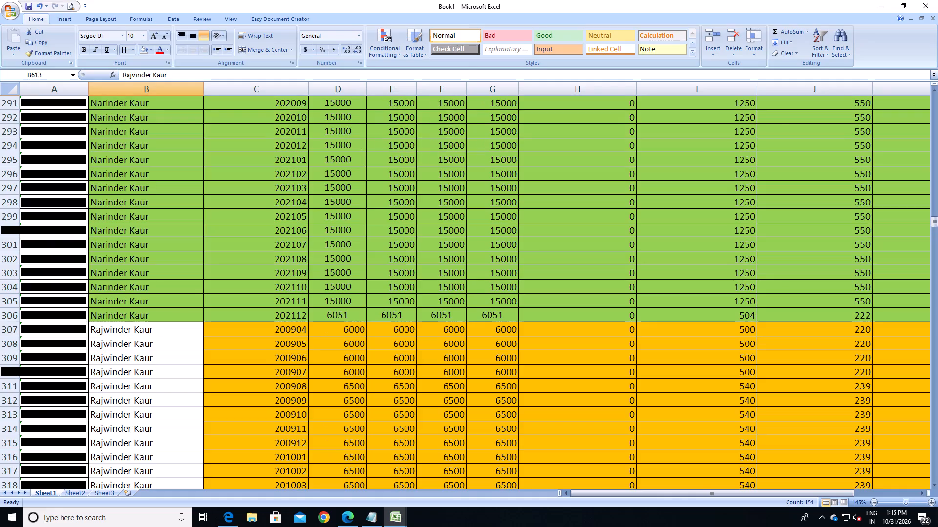
pyautogui.moveTo(7, 314); pyautogui.dragTo(0, 230)
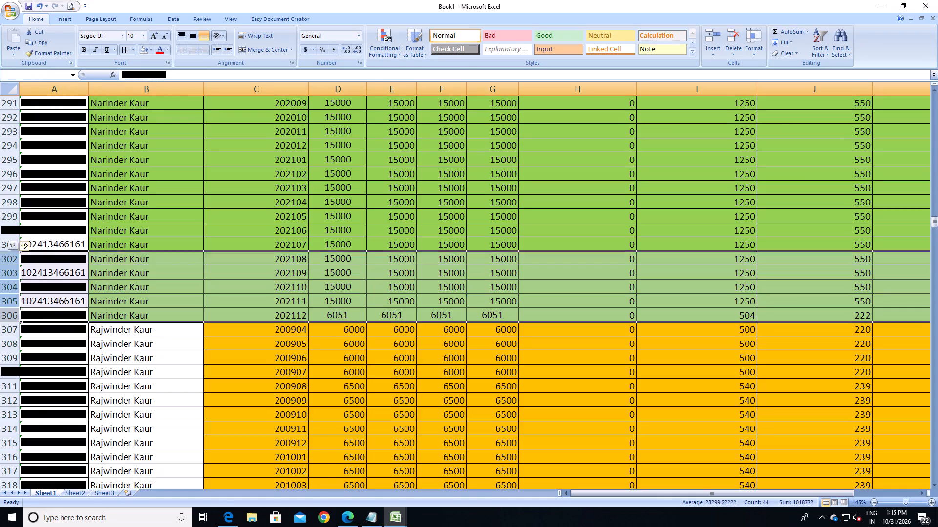
pyautogui.moveTo(0, 230); pyautogui.dragTo(7, 48)
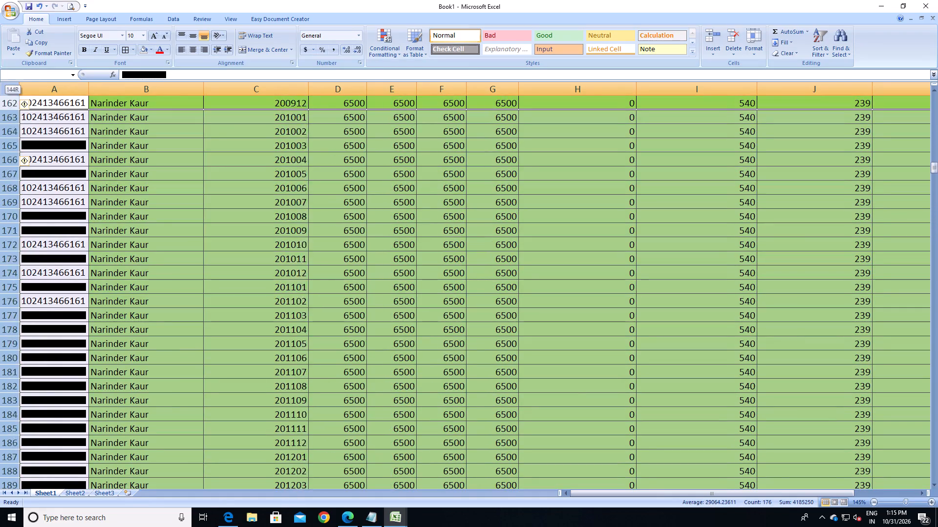
pyautogui.moveTo(7, 48); pyautogui.dragTo(2, 386)
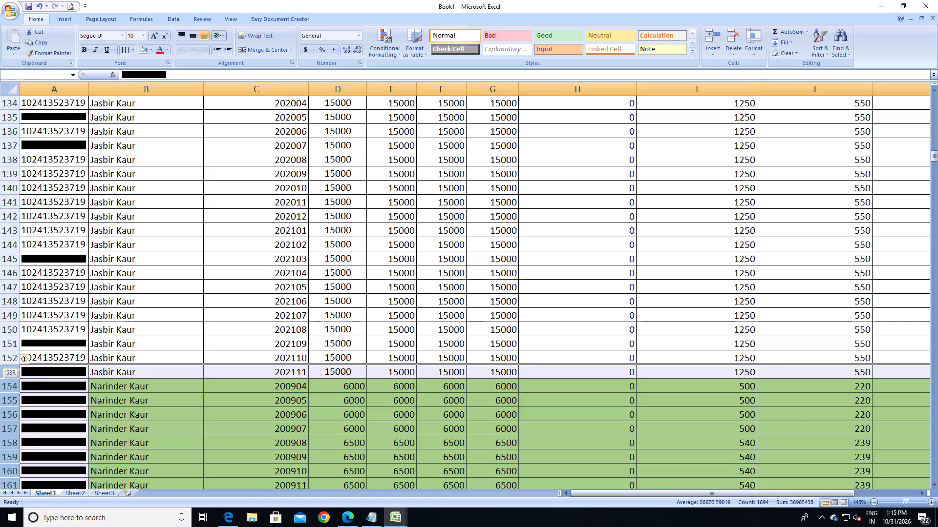
pyautogui.moveTo(2, 386); pyautogui.dragTo(3, 384)
pyautogui.rightClick(12, 401)
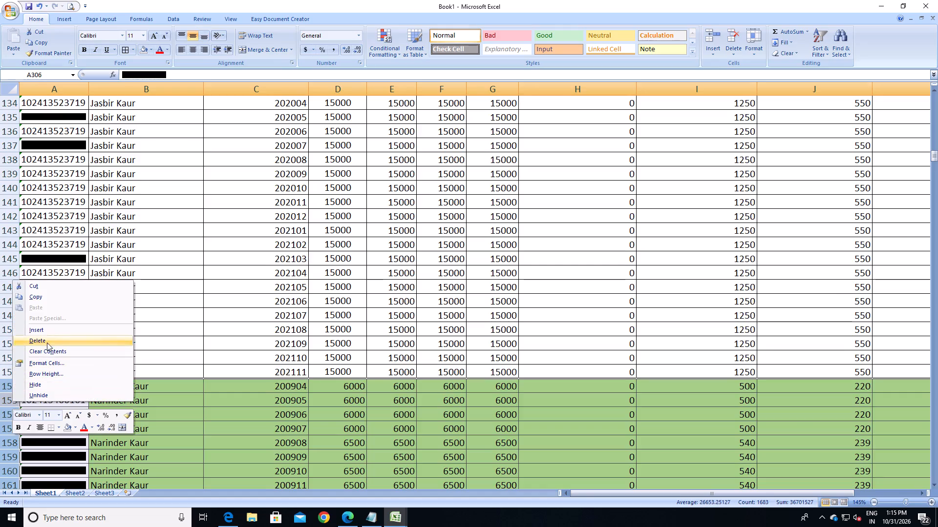
pyautogui.click(47, 339)
pyautogui.click(267, 340)
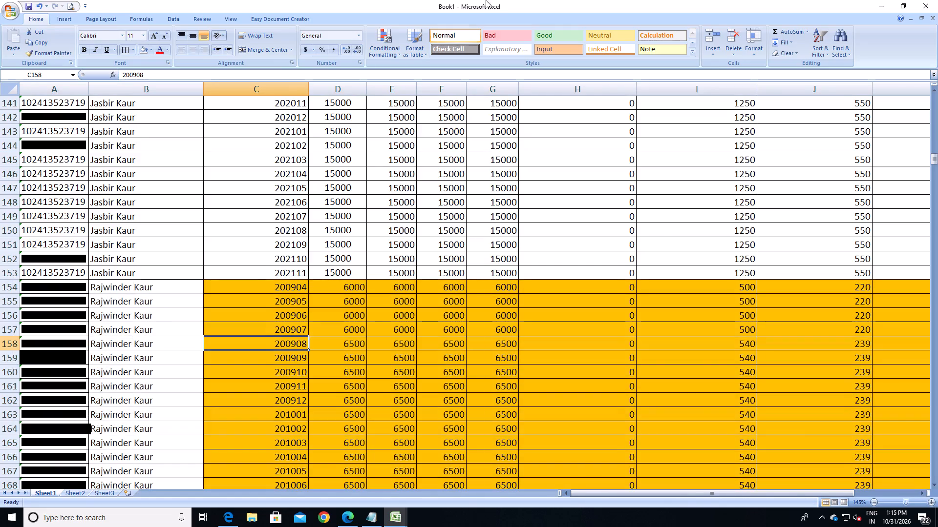
# Fill the unshaded first member's contribution data, C2 to K153, with light orange.
pyautogui.moveTo(294, 270); pyautogui.dragTo(758, 254)
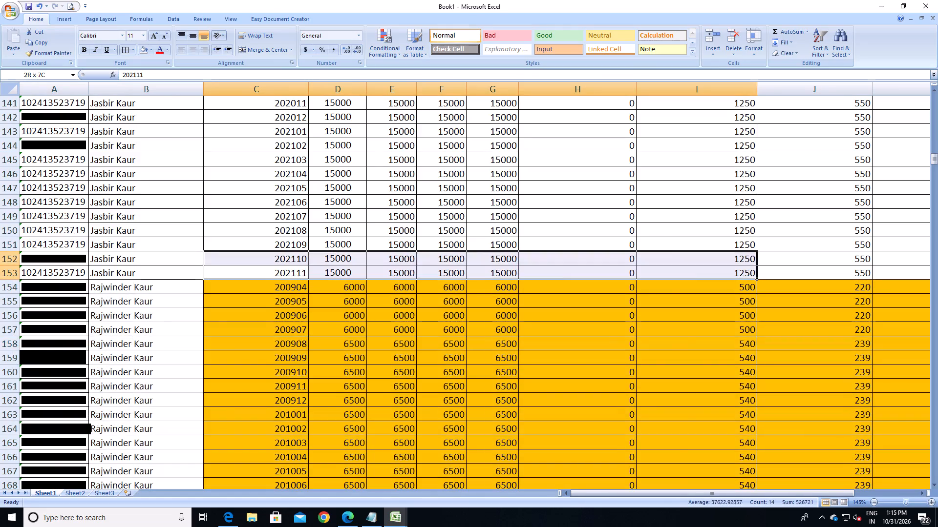
pyautogui.moveTo(758, 254); pyautogui.dragTo(723, 21)
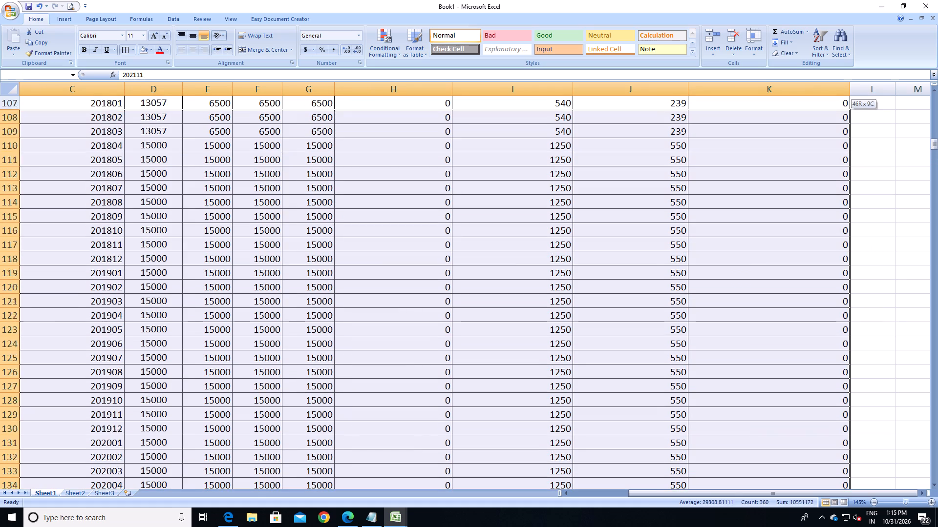
pyautogui.moveTo(723, 21); pyautogui.dragTo(711, 109)
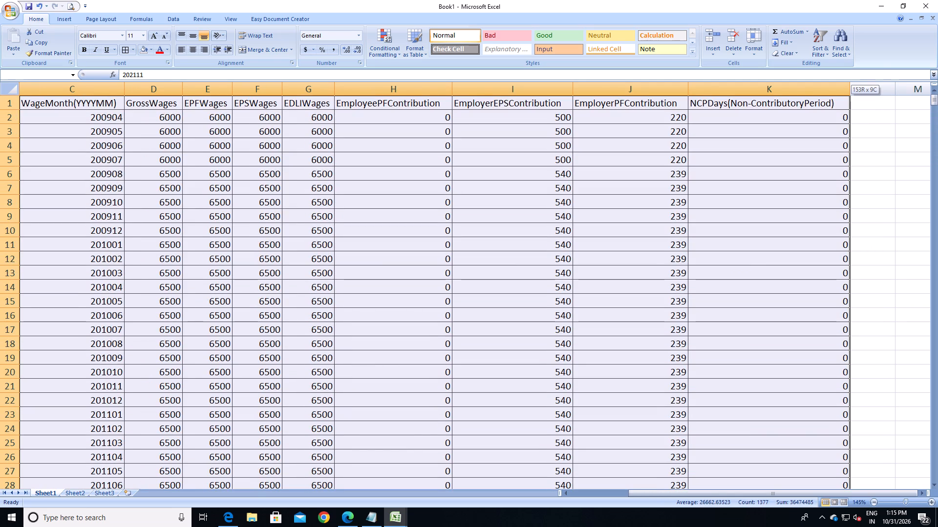
pyautogui.moveTo(711, 109); pyautogui.dragTo(711, 116)
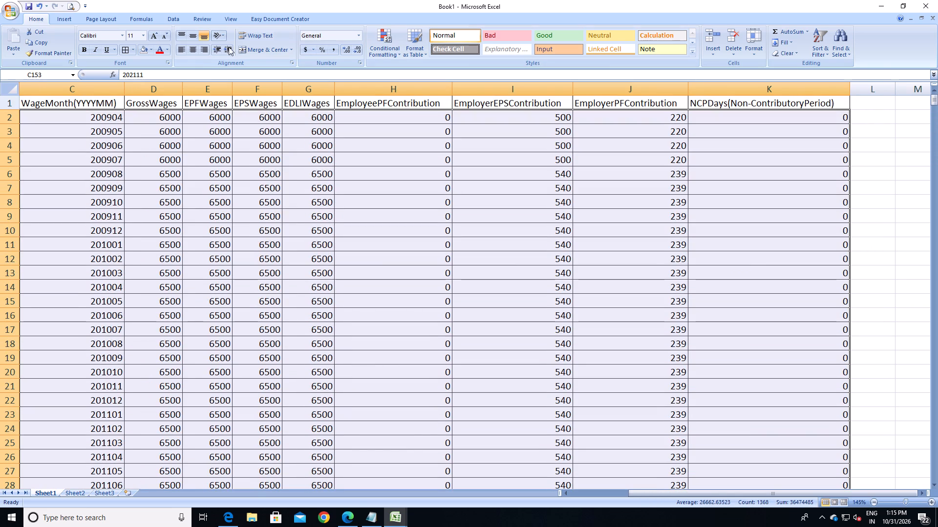
pyautogui.click(150, 50)
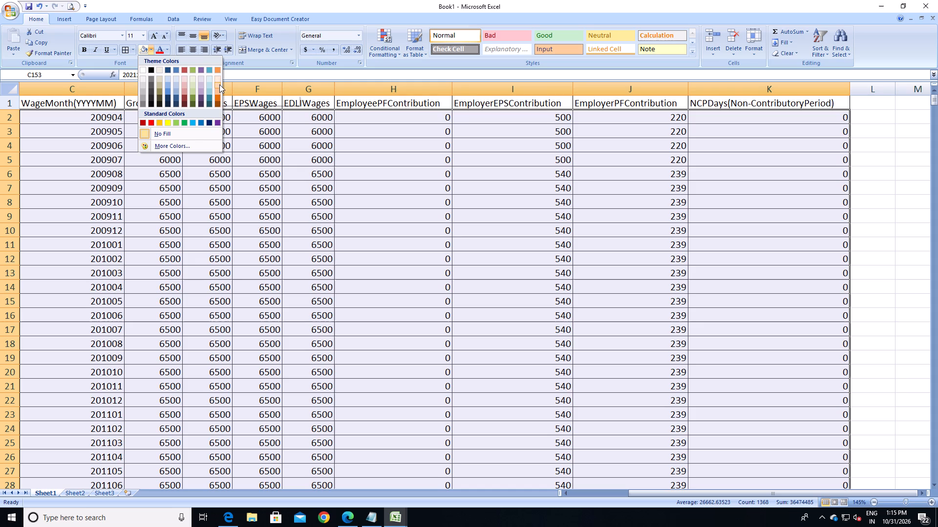
pyautogui.click(219, 84)
pyautogui.click(393, 225)
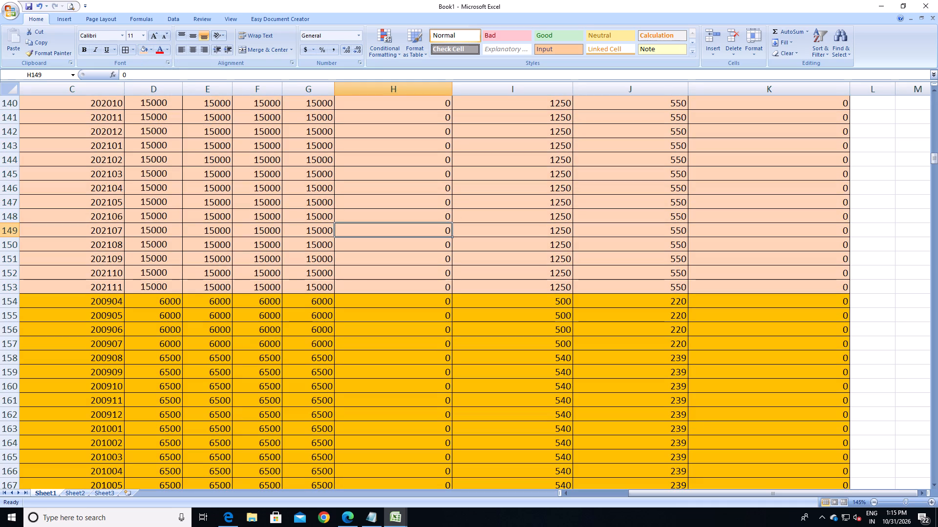
pyautogui.click(424, 255)
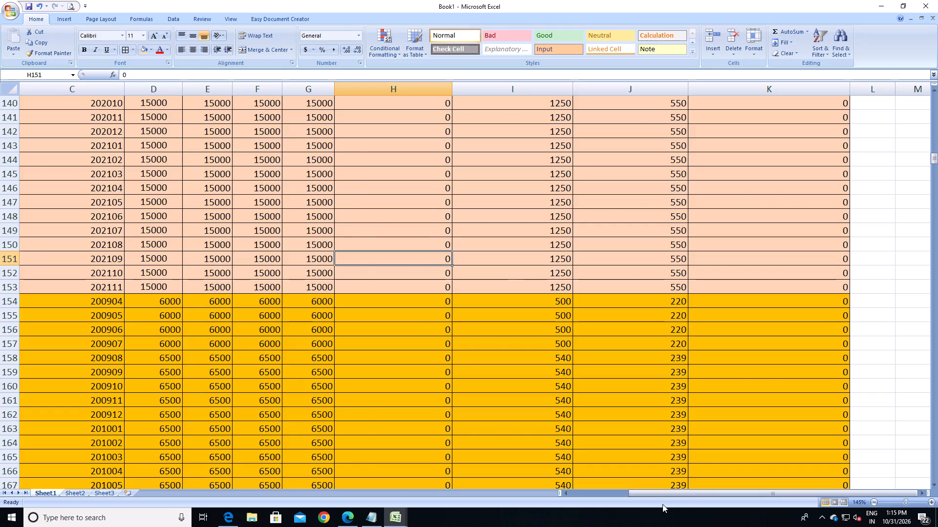
# Left-align the wage columns D to G, from GrossWages through EDLIWages.
pyautogui.moveTo(684, 491); pyautogui.dragTo(540, 484)
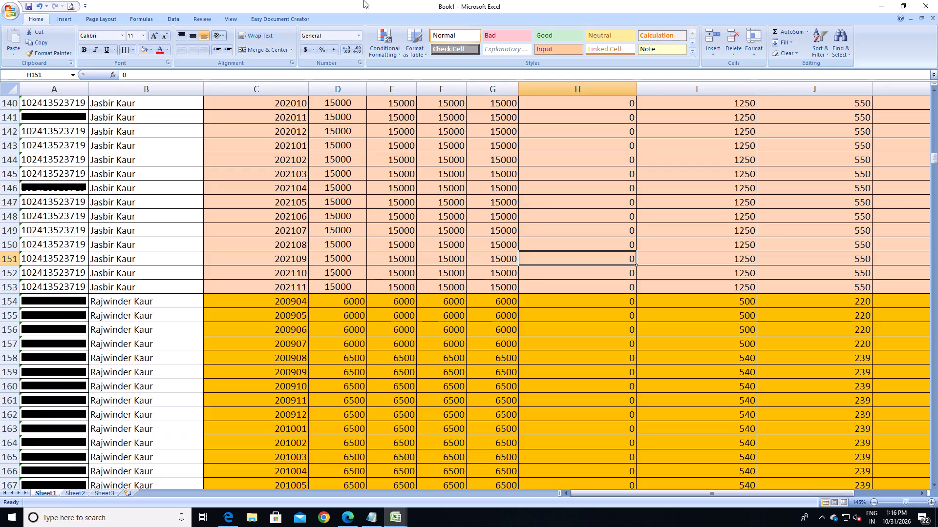
pyautogui.click(336, 92)
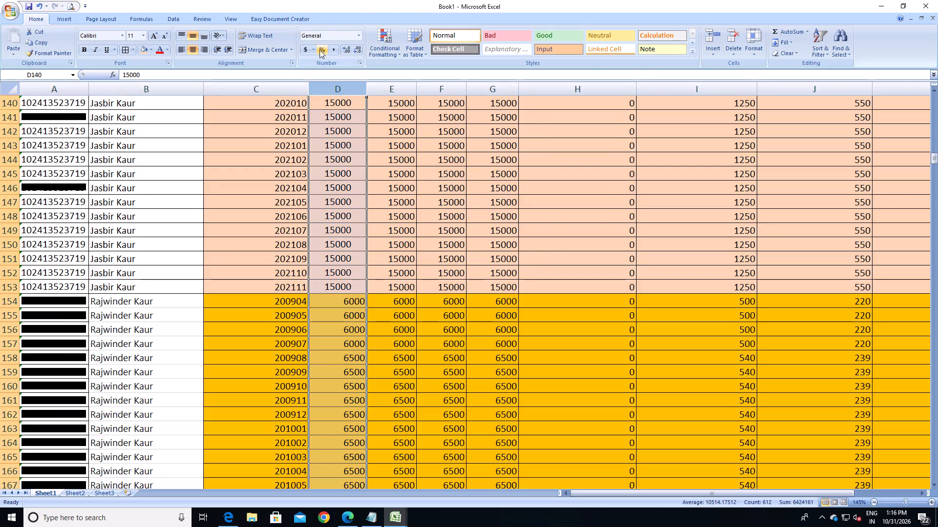
pyautogui.click(195, 52)
pyautogui.click(195, 52)
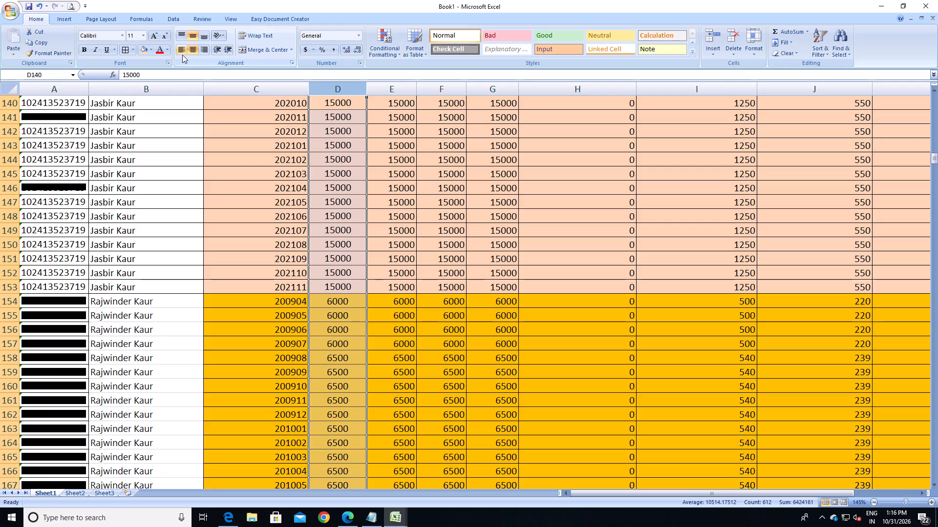
pyautogui.click(182, 55)
pyautogui.moveTo(403, 91); pyautogui.dragTo(478, 93)
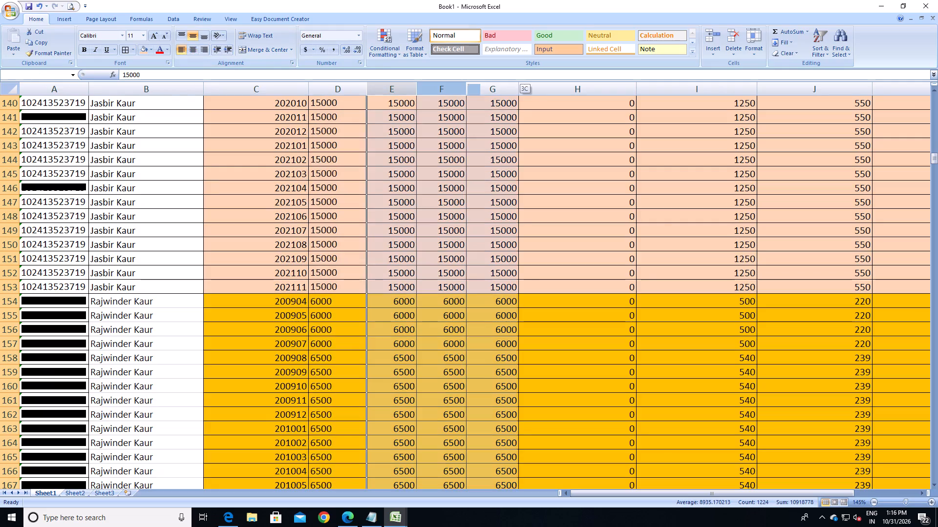
pyautogui.moveTo(478, 93); pyautogui.dragTo(481, 94)
pyautogui.click(179, 51)
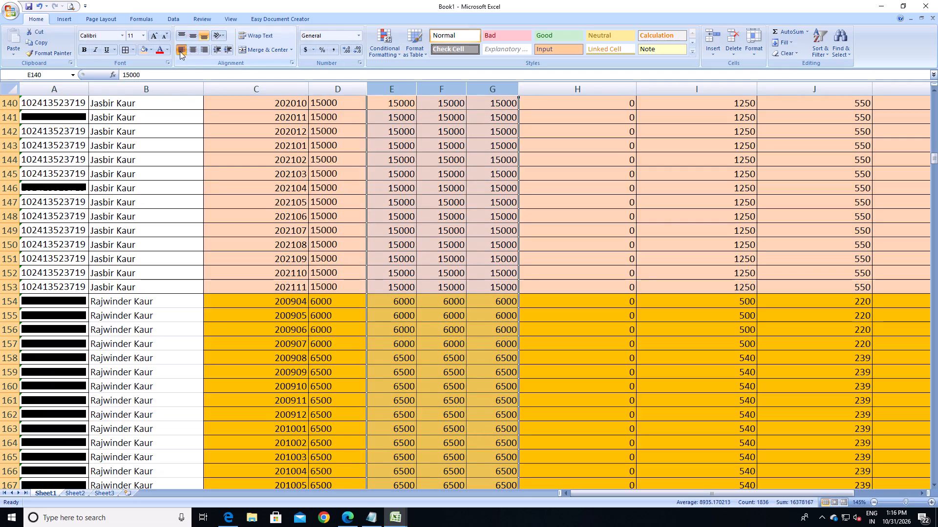
# Centre the wage month values in column C.
pyautogui.scroll(1, 353, 160)
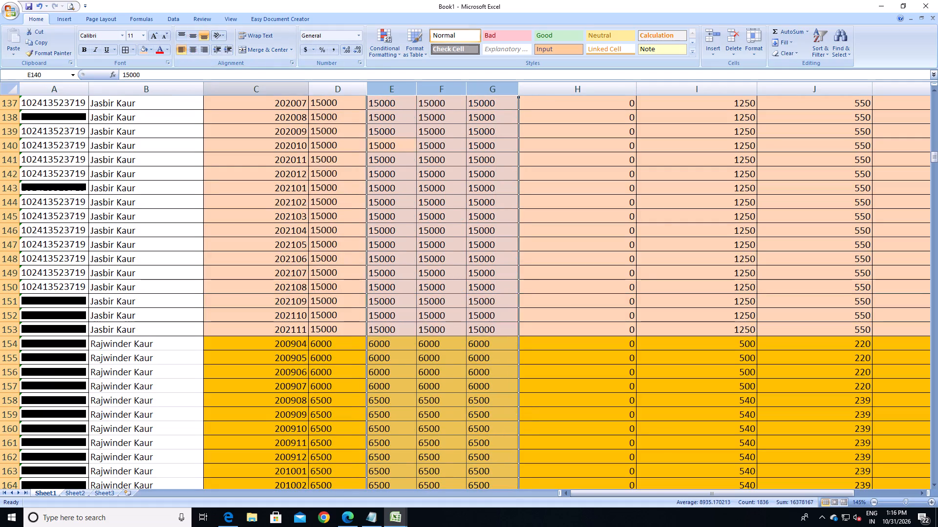
pyautogui.click(293, 91)
pyautogui.click(192, 54)
# Right-align the wage columns D to G, from GrossWages through EDLIWages.
pyautogui.scroll(2, 593, 262)
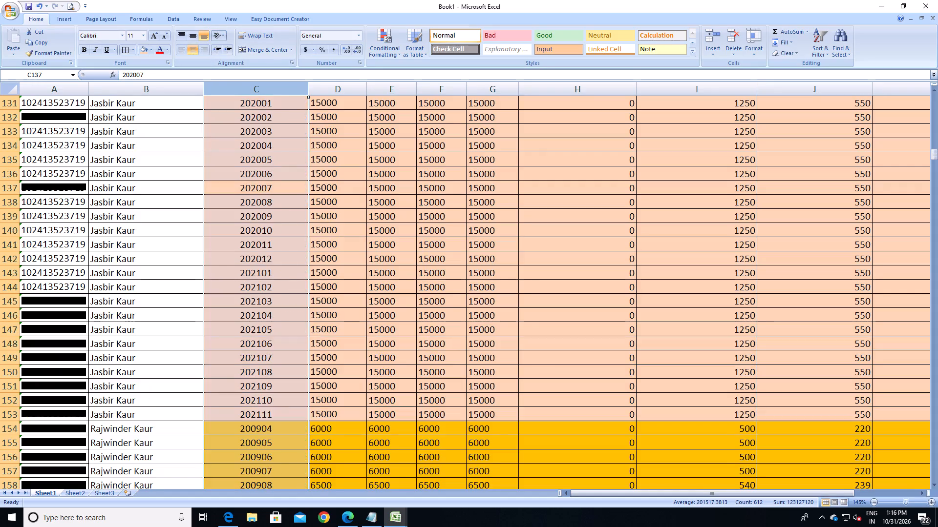
pyautogui.scroll(5, 593, 262)
pyautogui.moveTo(340, 91); pyautogui.dragTo(481, 97)
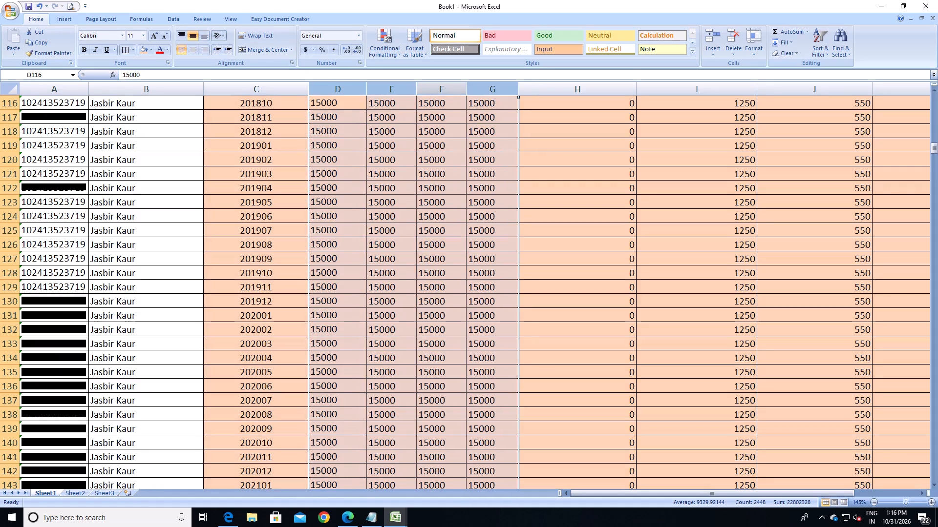
pyautogui.click(203, 54)
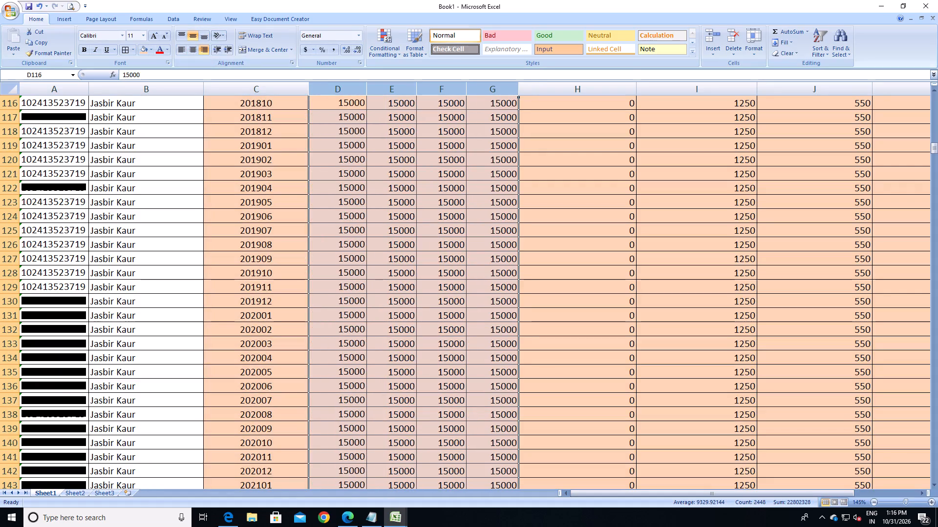
pyautogui.scroll(20, 600, 388)
pyautogui.scroll(11, 600, 388)
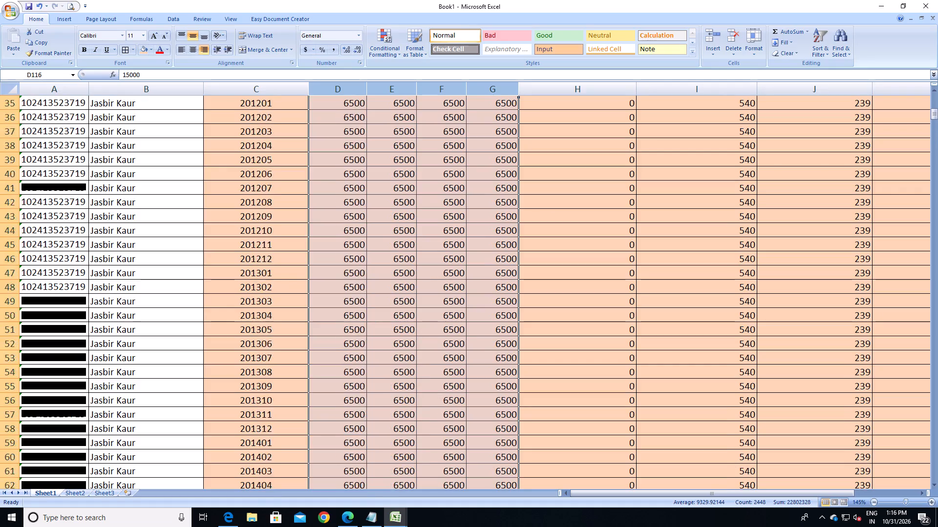
pyautogui.scroll(20, 600, 388)
pyautogui.click(615, 304)
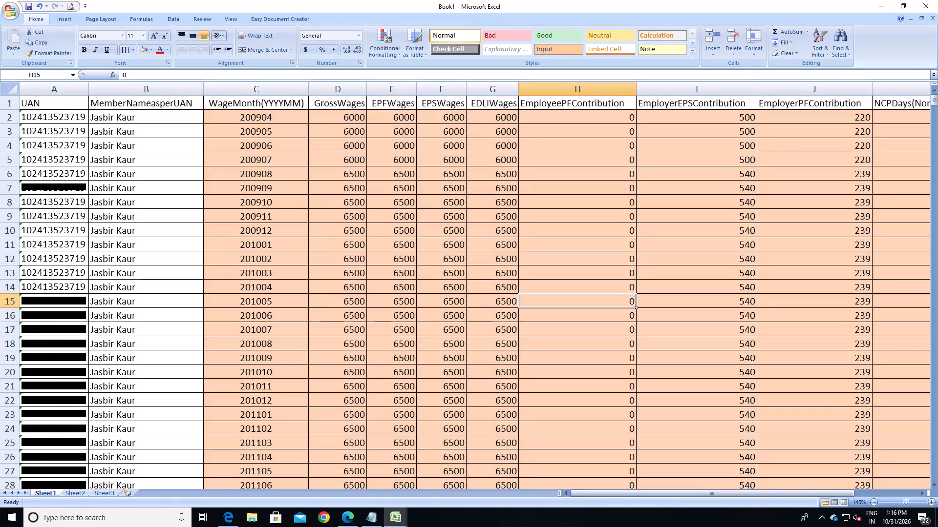
# Narrow the MemberNameasperUAN column slightly and check the rows below.
pyautogui.moveTo(204, 90); pyautogui.dragTo(199, 90)
pyautogui.scroll(10, 549, 276)
pyautogui.scroll(-5, 549, 289)
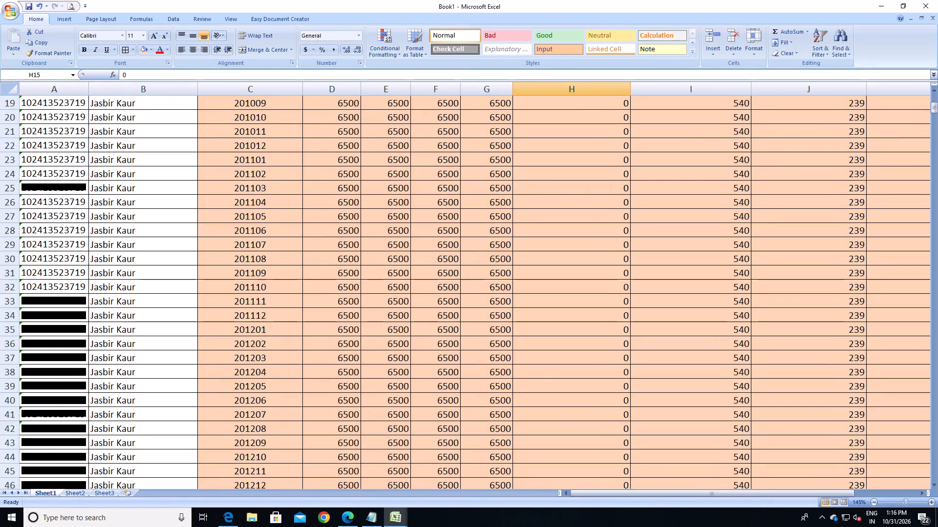
pyautogui.scroll(-19, 549, 289)
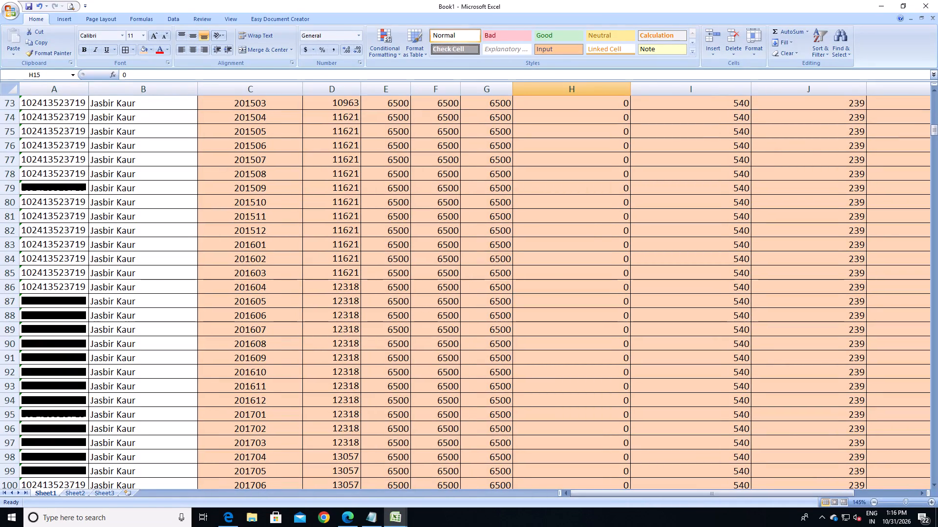
# Minimise the workbook and browser windows, and close the EEC_Gharuan text file in Notepad without saving its changes.
pyautogui.click(877, 4)
pyautogui.click(883, 6)
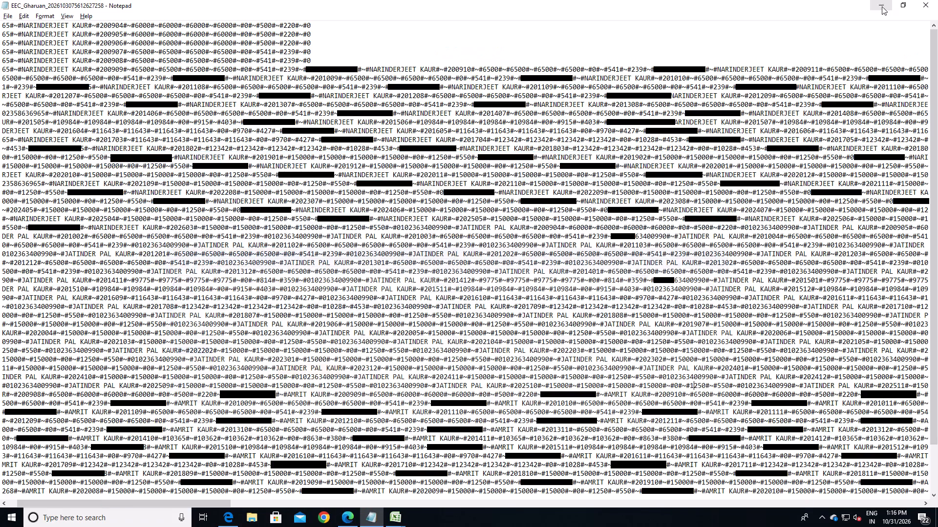
pyautogui.click(924, 4)
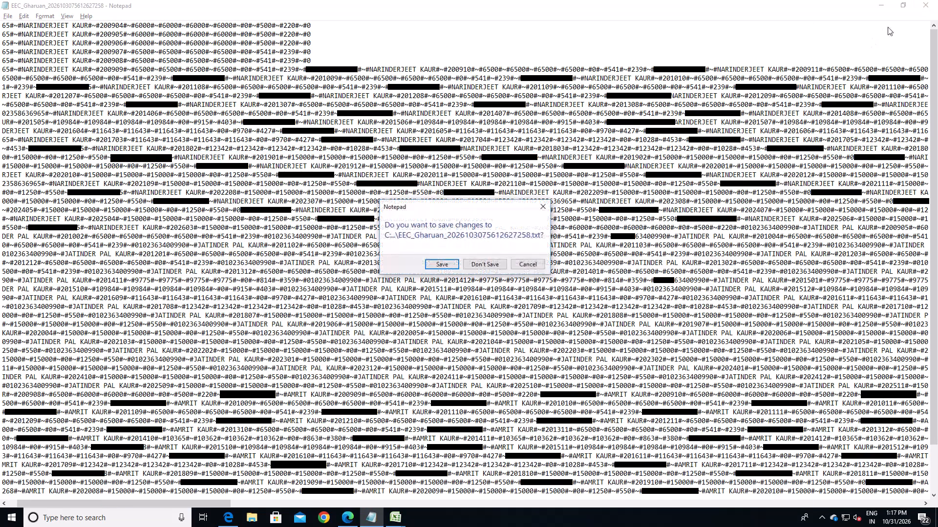
pyautogui.click(487, 266)
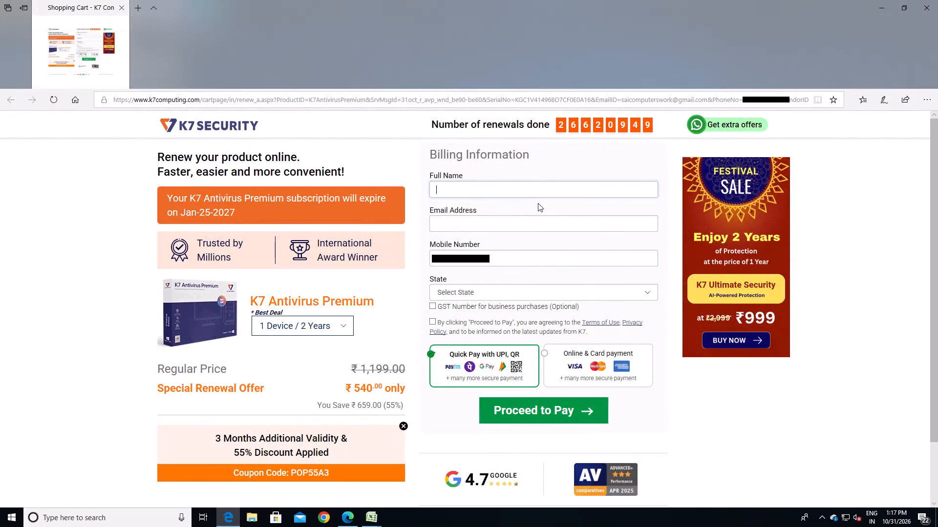
# Close the K7 Security shopping cart page in Edge.
pyautogui.click(937, 98)
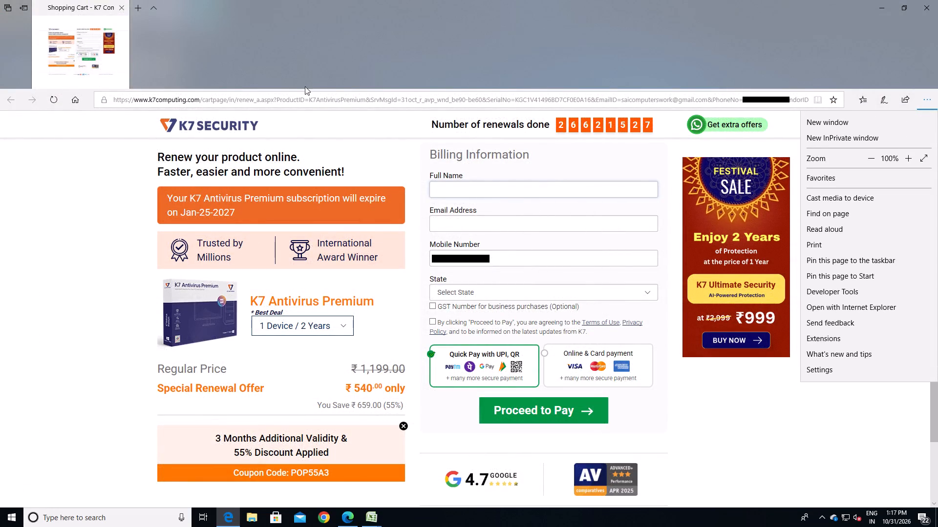
pyautogui.click(120, 9)
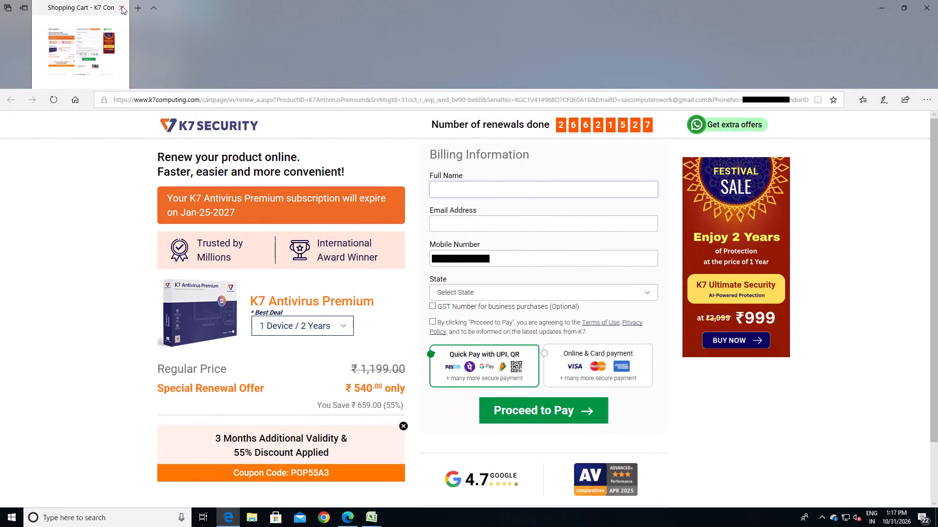
pyautogui.click(122, 6)
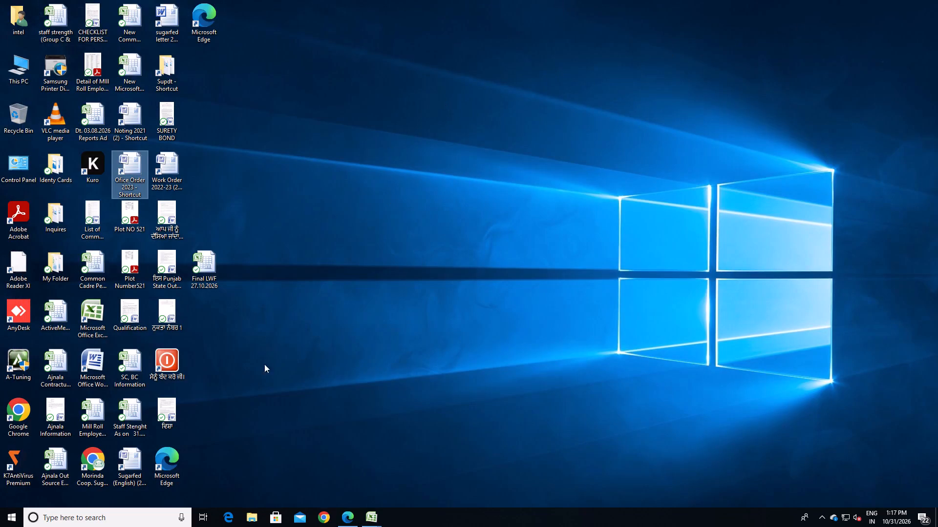
# Launch the Kuro application from the desktop.
pyautogui.doubleClick(90, 178)
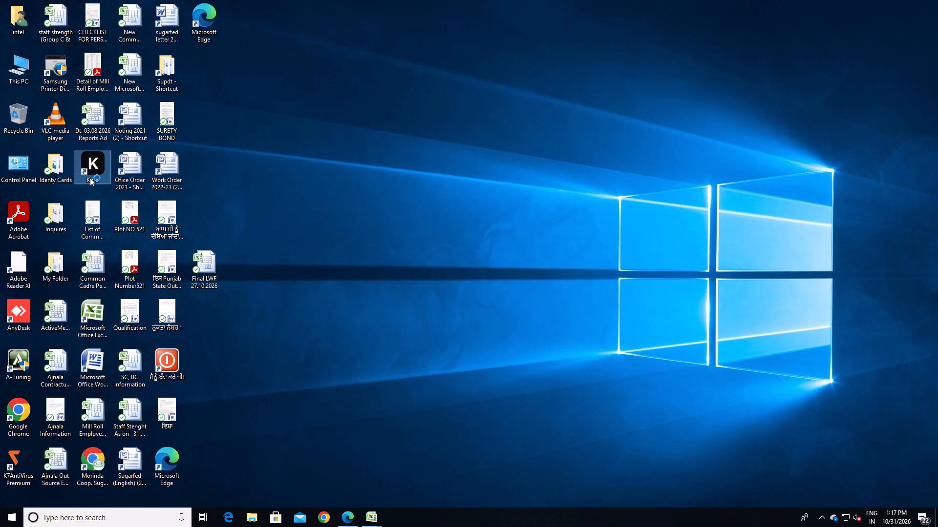
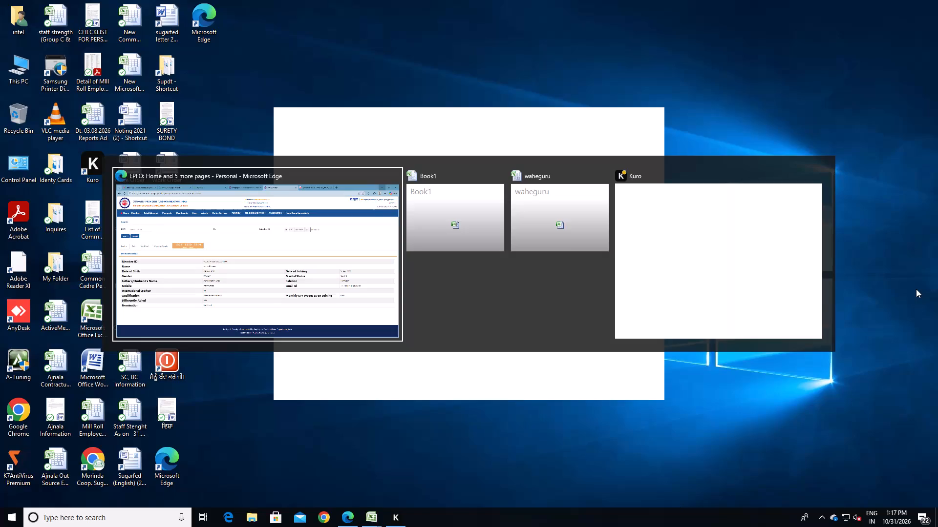
# Switch to the Book1 workbook in Excel and save it to the Desktop as an Excel Workbook named "EPF Detail of Pending employees".
pyautogui.hotkey('alt', 'Tab')
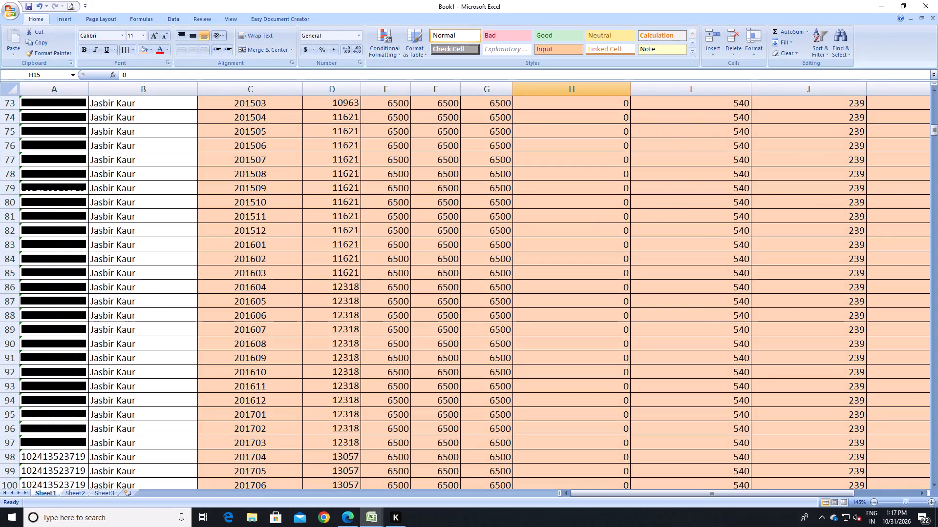
pyautogui.scroll(-20, 439, 427)
pyautogui.scroll(-14, 439, 427)
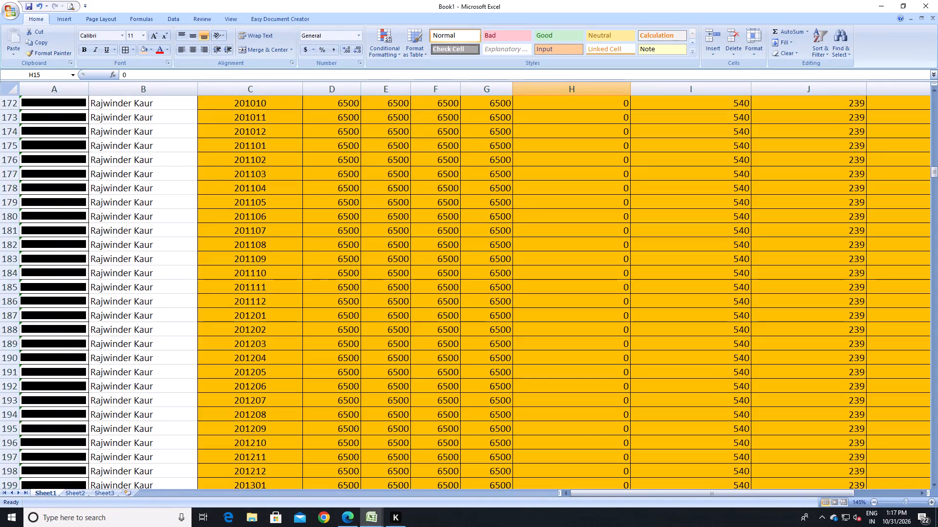
pyautogui.scroll(-6, 439, 427)
pyautogui.click(8, 6)
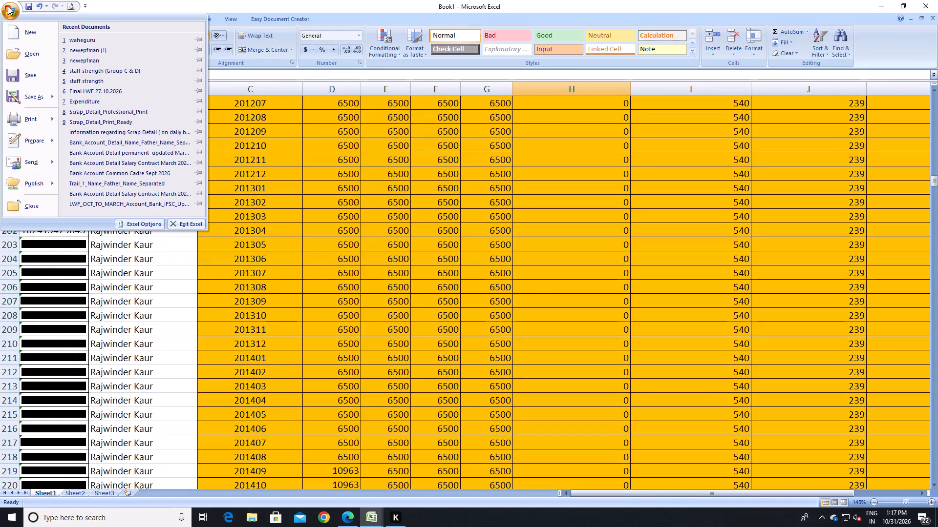
pyautogui.click(34, 93)
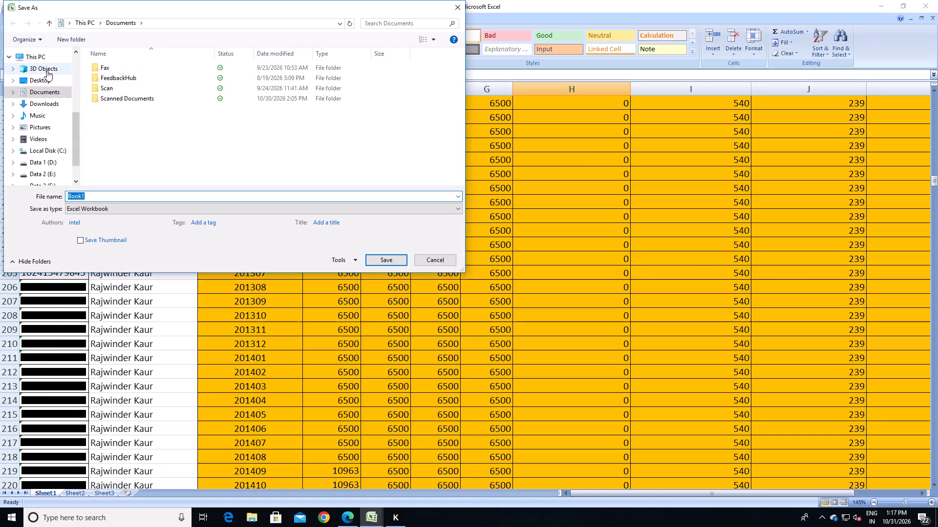
pyautogui.click(47, 79)
pyautogui.click(101, 197)
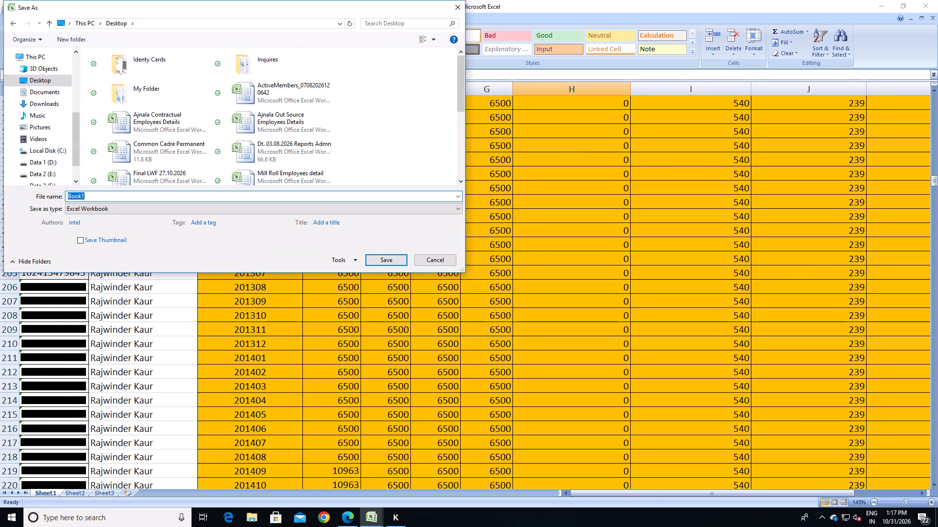
pyautogui.write('EP')
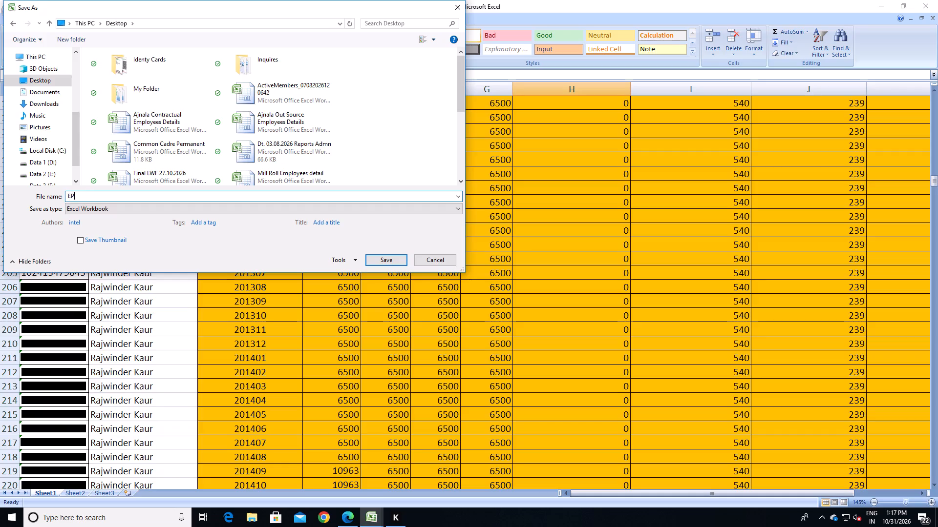
pyautogui.hotkey('shift', 'f')
pyautogui.press('space')
pyautogui.write('DEtail of')
pyautogui.press('space')
pyautogui.write('Pending')
pyautogui.press('space')
pyautogui.write('employees')
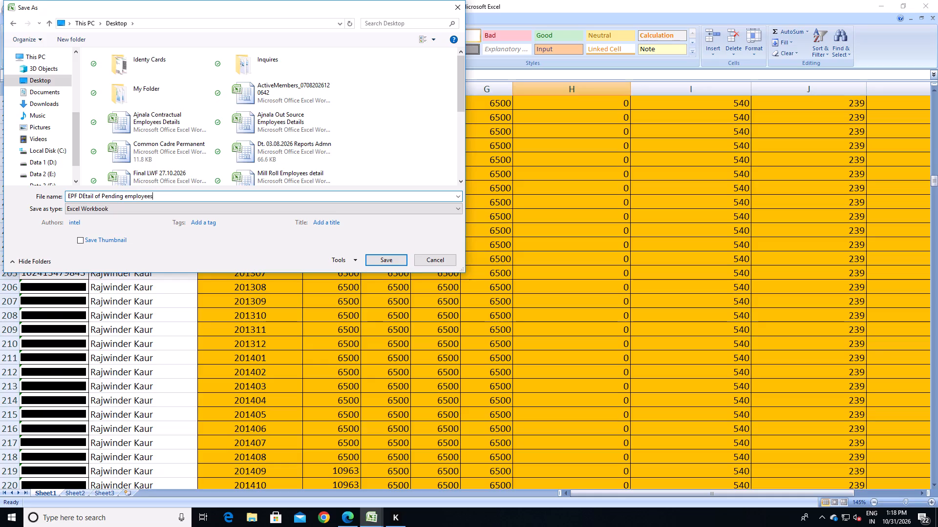
pyautogui.press('Left')
pyautogui.press('Left')
pyautogui.press('Left')
pyautogui.press('Left')
pyautogui.press('Left')
pyautogui.press('Left')
pyautogui.press('Left')
pyautogui.press('Left')
pyautogui.press('Left')
pyautogui.press('Left')
pyautogui.press('Left')
pyautogui.press('Left')
pyautogui.press('Left')
pyautogui.press('Left')
pyautogui.press('Left')
pyautogui.press('Left')
pyautogui.press('Left')
pyautogui.press('Left')
pyautogui.press('Left')
pyautogui.press('Left')
pyautogui.press('Left')
pyautogui.press('Left')
pyautogui.press('Left')
pyautogui.press('Left')
pyautogui.press('Left')
pyautogui.press('BackSpace')
pyautogui.press('e')
pyautogui.click(46, 78)
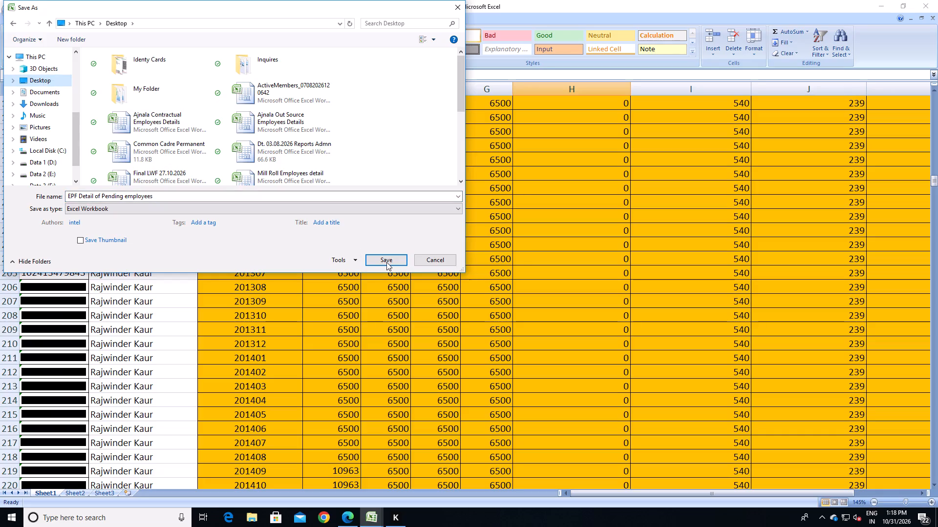
pyautogui.click(387, 262)
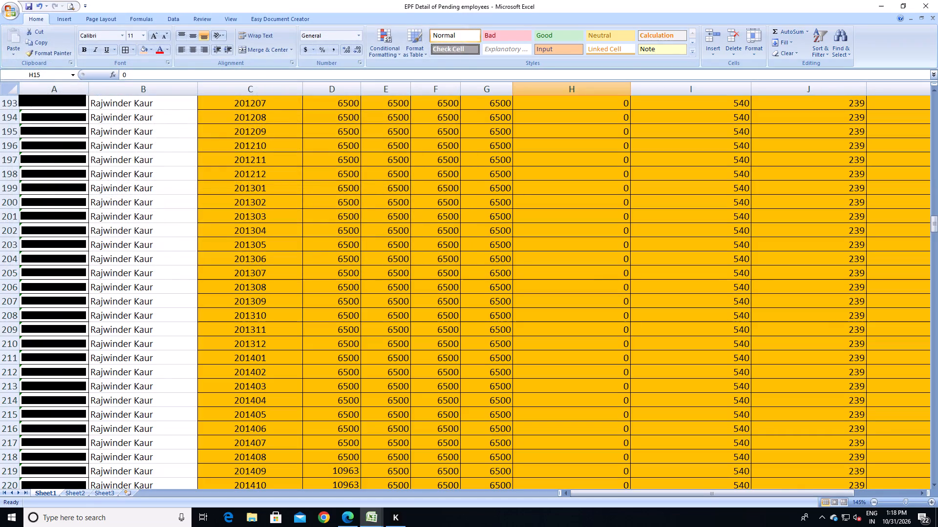
# Review the colour-coded member blocks on Sheet1 down to the last contribution rows.
pyautogui.keyDown('ctrl'); pyautogui.scroll(-7, 525, 294); pyautogui.keyUp('ctrl')
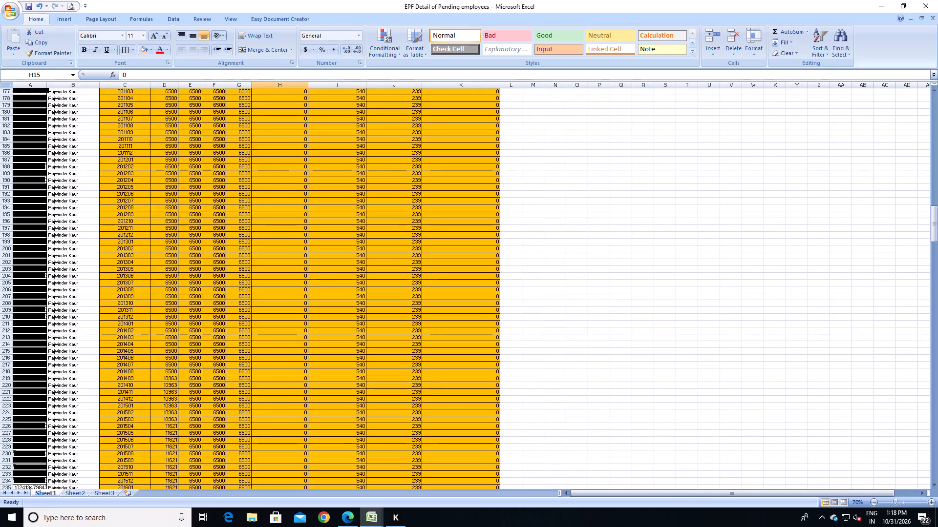
pyautogui.scroll(-20, 525, 294)
pyautogui.scroll(-9, 525, 294)
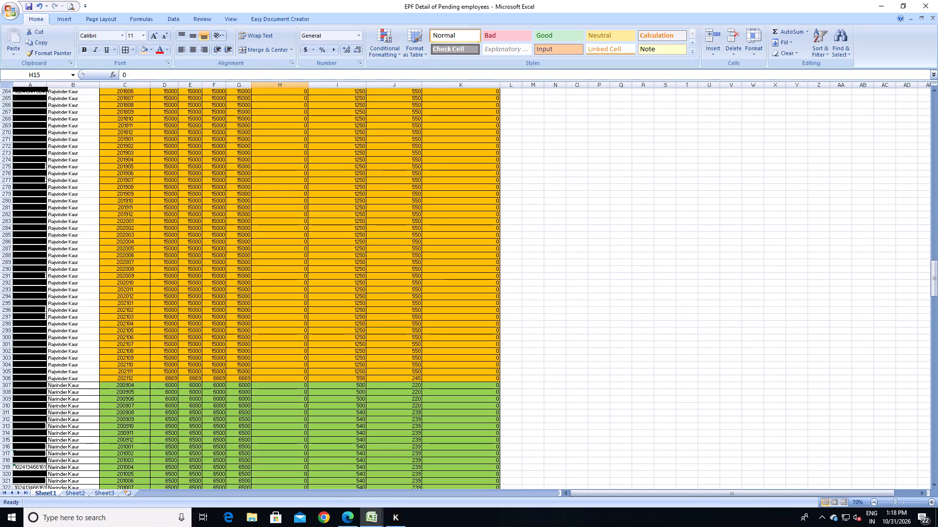
pyautogui.scroll(-20, 525, 294)
pyautogui.scroll(-17, 525, 294)
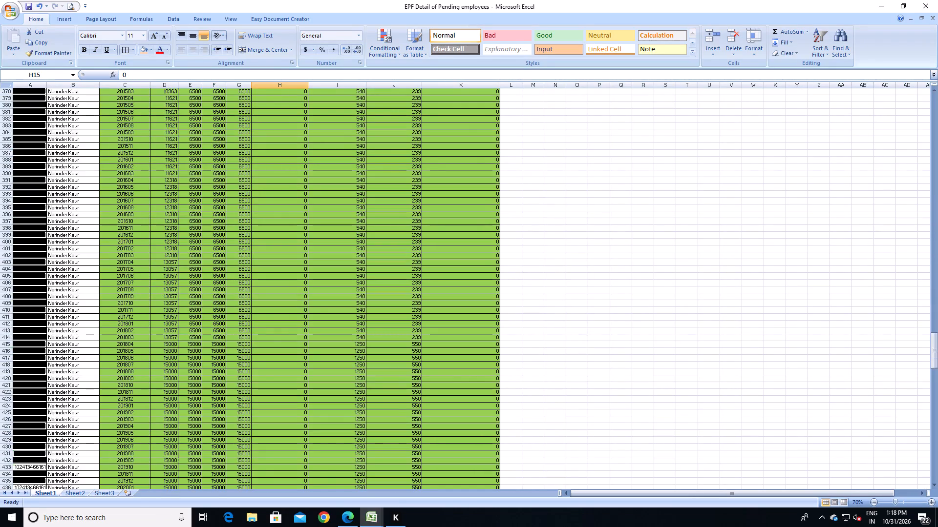
pyautogui.scroll(-20, 525, 294)
pyautogui.scroll(-17, 525, 294)
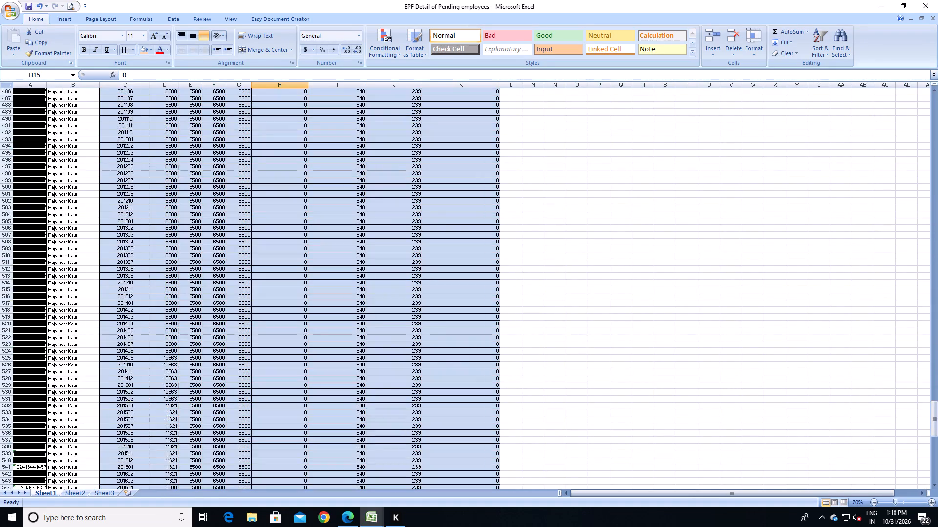
pyautogui.scroll(-20, 525, 294)
pyautogui.scroll(-9, 525, 294)
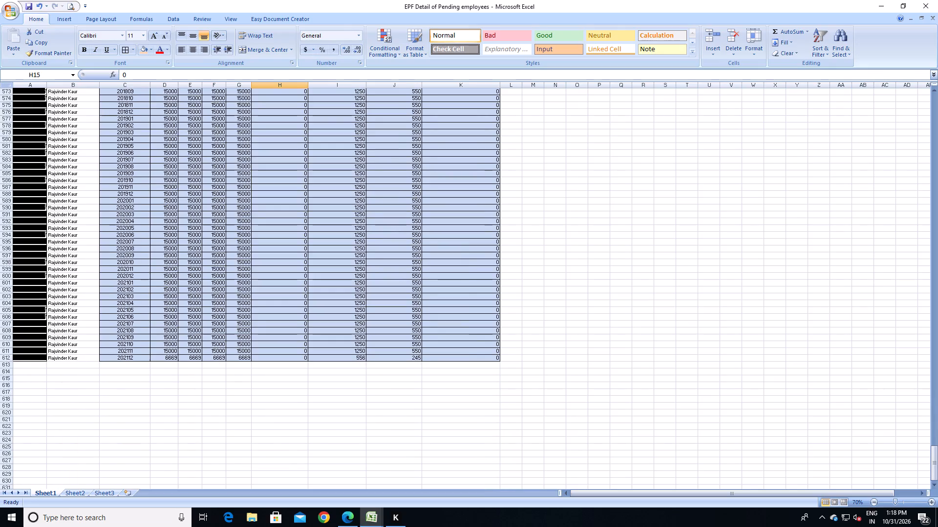
pyautogui.keyDown('ctrl'); pyautogui.scroll(11, 565, 306); pyautogui.keyUp('ctrl')
pyautogui.keyDown('ctrl'); pyautogui.scroll(-11, 565, 306); pyautogui.keyUp('ctrl')
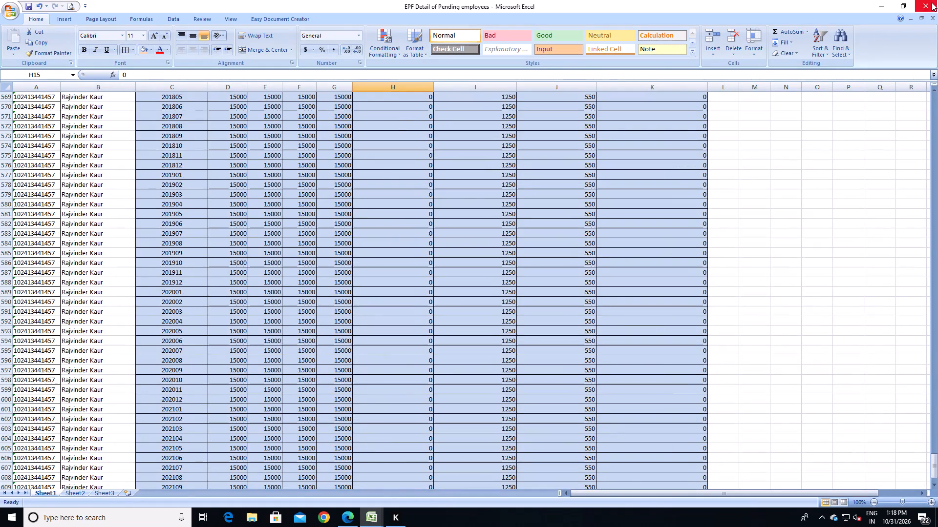
# Close the EPF Detail of Pending employees workbook.
pyautogui.click(932, 2)
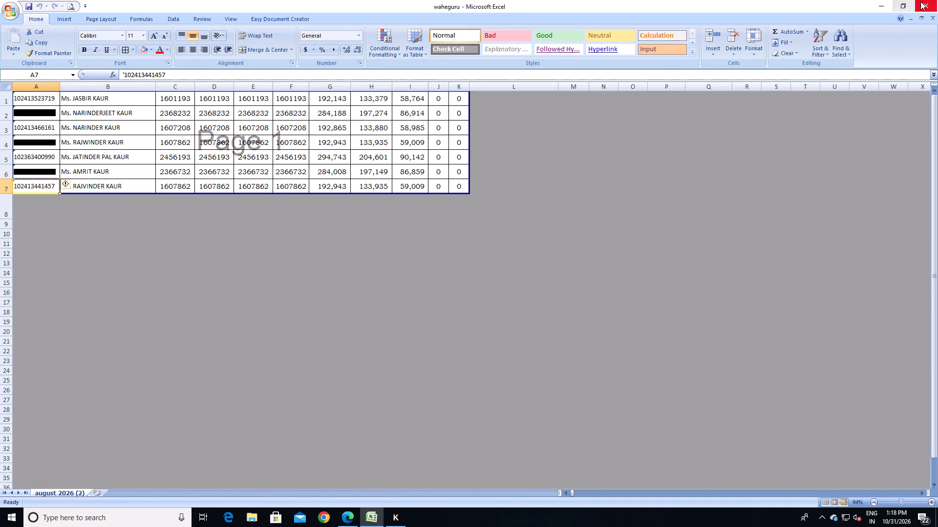
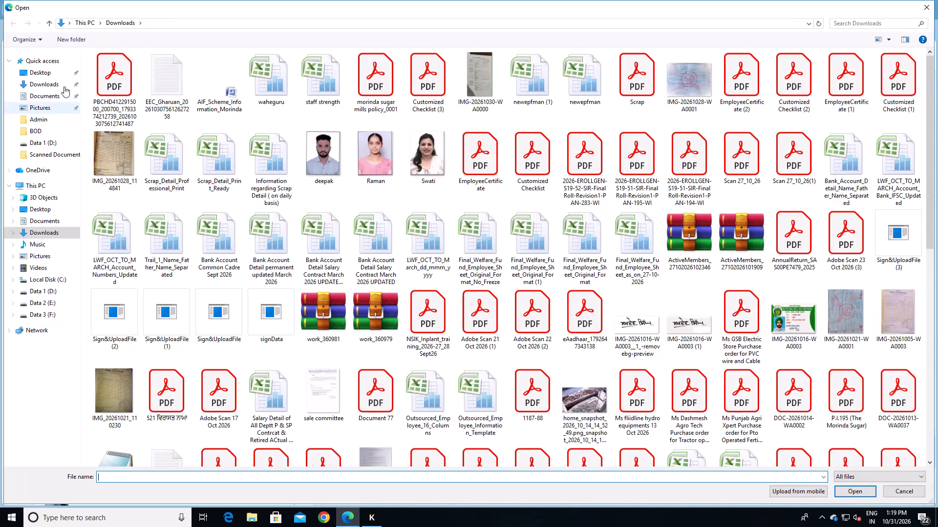
# Switch the file-upload dialog from Downloads to the Desktop folder to choose a file there.
pyautogui.click(48, 73)
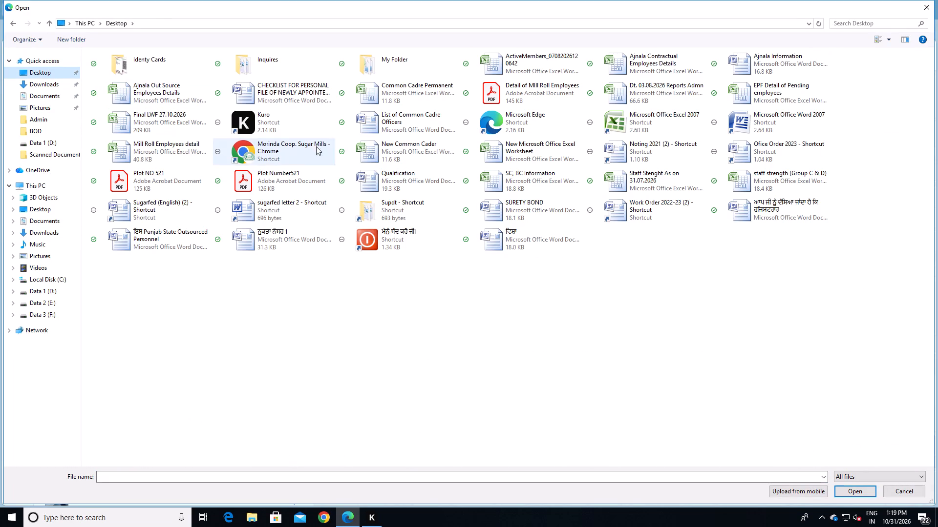
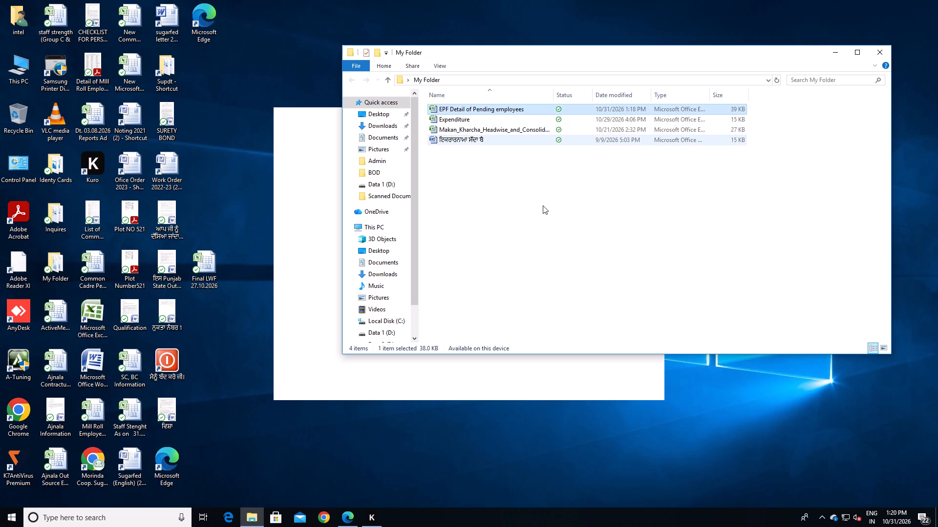
# Duplicate the EPF Detail of Pending employees workbook in My Folder and rename the copy EEC2026.
pyautogui.hotkey('ctrl', 'c')
pyautogui.hotkey('ctrl', 'v')
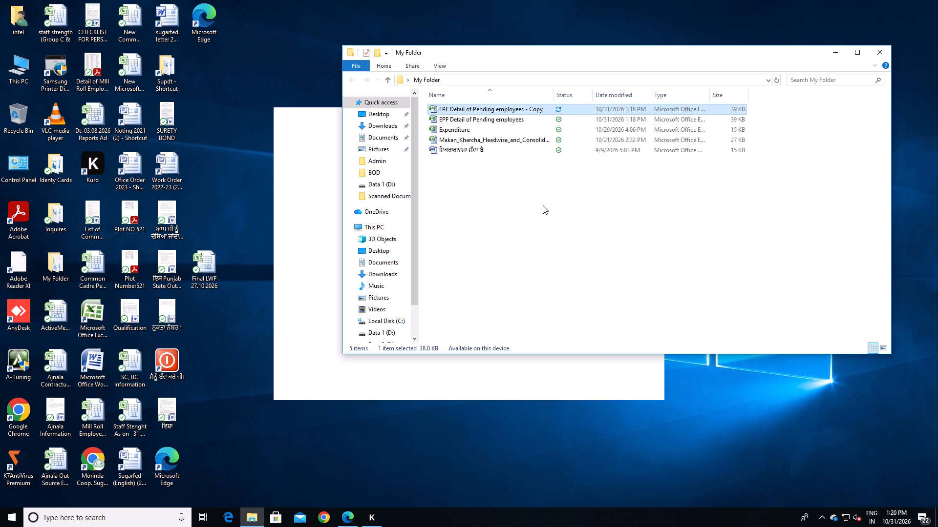
pyautogui.press('F2')
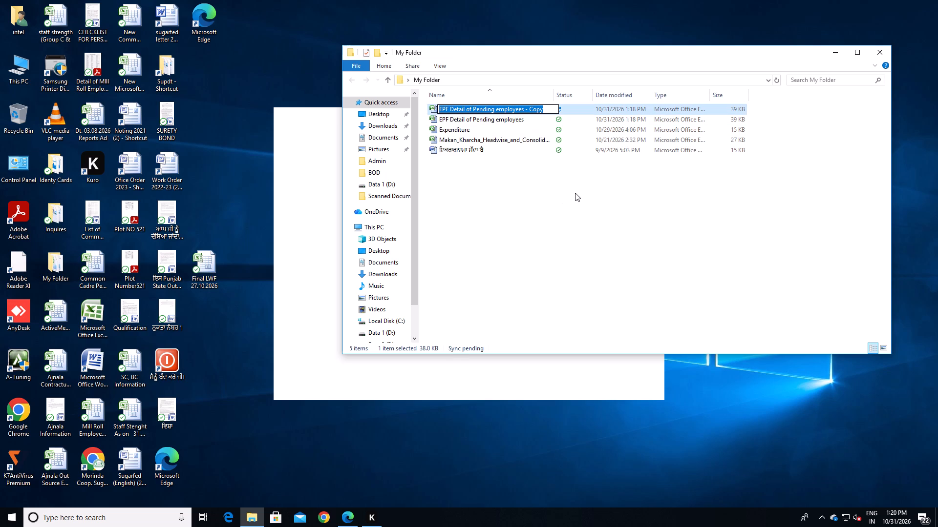
pyautogui.write('EEC')
pyautogui.write('2026')
pyautogui.click(618, 229)
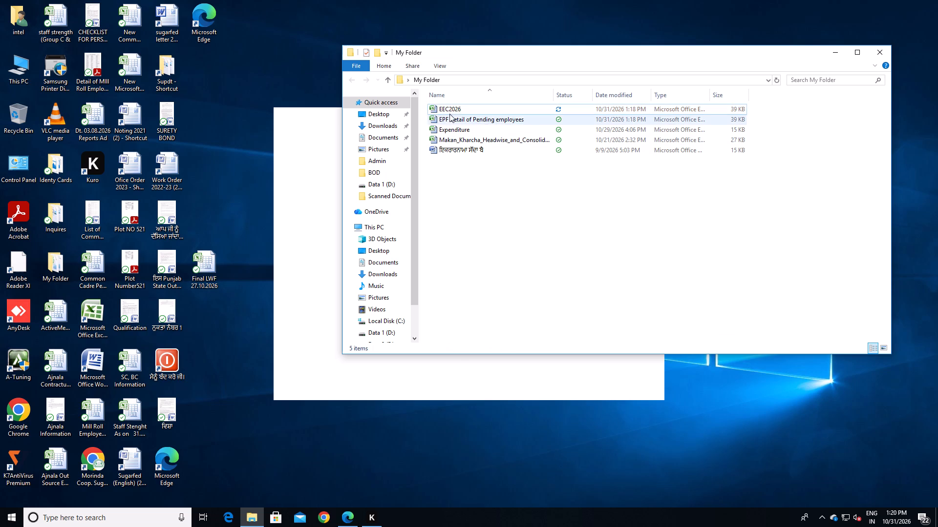
# Open the EEC2026 workbook and save it as CSV (Comma delimited) in the Desktop's My Folder, keeping the name EEC2026 and the CSV format.
pyautogui.click(459, 111)
pyautogui.rightClick(459, 111)
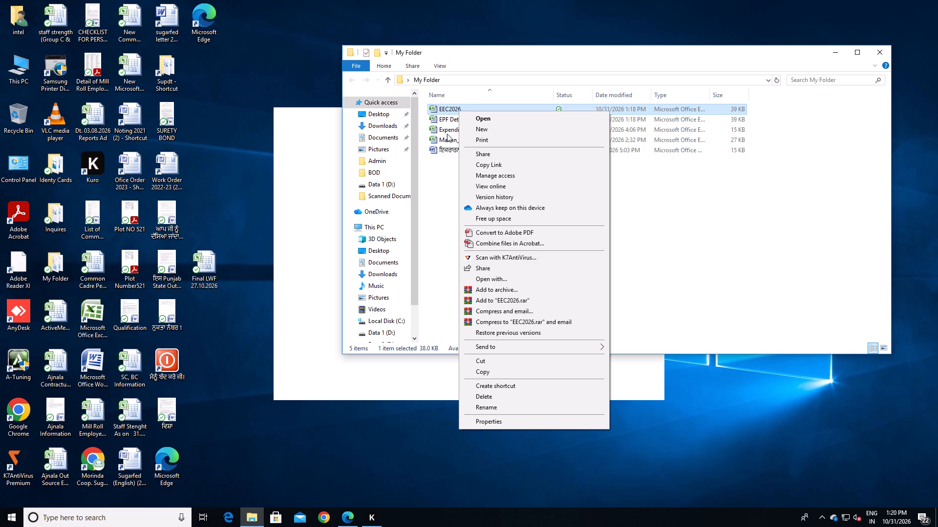
pyautogui.click(478, 120)
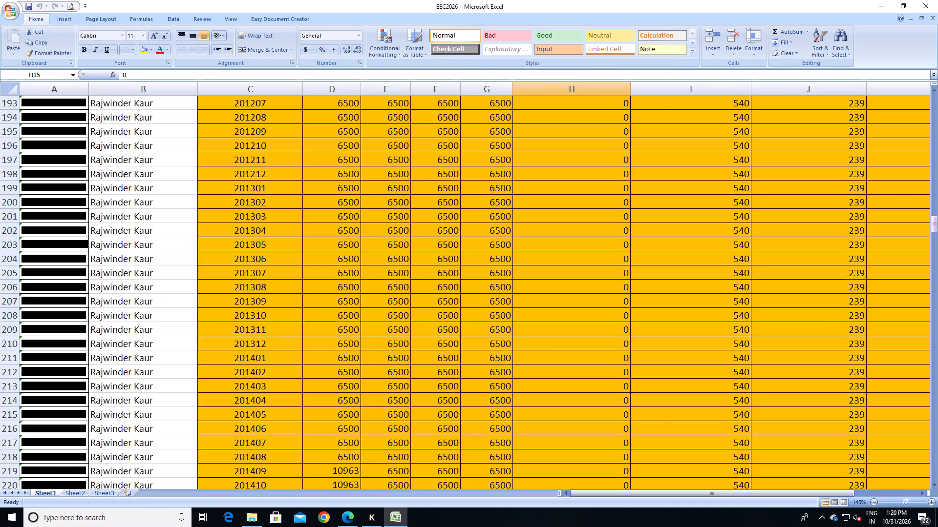
pyautogui.click(1, 10)
pyautogui.click(37, 95)
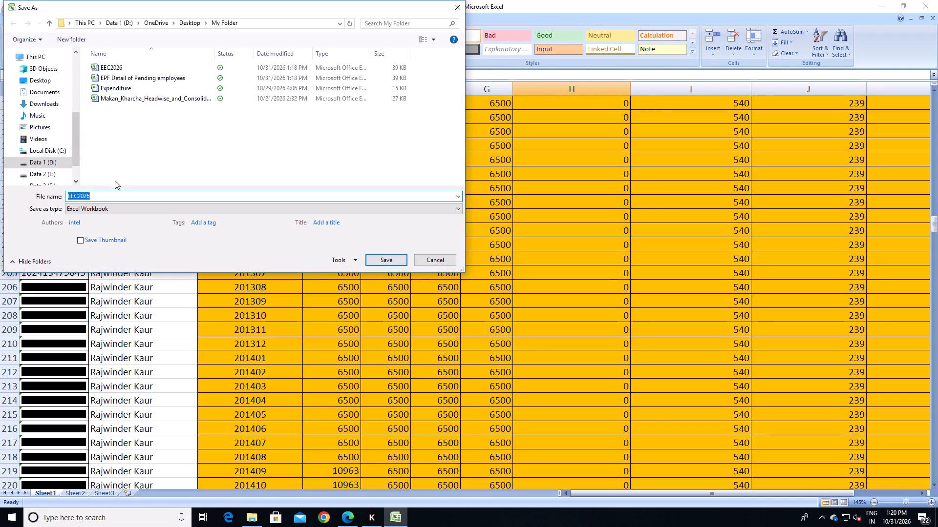
pyautogui.click(117, 212)
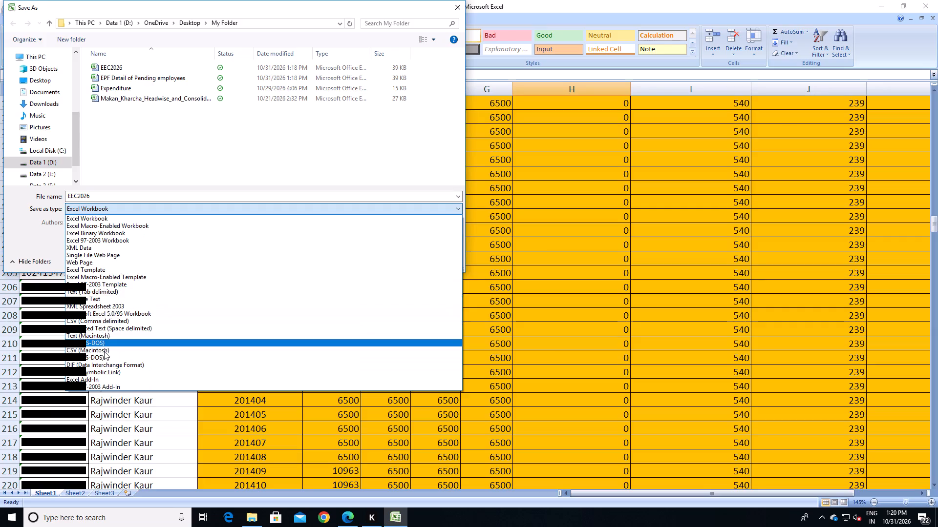
pyautogui.click(98, 321)
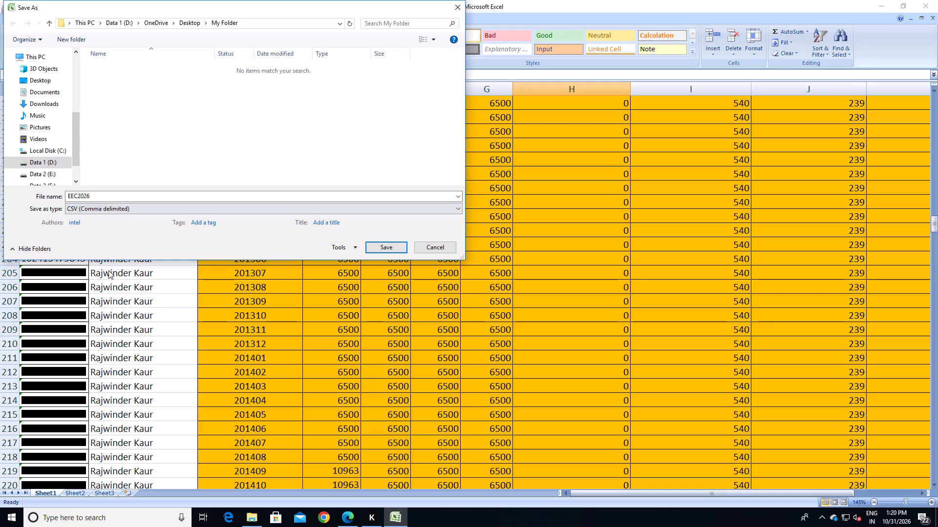
pyautogui.click(49, 81)
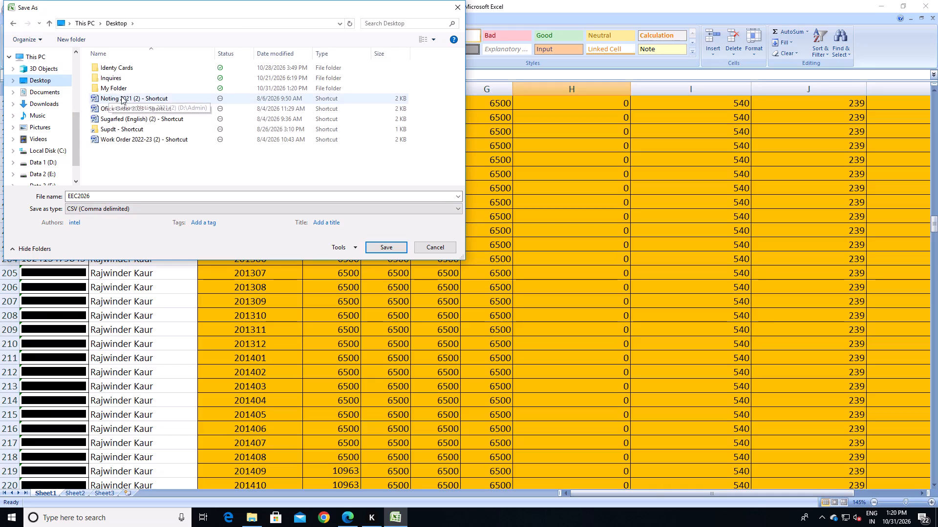
pyautogui.doubleClick(121, 87)
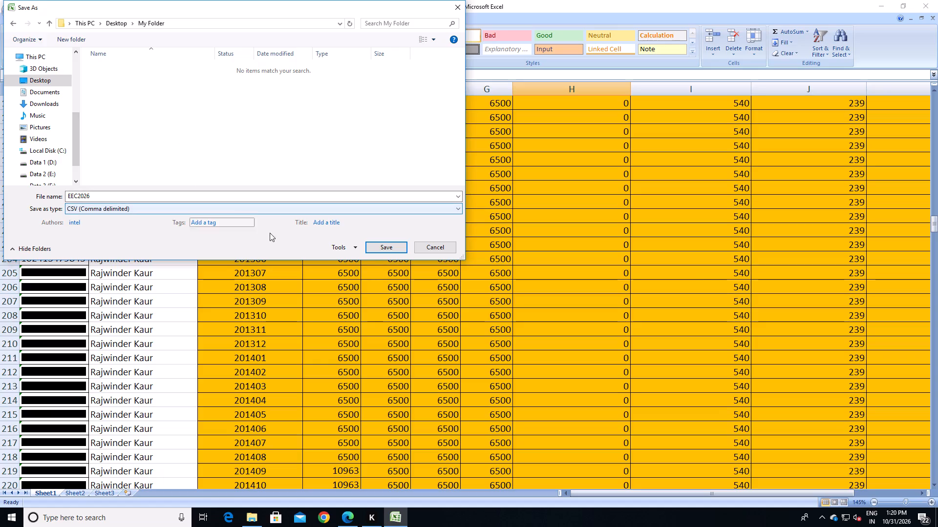
pyautogui.click(386, 248)
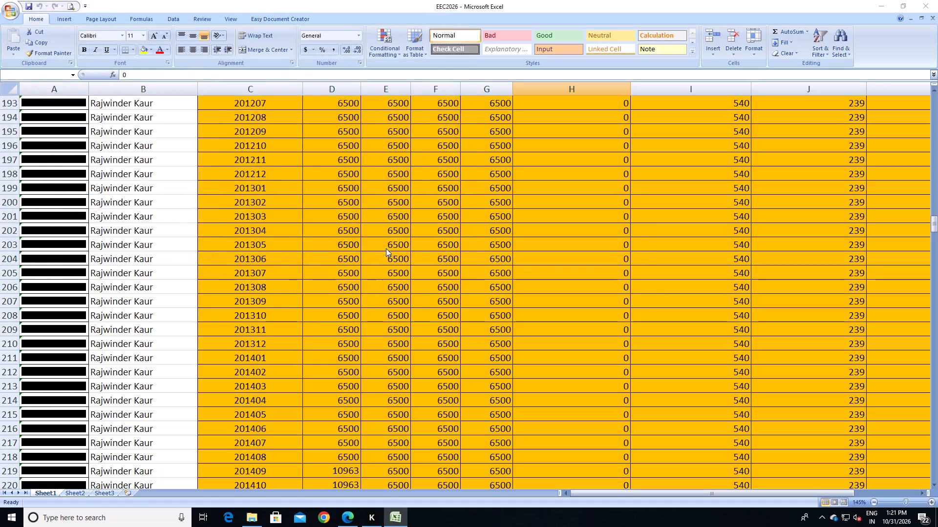
pyautogui.click(452, 289)
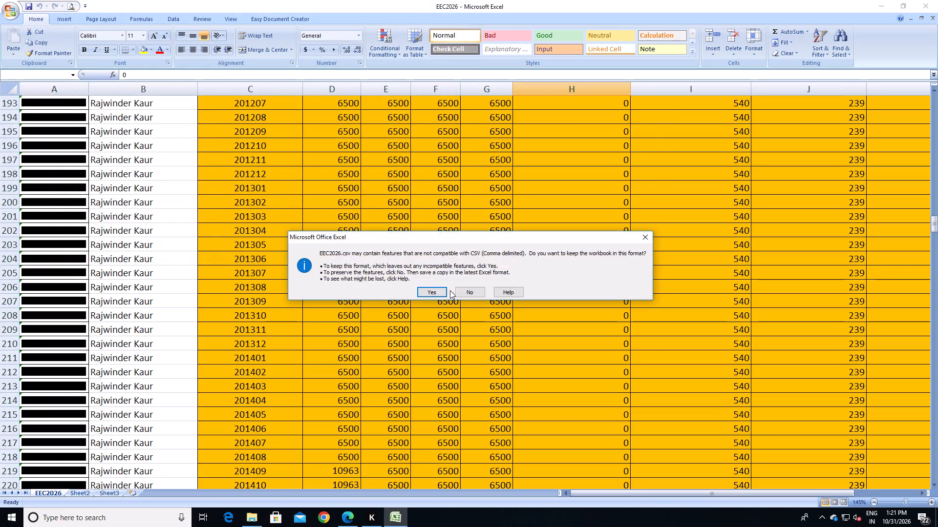
pyautogui.click(432, 290)
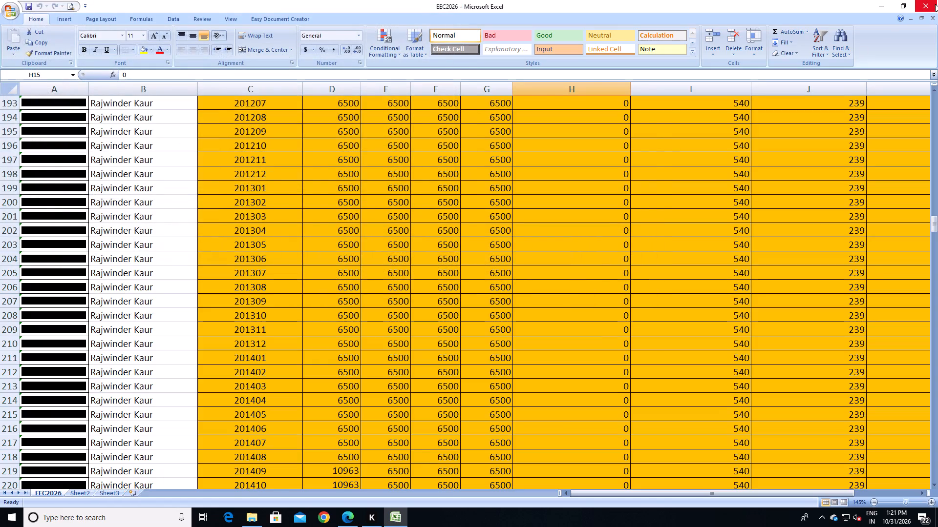
# Close the workbook, saving its changes over the existing EEC2026.csv and keeping the CSV format.
pyautogui.click(933, 2)
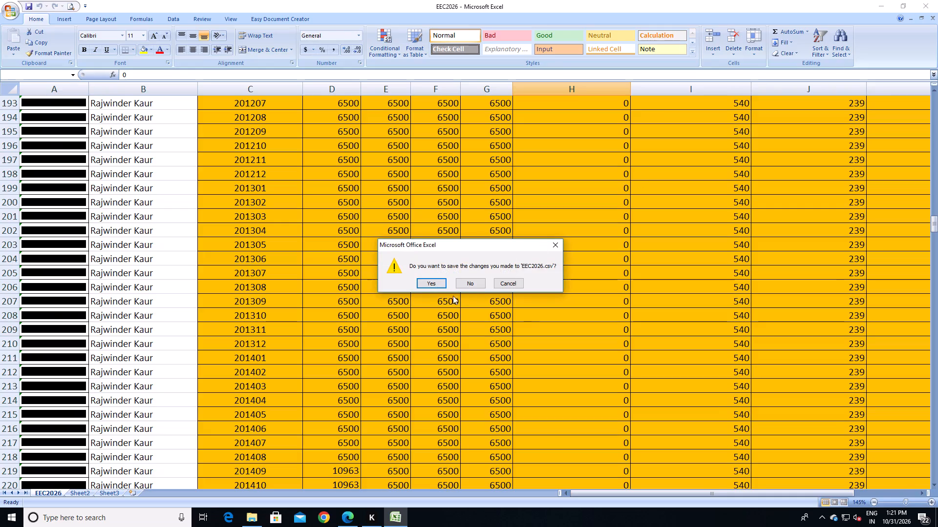
pyautogui.click(435, 286)
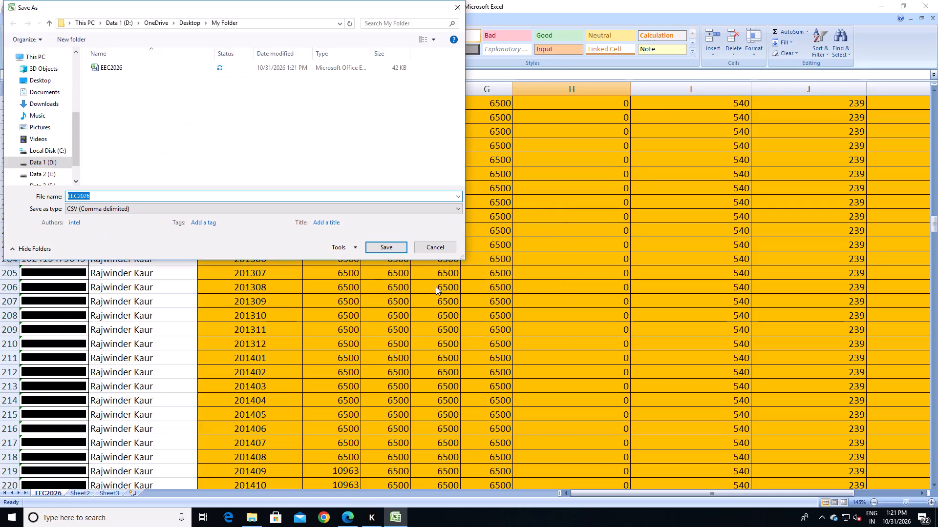
pyautogui.click(390, 251)
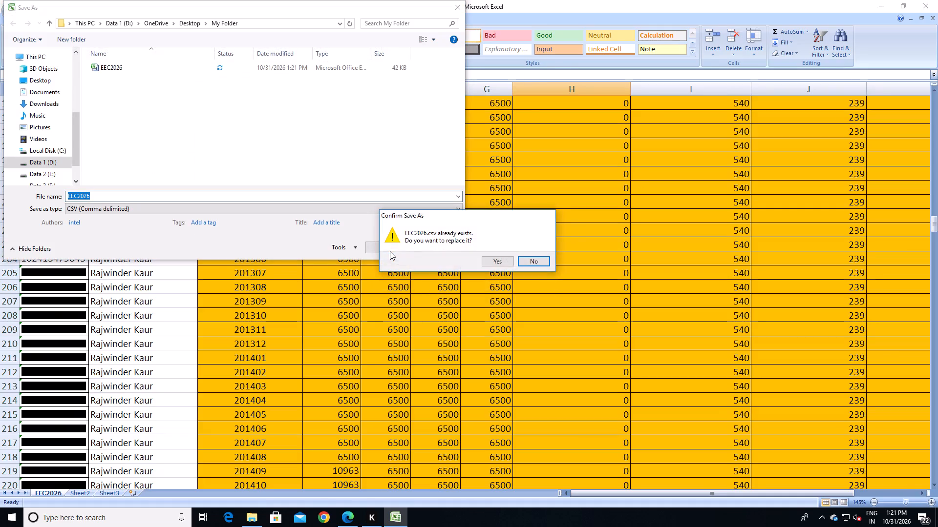
pyautogui.click(510, 267)
pyautogui.click(503, 265)
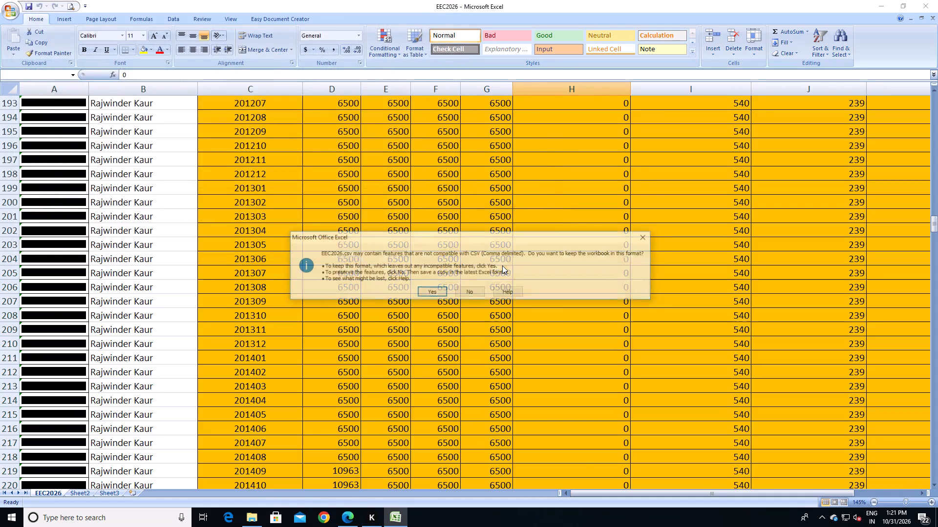
pyautogui.click(432, 292)
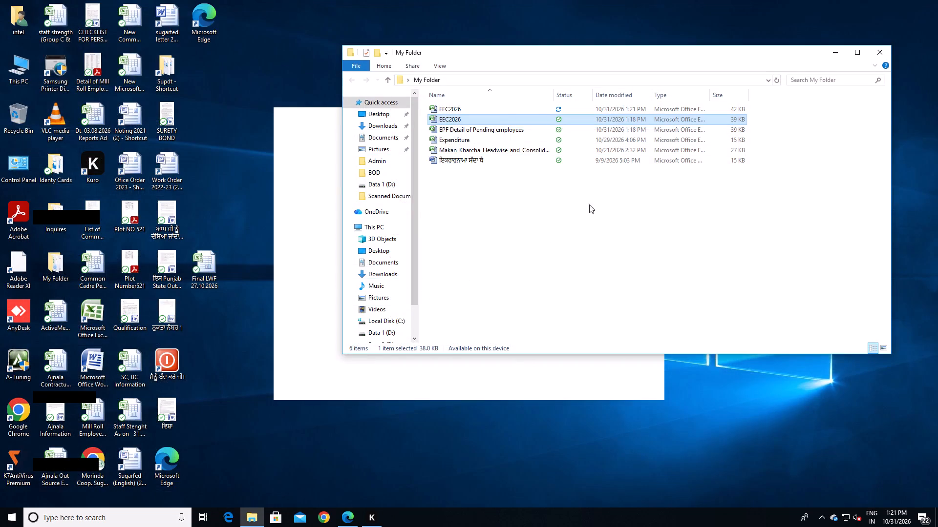
# Open the EEC2026 CSV file from My Folder in Notepad and maximize its window.
pyautogui.click(774, 214)
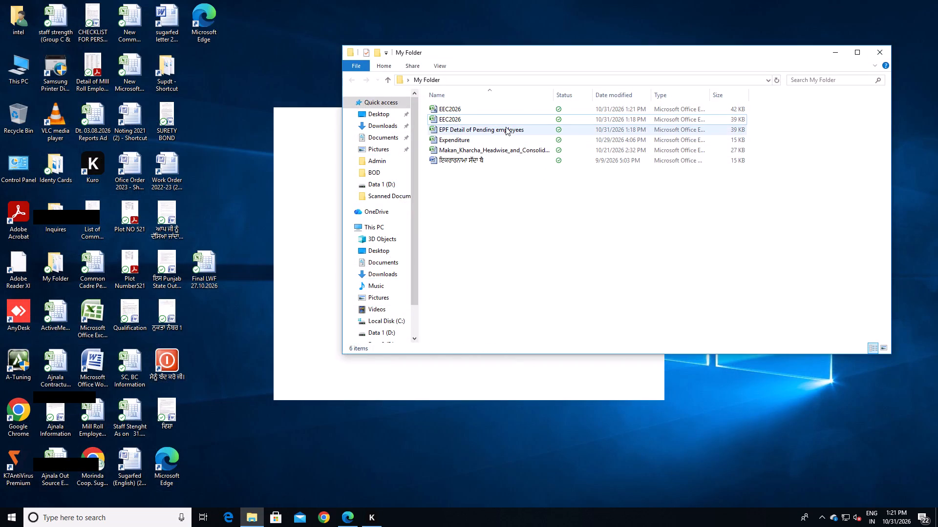
pyautogui.click(447, 112)
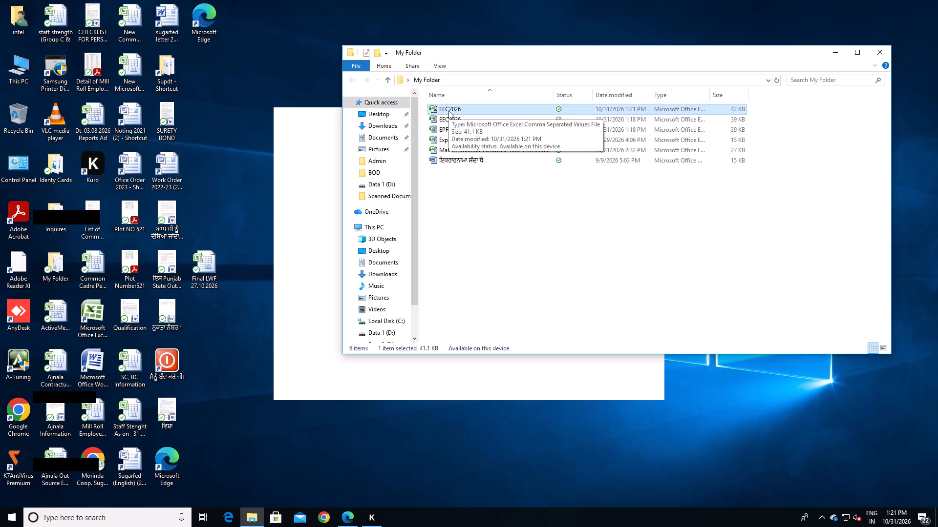
pyautogui.rightClick(448, 111)
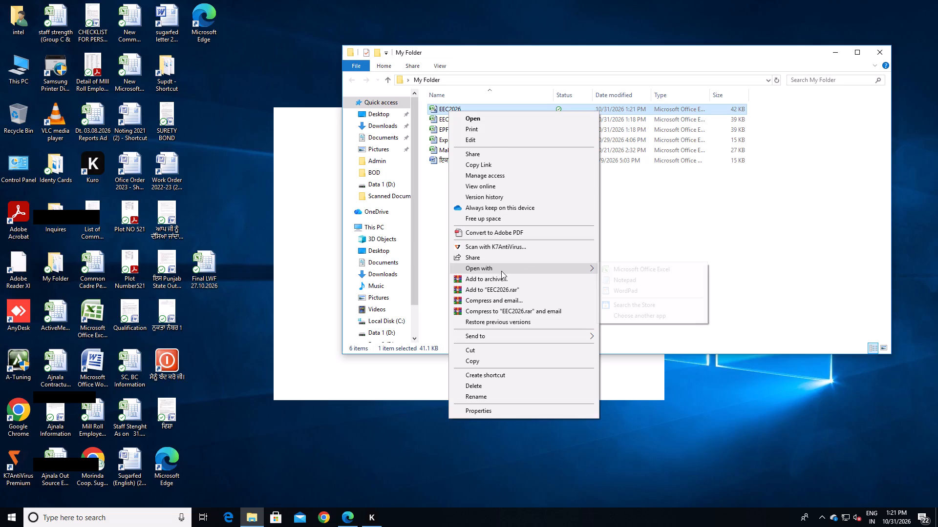
pyautogui.click(634, 279)
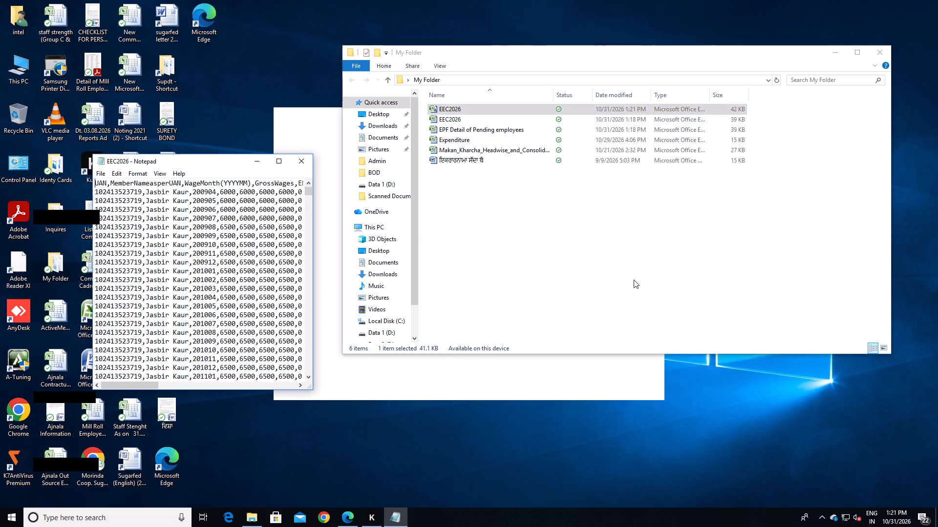
pyautogui.doubleClick(280, 162)
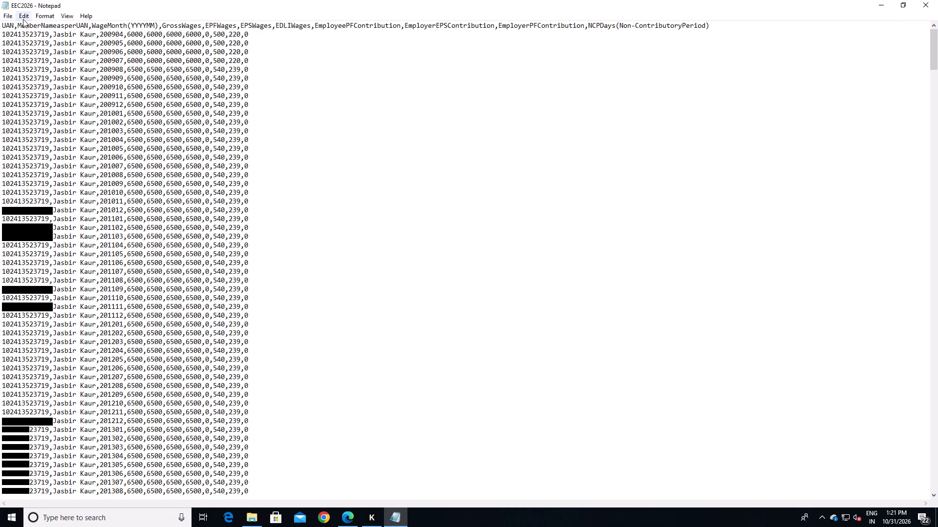
# Delete the column-header line at the start of the text, including its line break.
pyautogui.click(22, 26)
pyautogui.press('Home')
pyautogui.hotkey('shift', 'End')
pyautogui.press('Delete')
pyautogui.press('Delete')
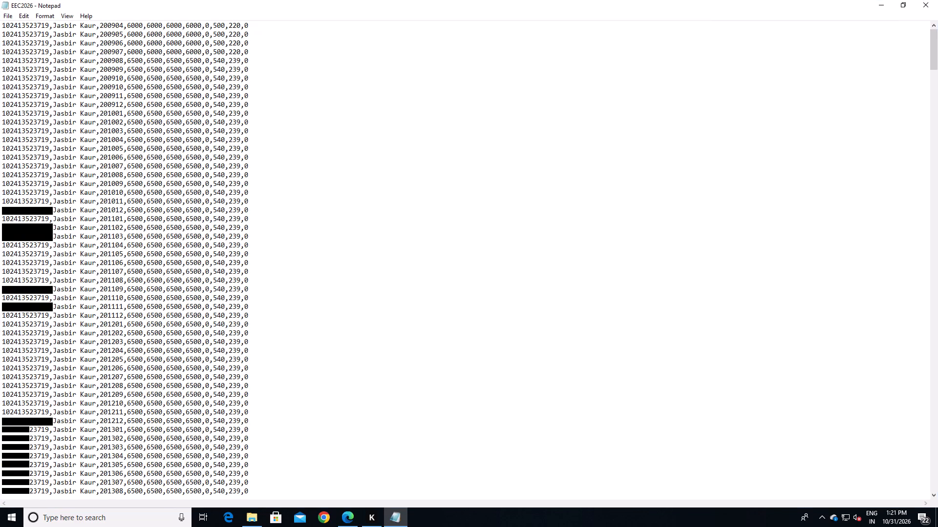
# Look through the comma-separated wage records of all employees down to the end of the file.
pyautogui.scroll(-20, 68, 134)
pyautogui.scroll(-2, 68, 134)
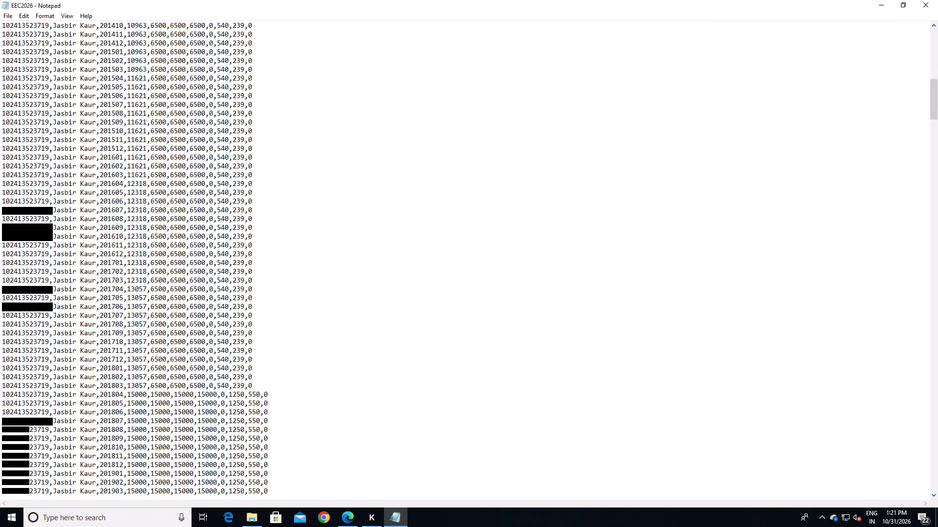
pyautogui.scroll(-20, 193, 215)
pyautogui.scroll(-20, 193, 215)
pyautogui.scroll(-12, 193, 215)
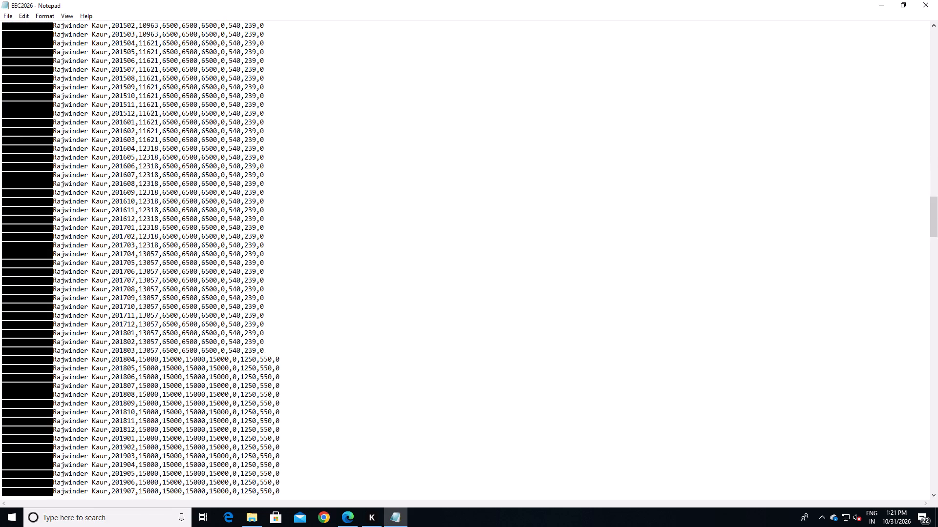
pyautogui.scroll(-20, 202, 223)
pyautogui.scroll(-5, 202, 223)
pyautogui.scroll(1, 206, 225)
pyautogui.scroll(-20, 208, 224)
pyautogui.scroll(-3, 208, 224)
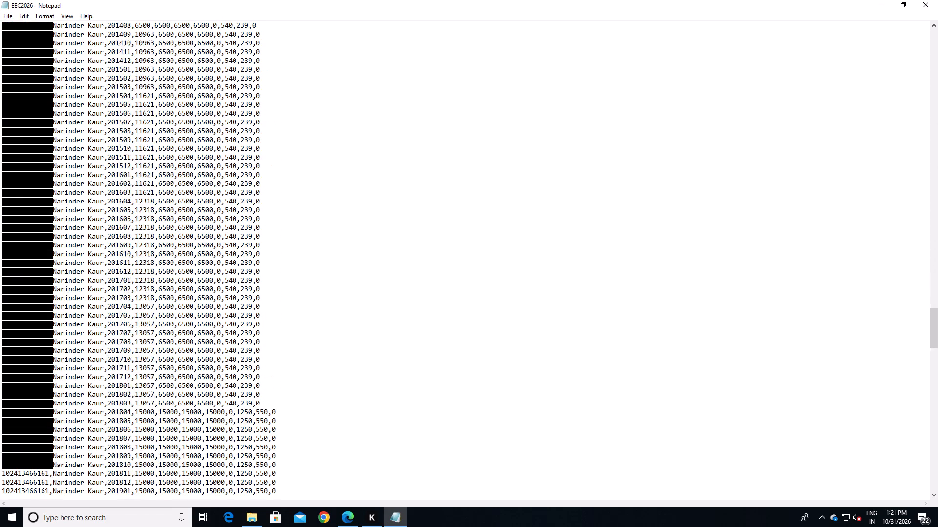
pyautogui.scroll(-20, 210, 223)
pyautogui.scroll(-20, 210, 223)
pyautogui.scroll(-12, 210, 223)
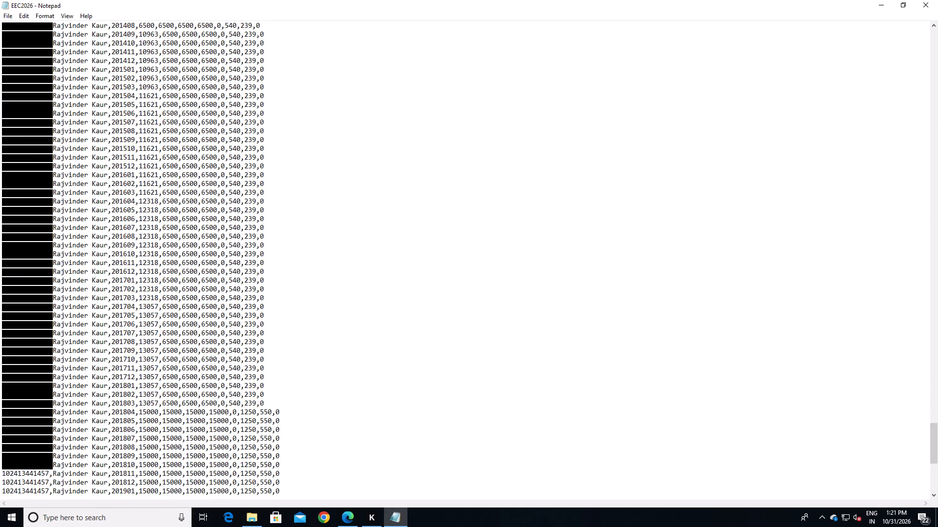
pyautogui.scroll(-20, 214, 223)
pyautogui.scroll(-9, 214, 223)
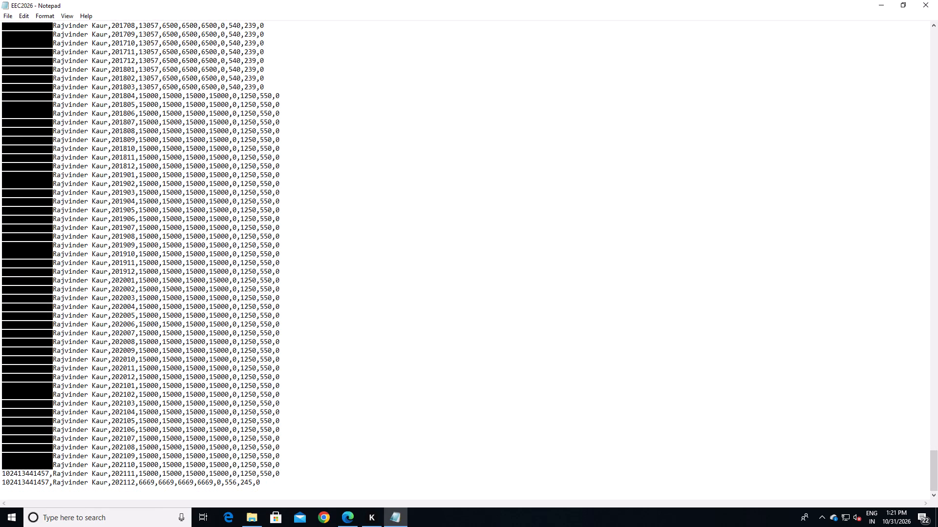
pyautogui.scroll(-15, 214, 223)
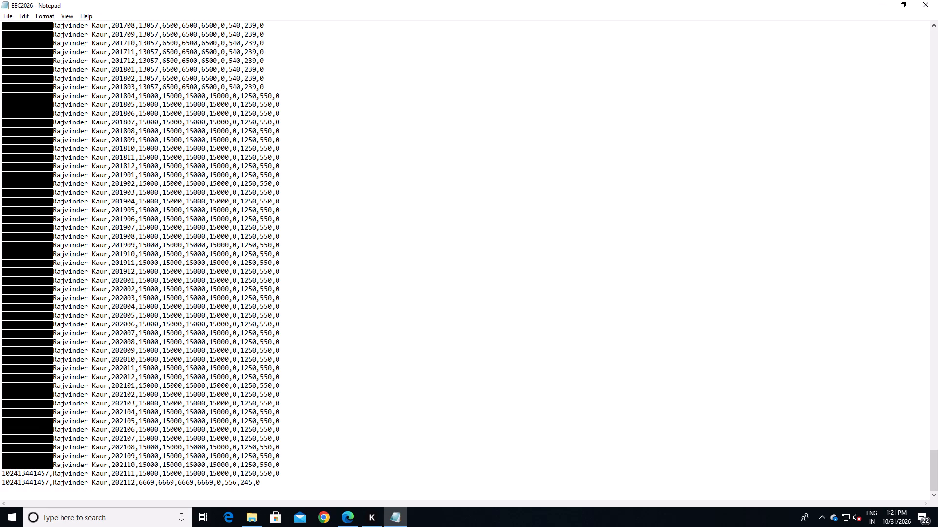
# Replace every comma in the EEC2026 text with the separator #~#.
pyautogui.hotkey('ctrl', 'f')
pyautogui.press('Escape')
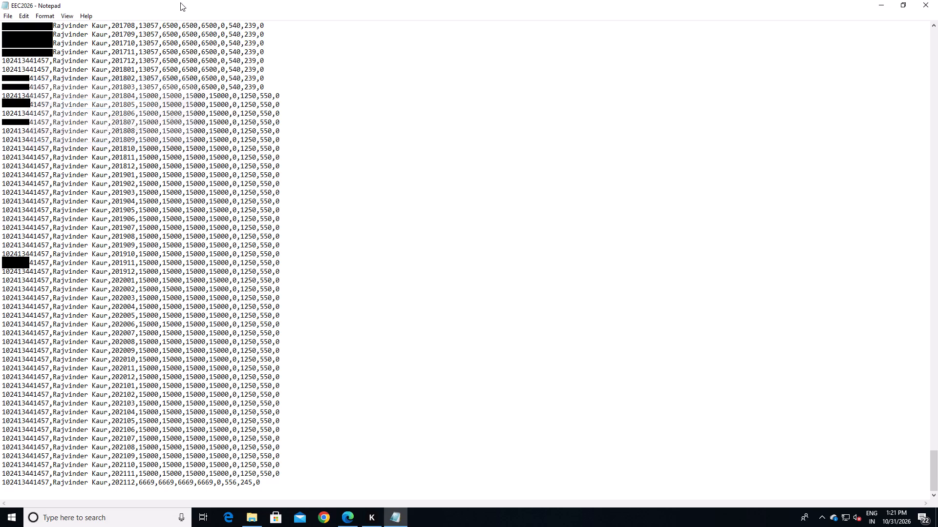
pyautogui.click(26, 15)
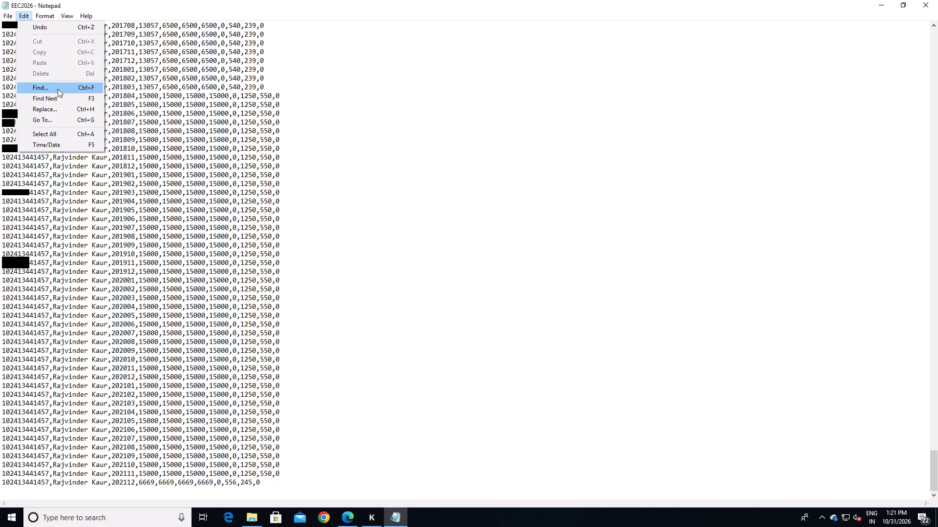
pyautogui.click(59, 109)
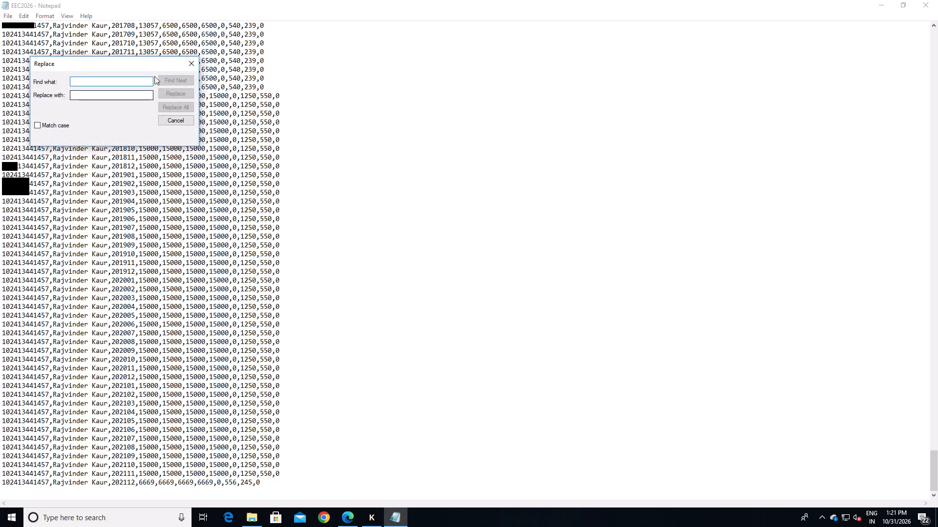
pyautogui.press(',')
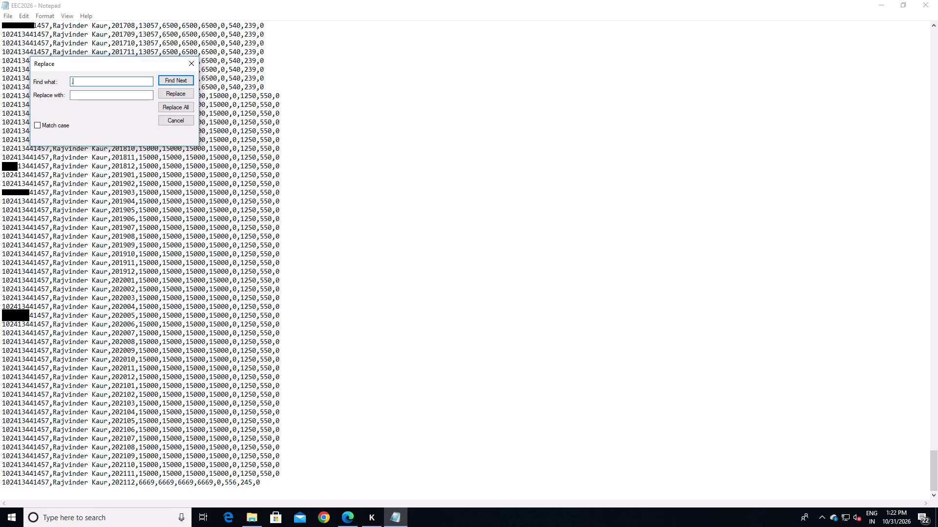
pyautogui.press('Tab')
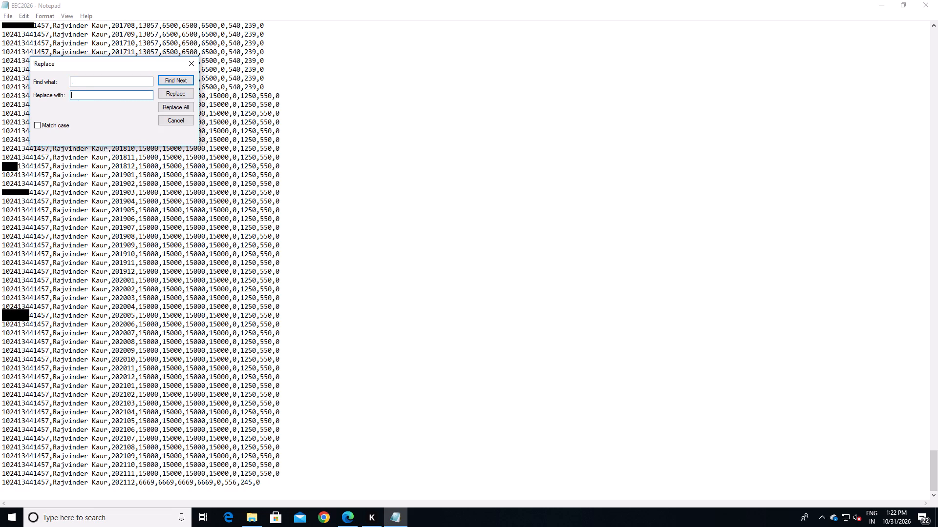
pyautogui.write('#~#')
pyautogui.click(185, 109)
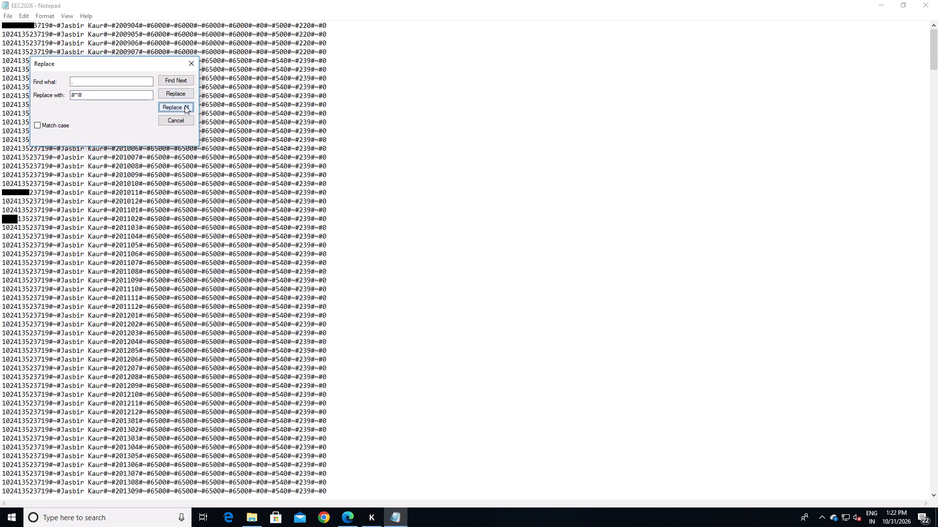
pyautogui.click(193, 65)
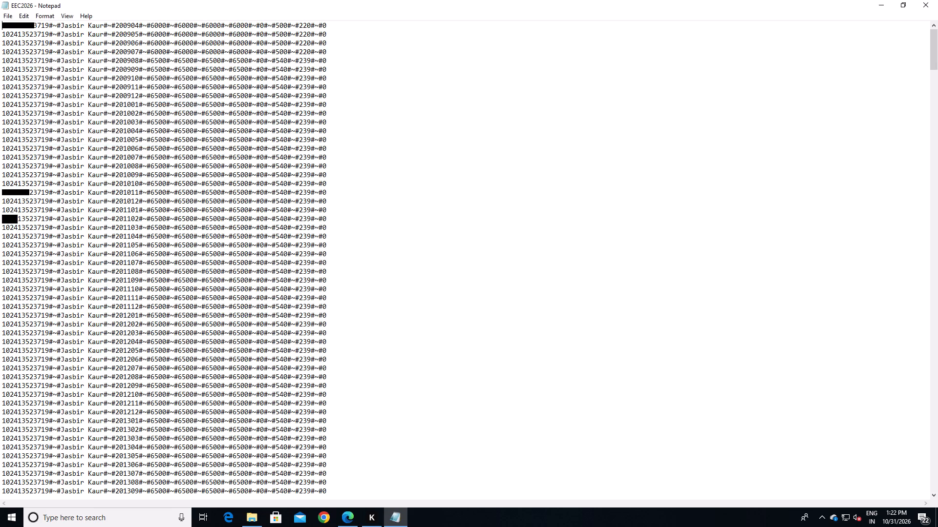
# Save the text as a new text document named EEC2026NP in My Folder with ANSI encoding, and close it.
pyautogui.click(9, 13)
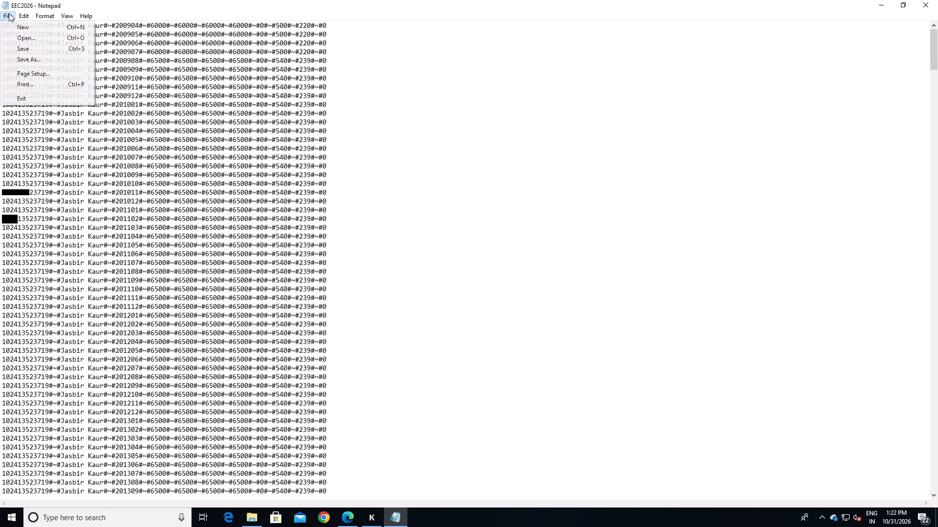
pyautogui.click(22, 56)
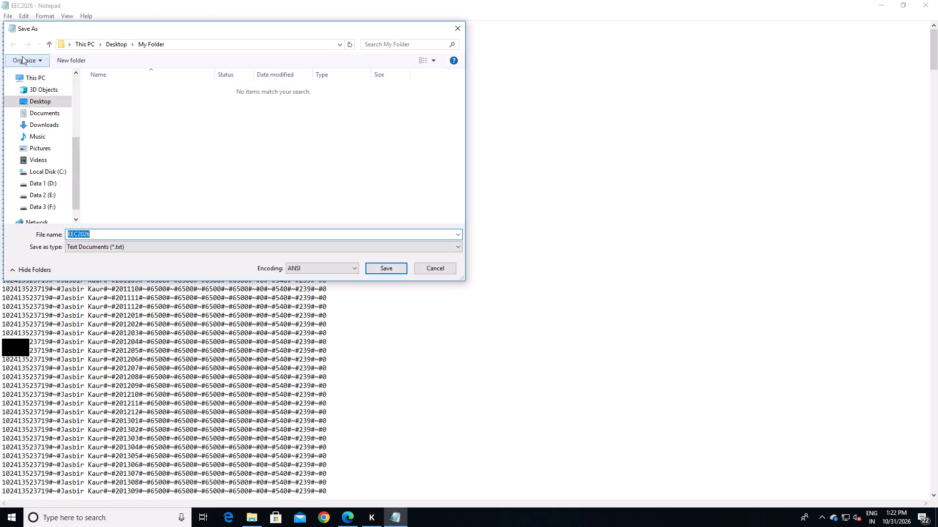
pyautogui.click(101, 232)
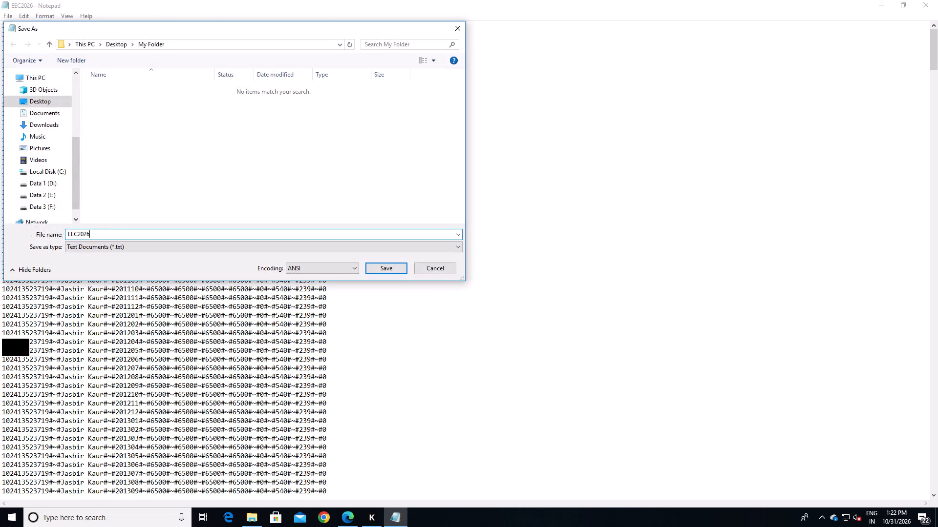
pyautogui.write('NP')
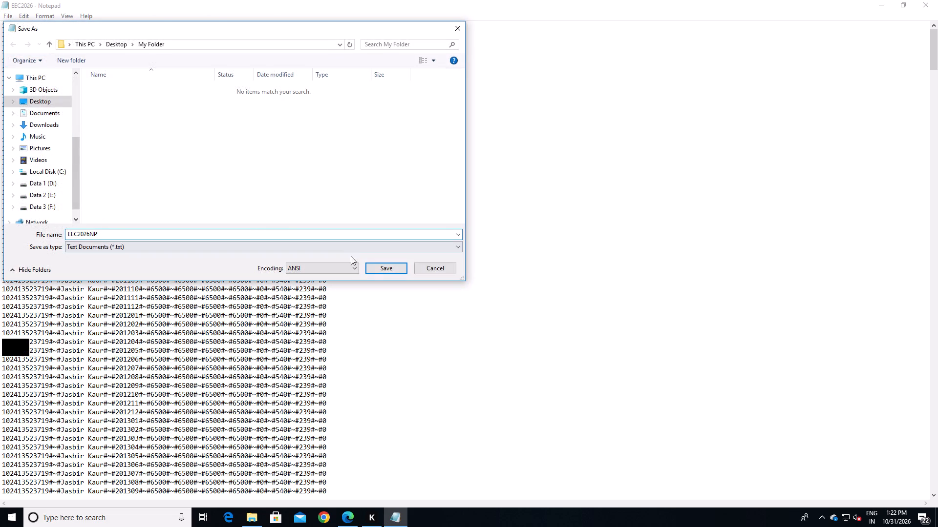
pyautogui.click(381, 268)
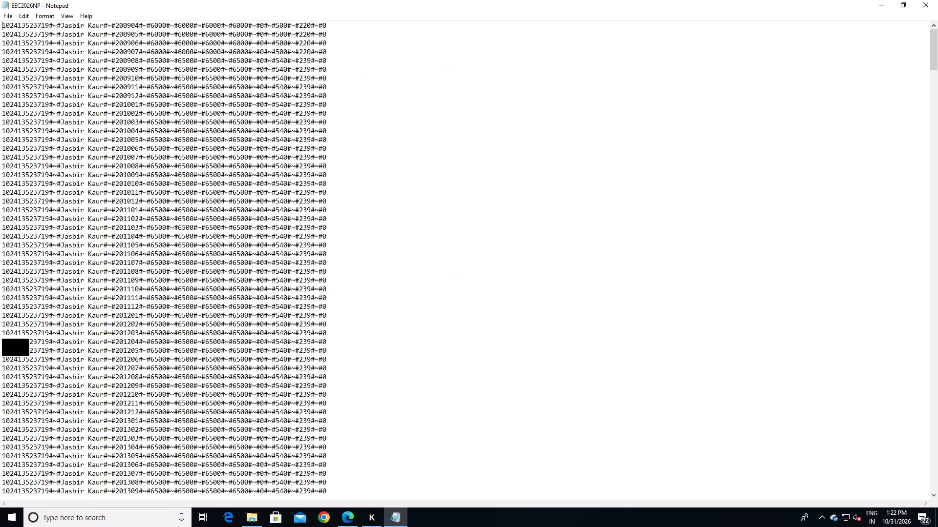
pyautogui.click(927, 2)
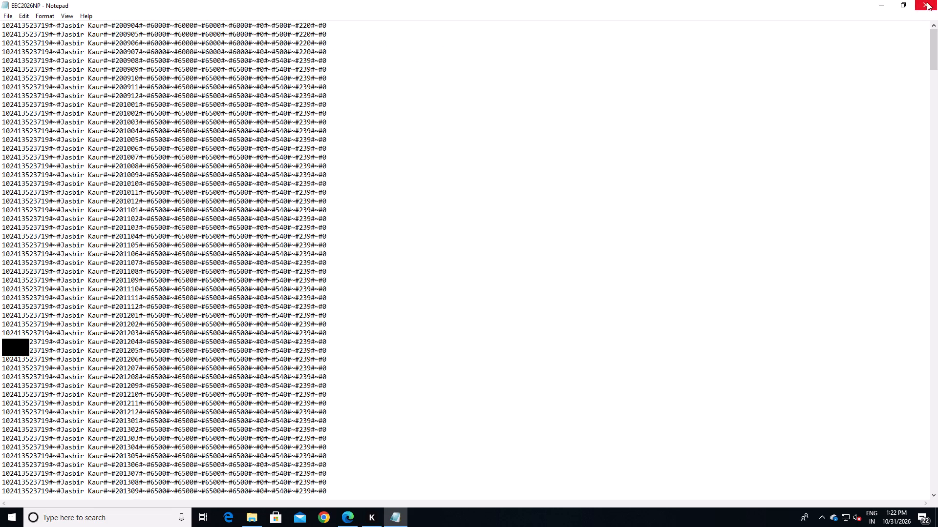
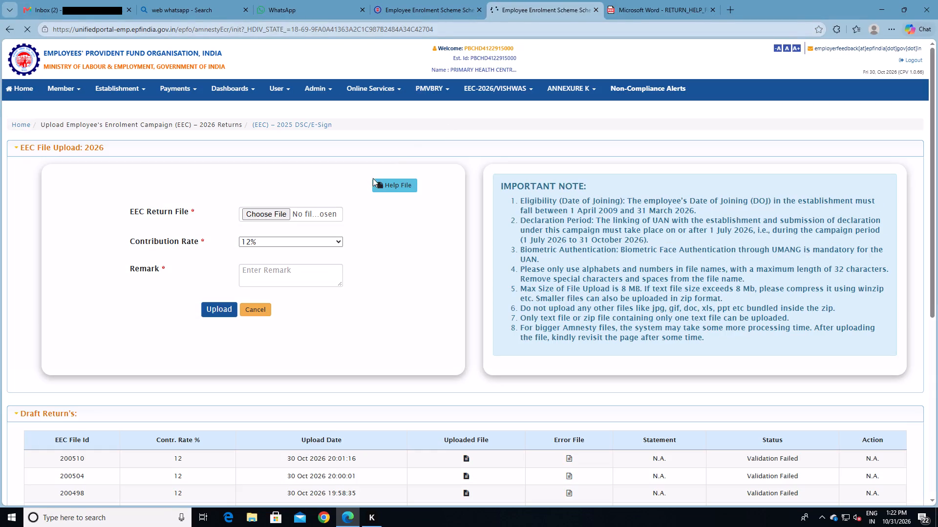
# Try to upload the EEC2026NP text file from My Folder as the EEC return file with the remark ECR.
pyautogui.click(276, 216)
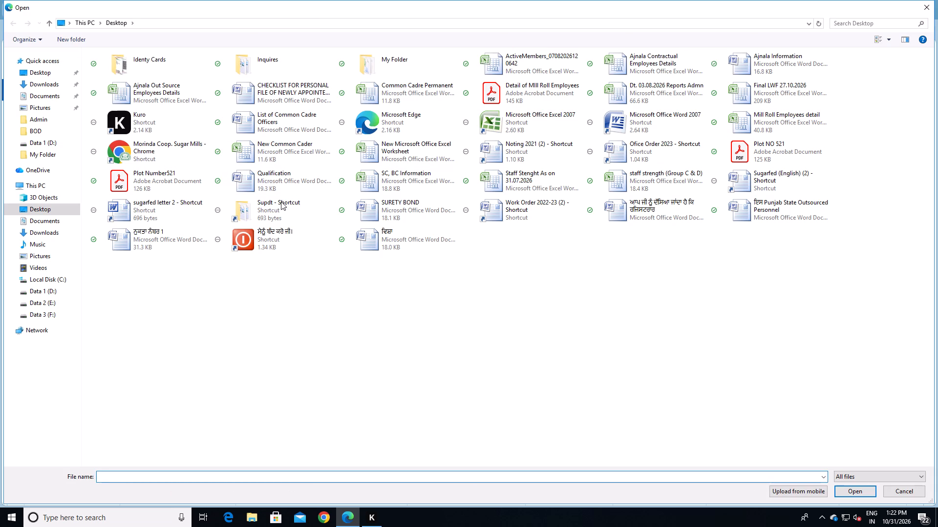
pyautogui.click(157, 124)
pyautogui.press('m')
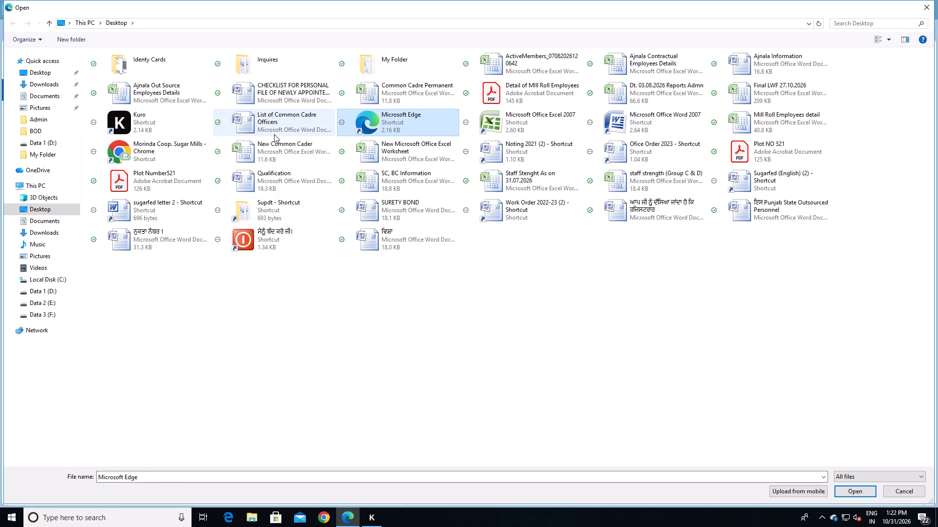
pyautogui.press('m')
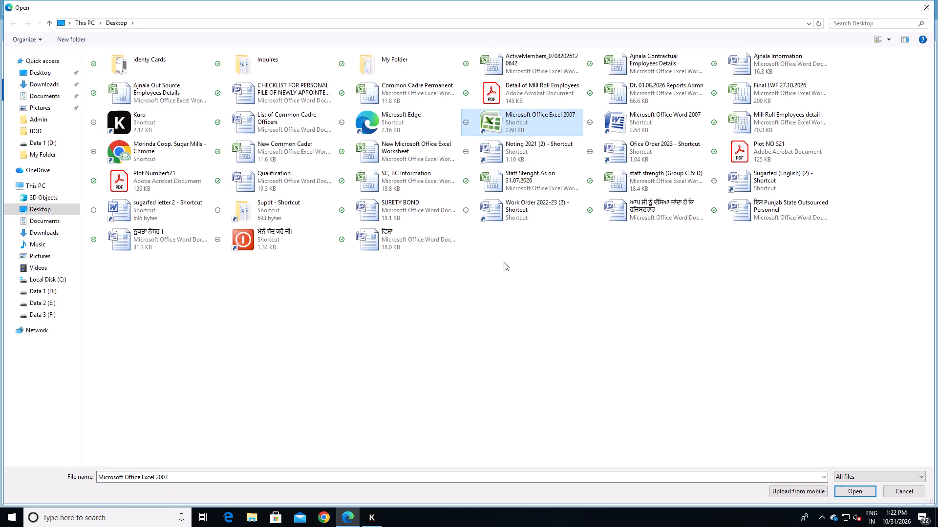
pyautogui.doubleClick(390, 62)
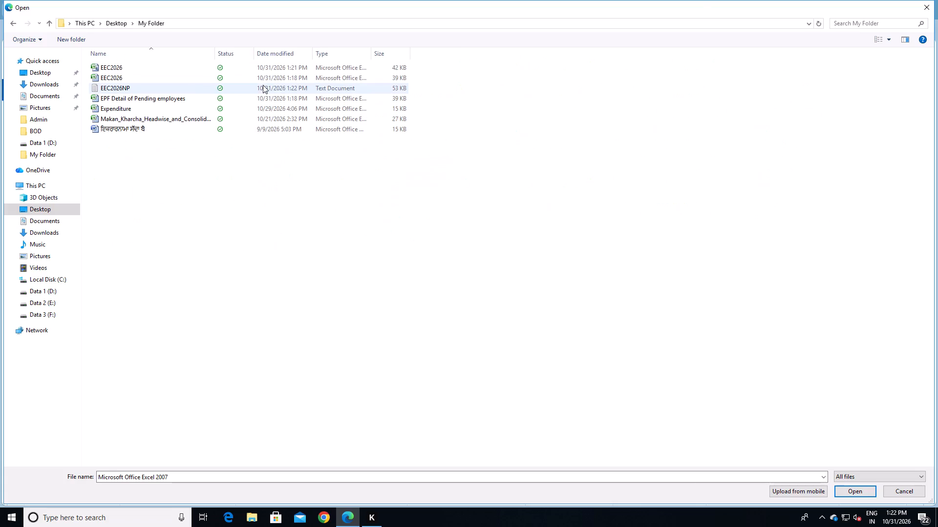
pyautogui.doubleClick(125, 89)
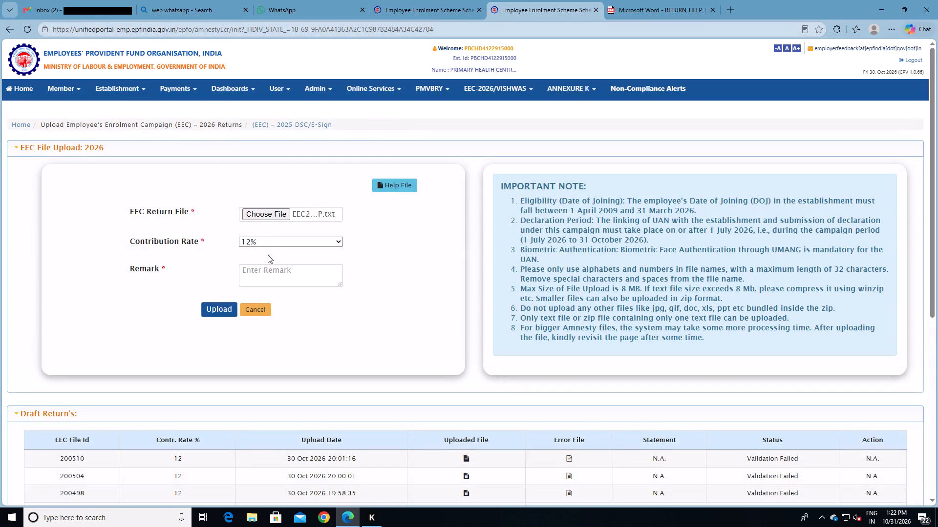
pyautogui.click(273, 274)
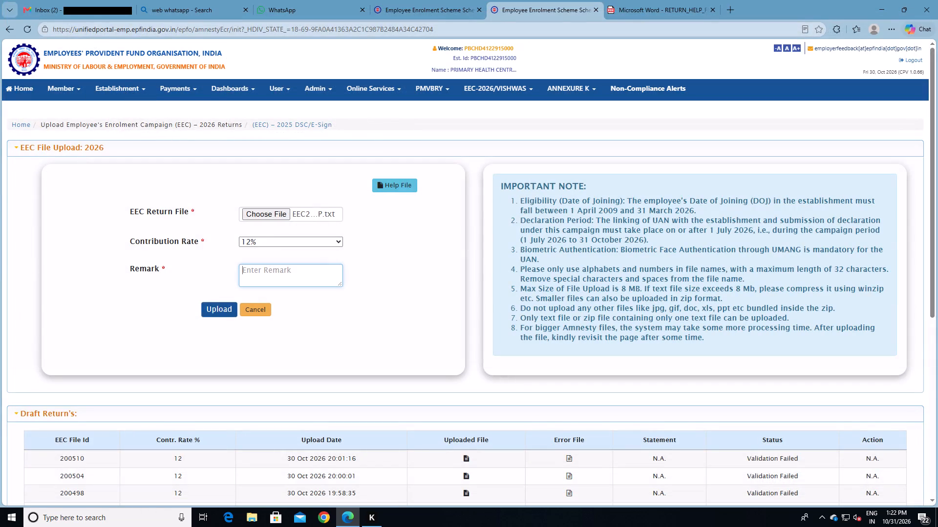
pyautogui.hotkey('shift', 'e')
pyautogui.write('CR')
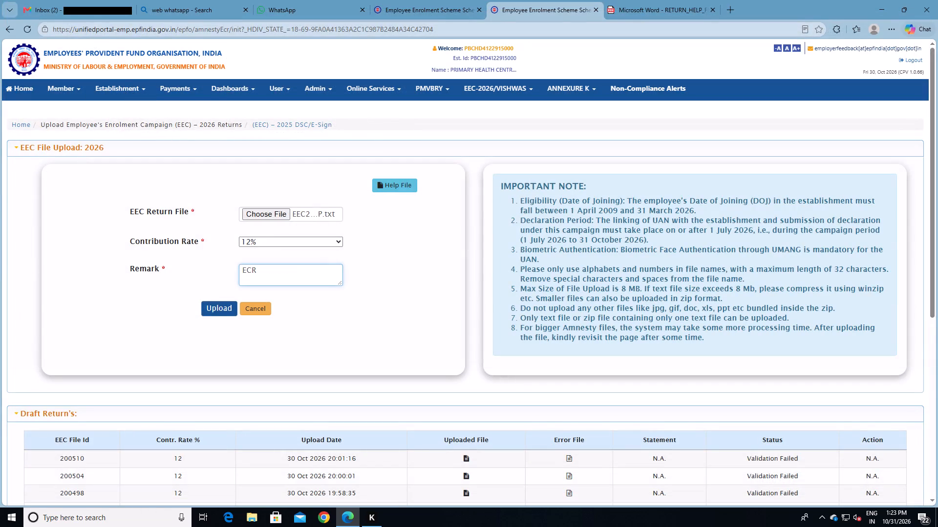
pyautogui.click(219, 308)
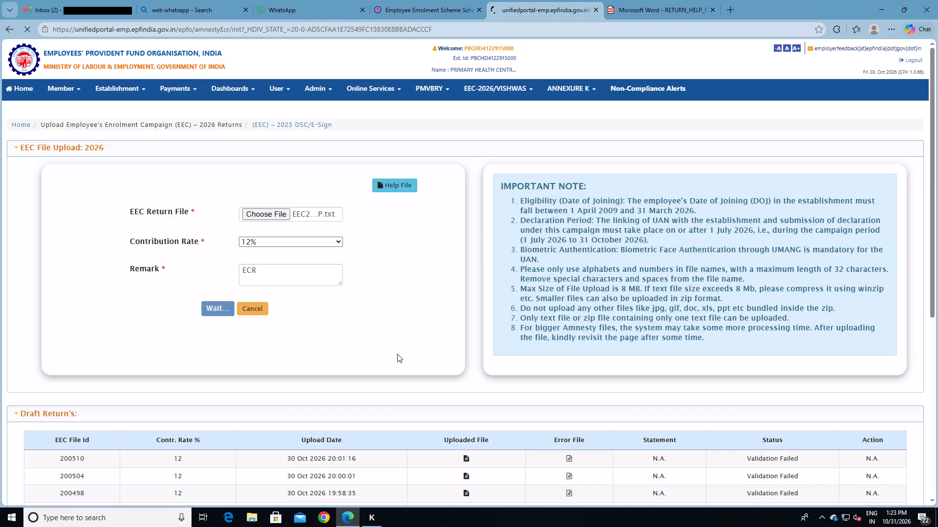
# Examine the upload page's response and its lists of draft and in-process returns.
pyautogui.scroll(-2, 397, 354)
pyautogui.scroll(1, 397, 354)
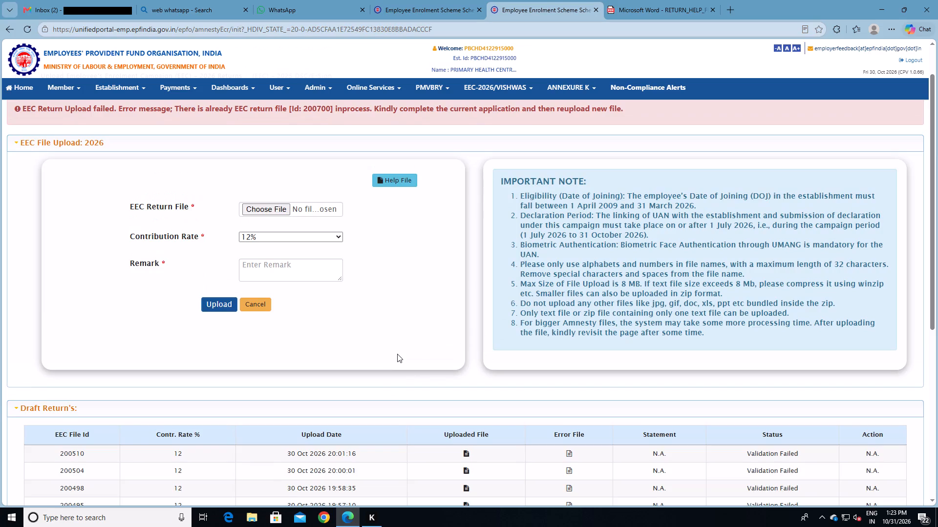
pyautogui.scroll(-8, 397, 354)
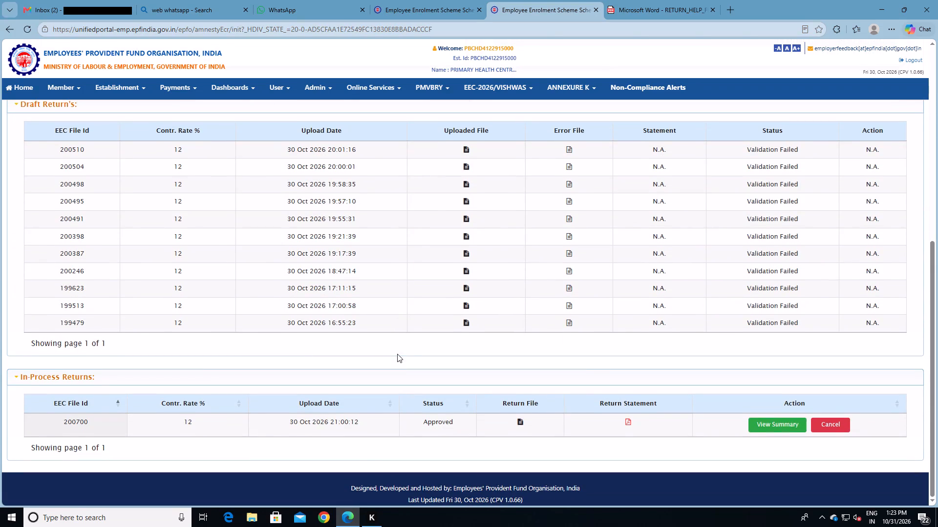
pyautogui.scroll(5, 397, 354)
pyautogui.scroll(2, 311, 270)
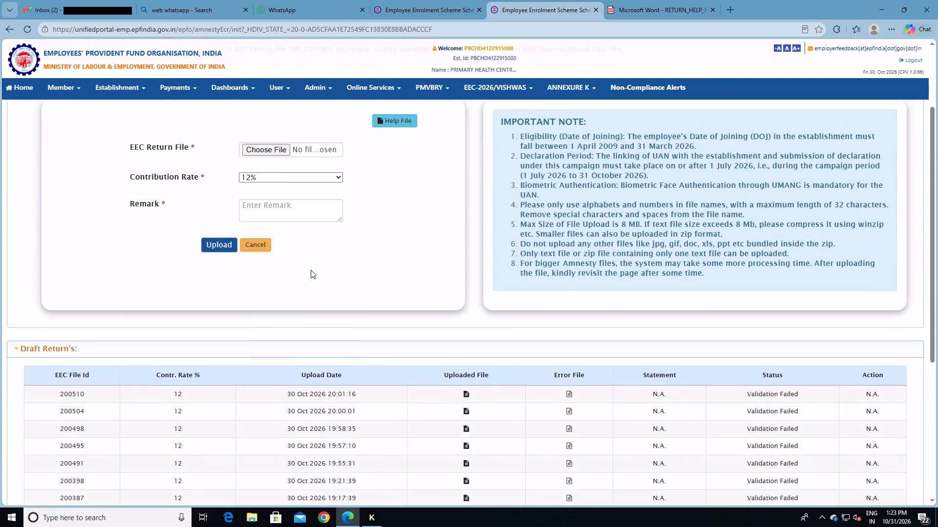
pyautogui.scroll(3, 311, 270)
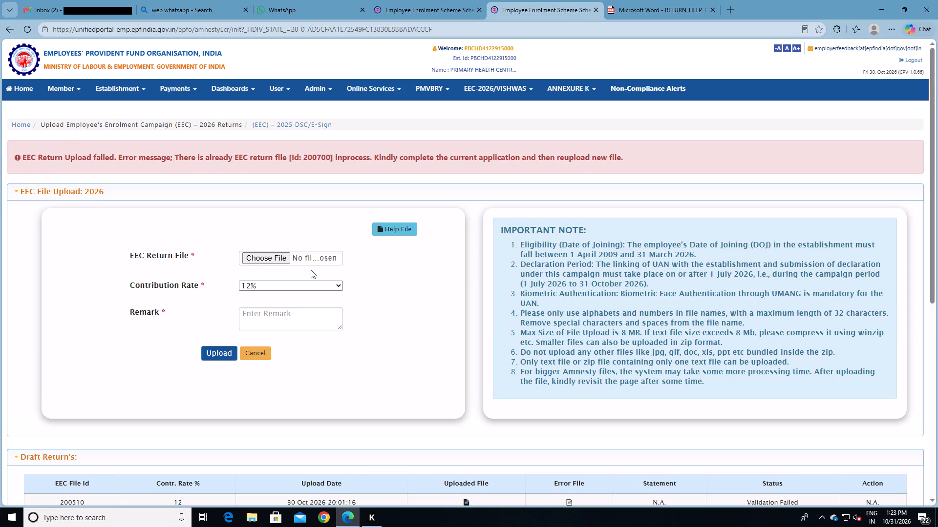
pyautogui.scroll(-12, 417, 285)
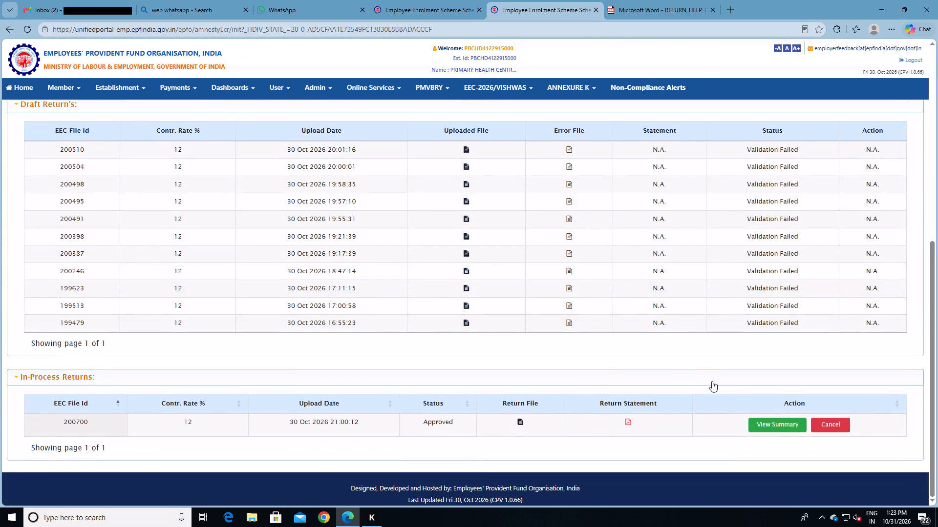
# From the in-process return's summary, open its challan, re-verify the challan's payment and acknowledge the payment details.
pyautogui.click(780, 424)
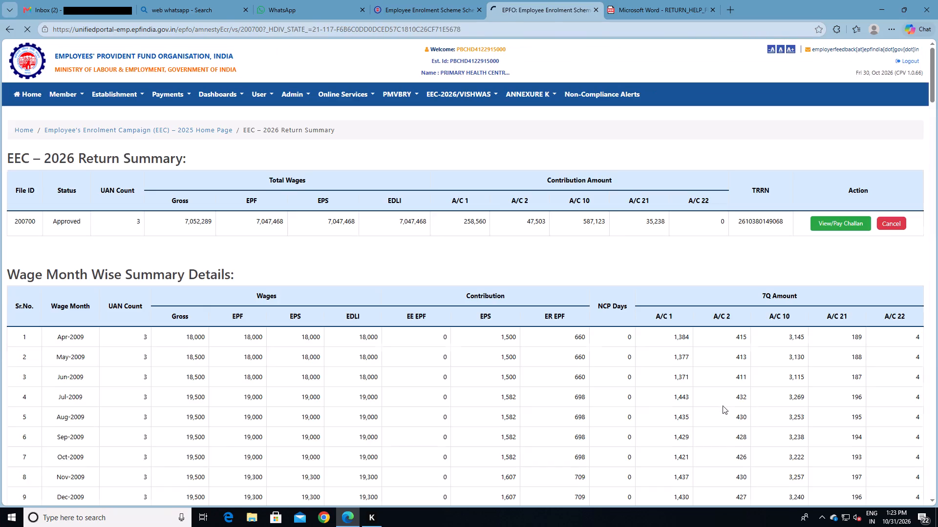
pyautogui.scroll(2, 762, 277)
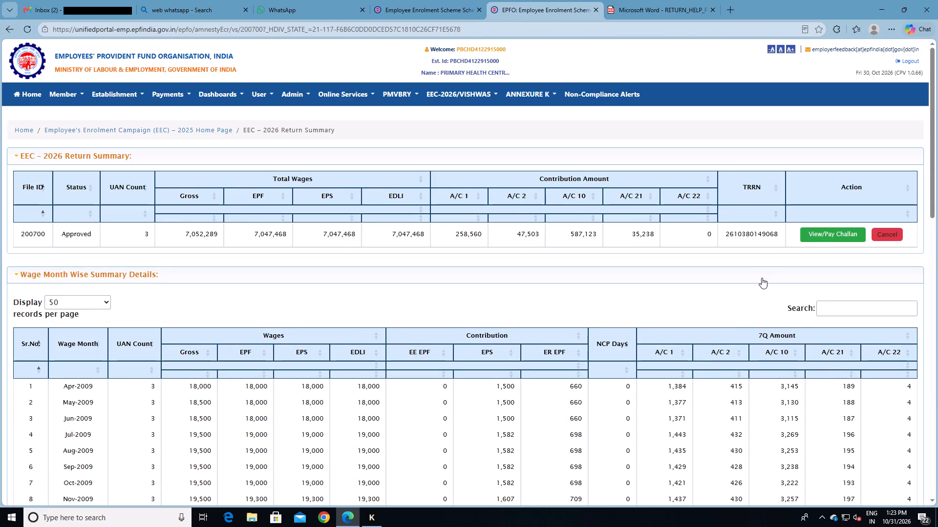
pyautogui.scroll(3, 759, 281)
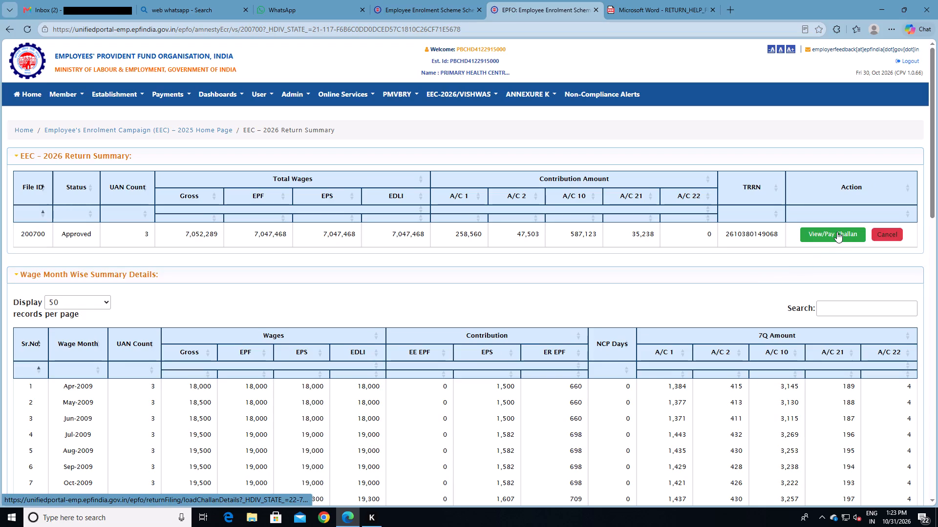
pyautogui.click(837, 232)
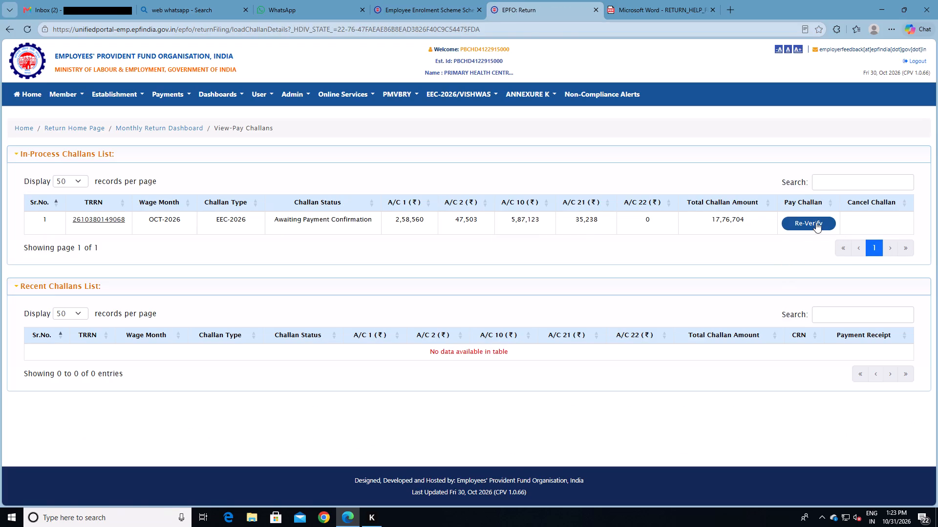
pyautogui.click(816, 222)
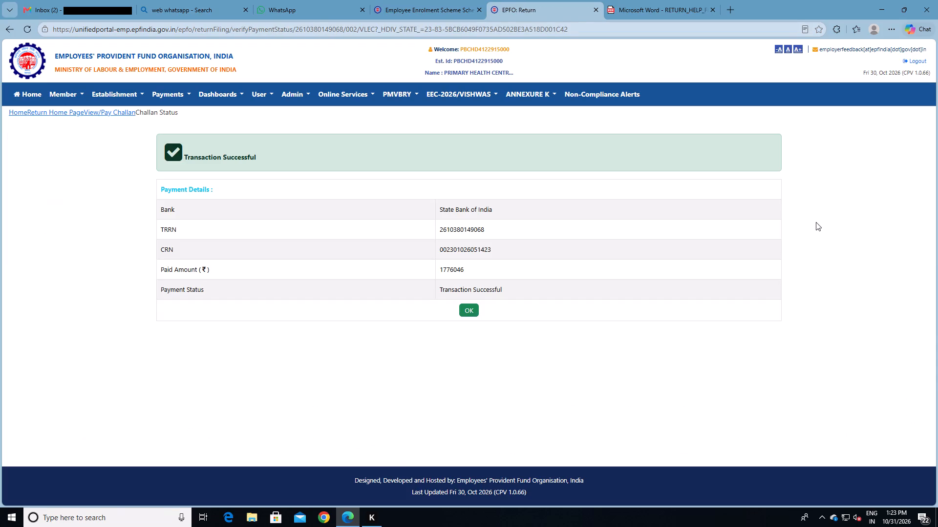
pyautogui.click(468, 309)
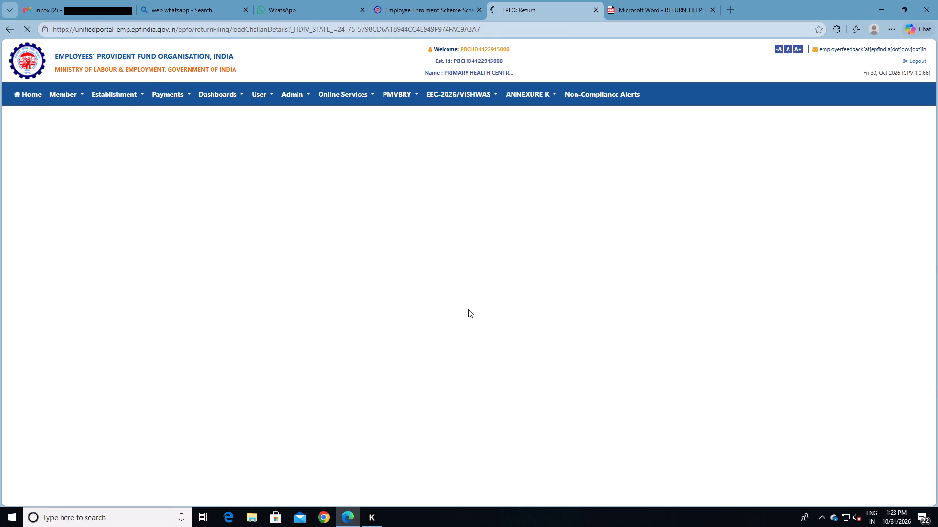
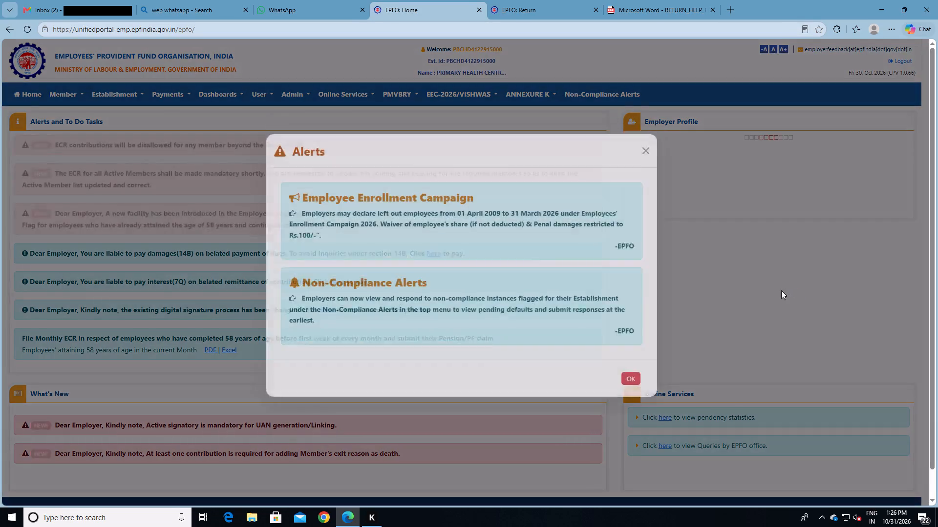
pyautogui.click(633, 381)
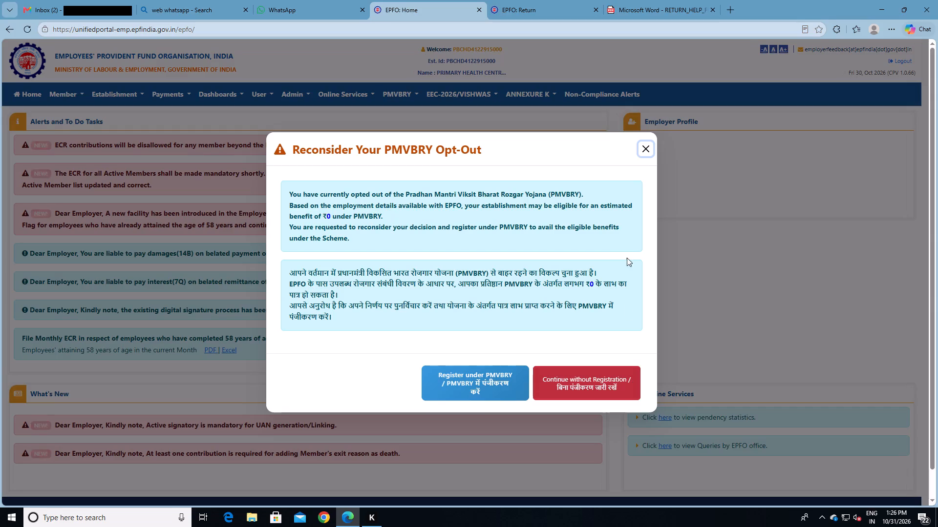
pyautogui.click(646, 150)
pyautogui.click(465, 96)
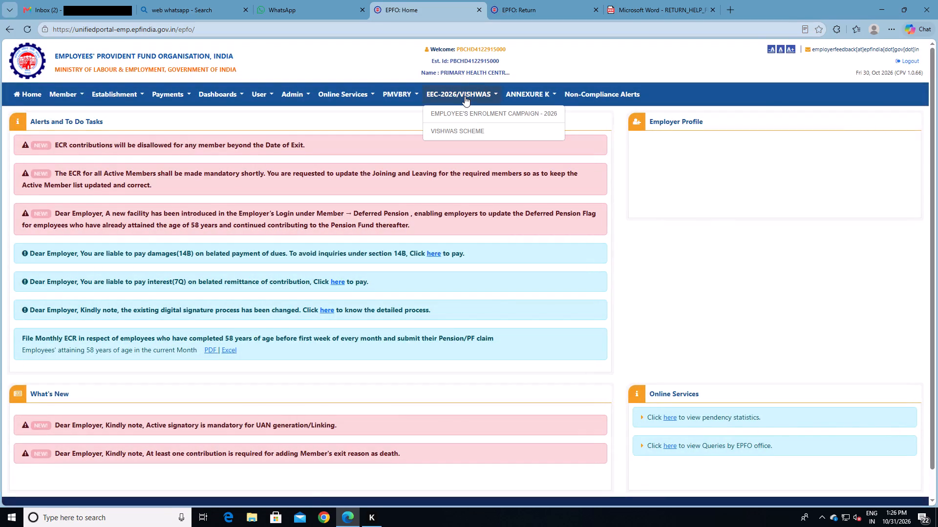
pyautogui.click(475, 113)
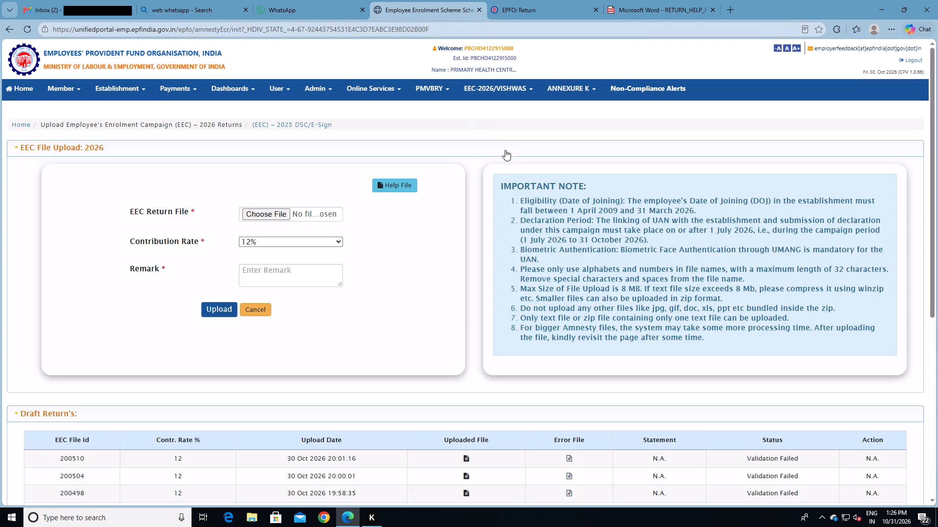
pyautogui.scroll(-13, 595, 322)
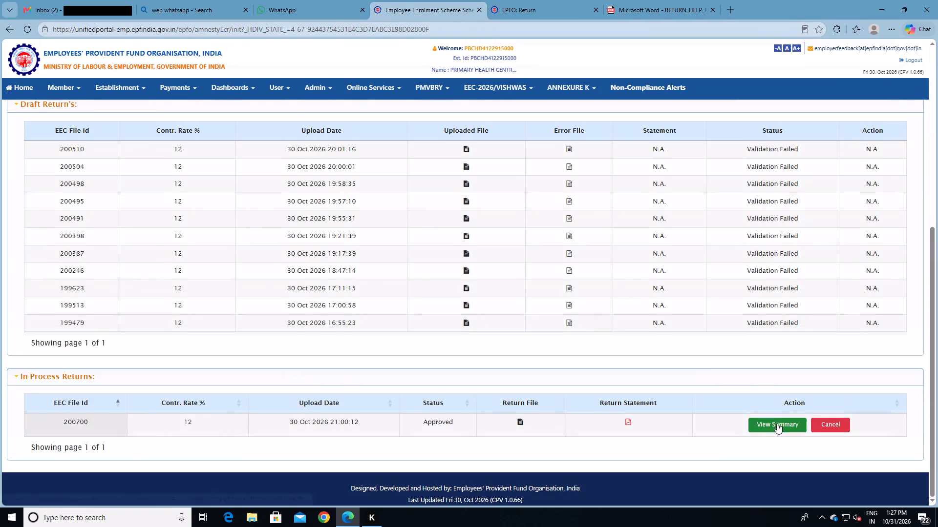
pyautogui.click(777, 423)
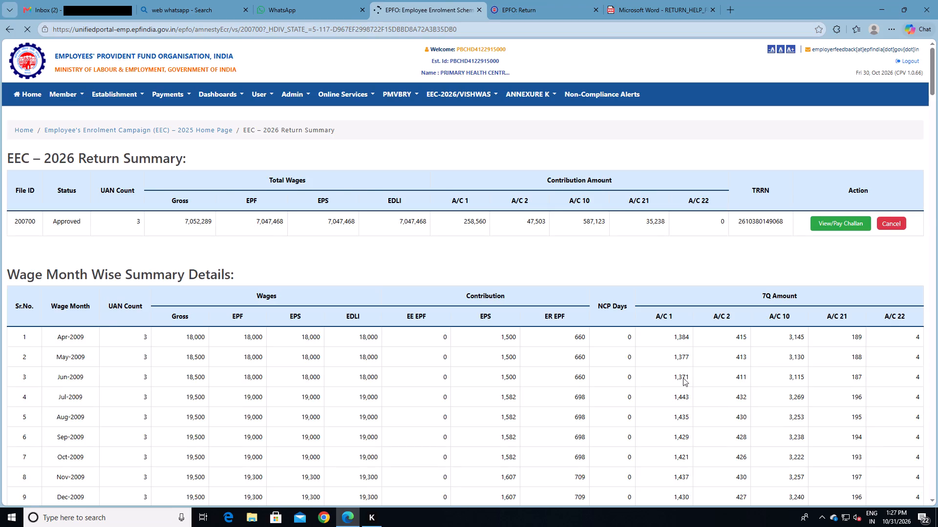
pyautogui.click(829, 228)
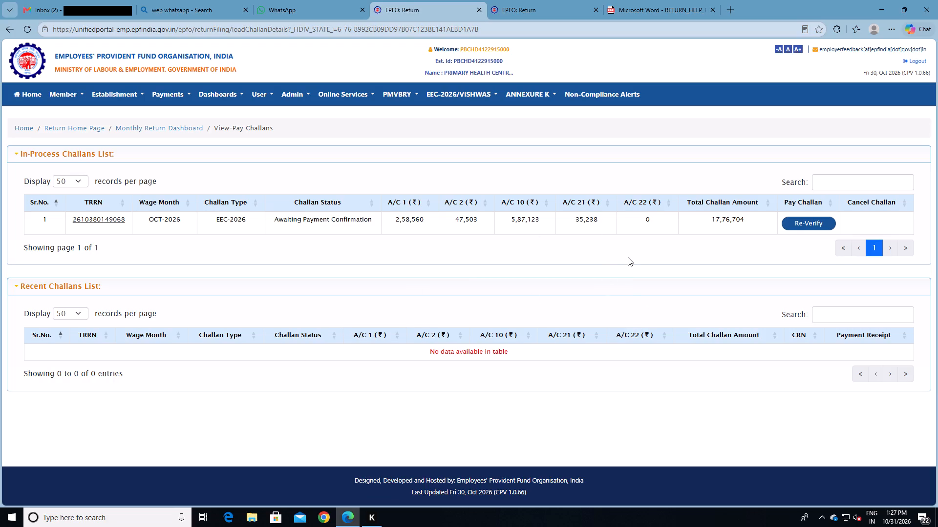
# Capture a full-screen snip of the in-process challan page with Snipping Tool and save it to the Desktop as PNG file Capture.
pyautogui.click(65, 526)
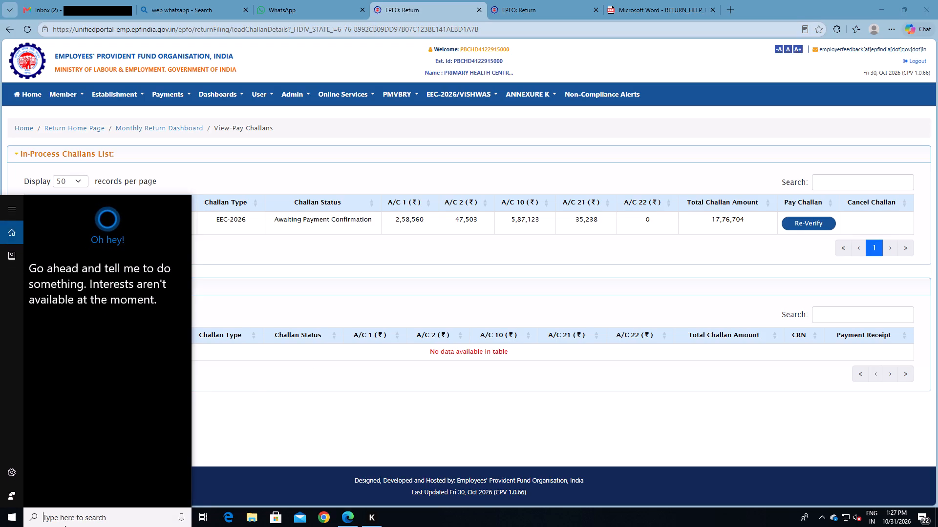
pyautogui.press('s')
pyautogui.write('nipp')
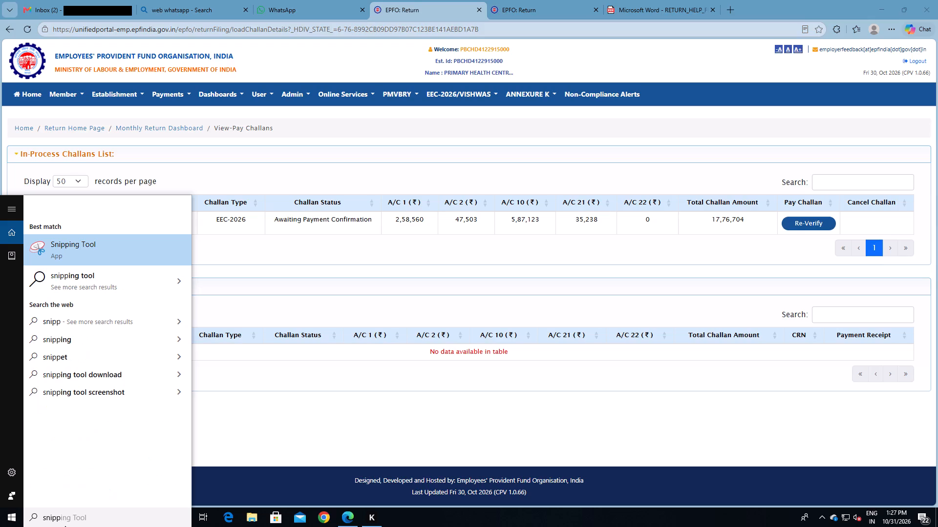
pyautogui.press('Return')
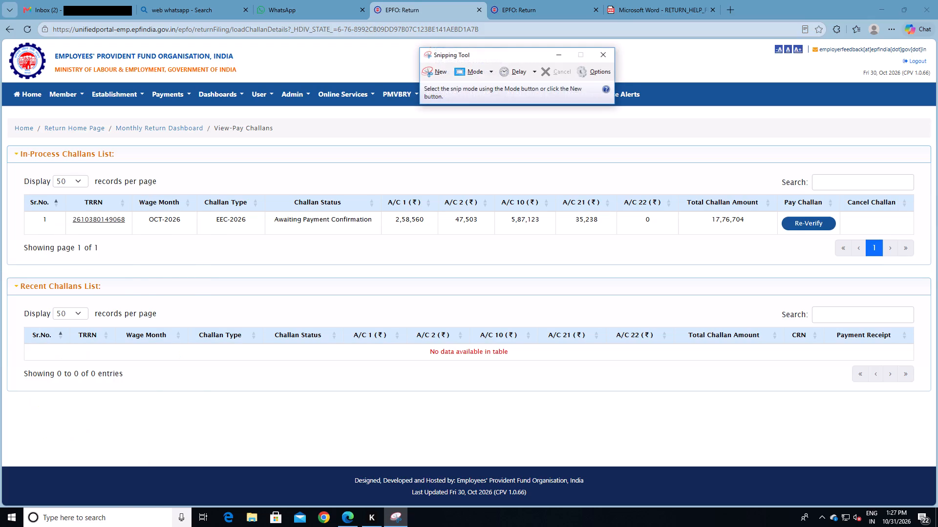
pyautogui.click(490, 73)
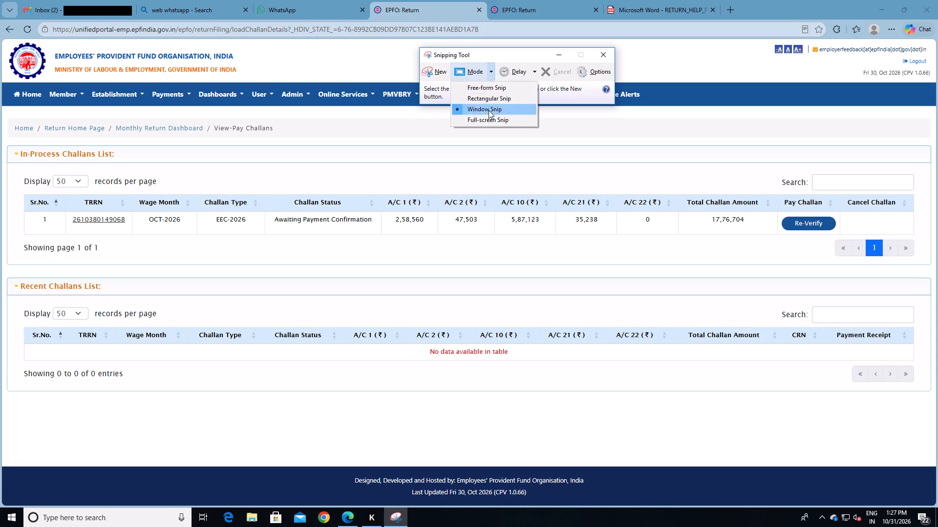
pyautogui.click(489, 120)
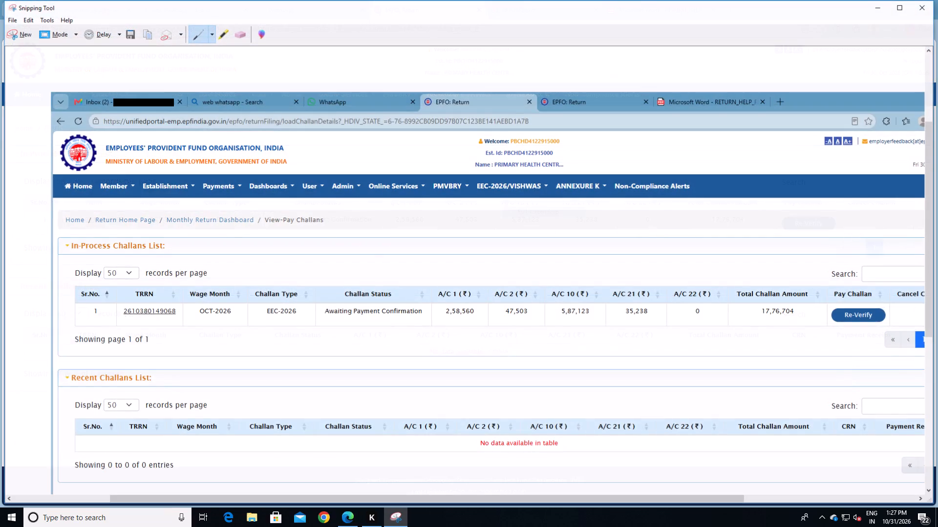
pyautogui.click(923, 2)
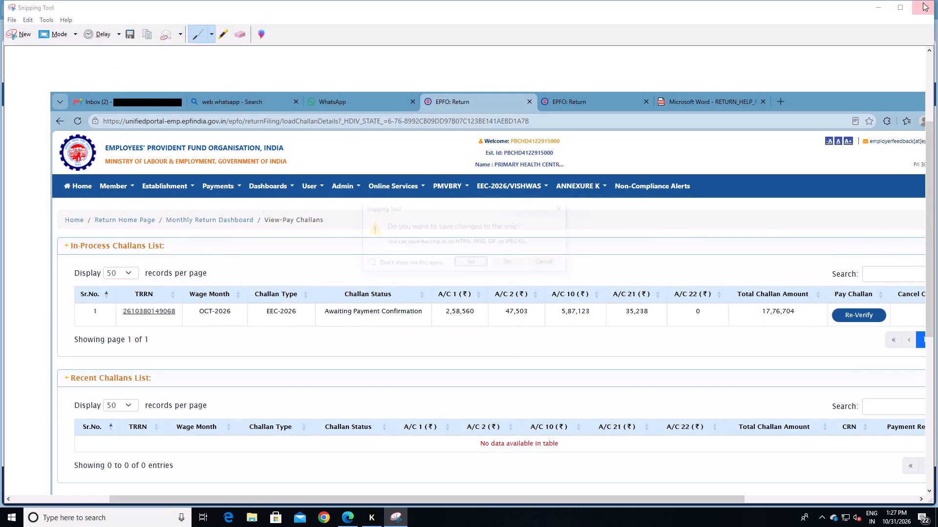
pyautogui.click(476, 260)
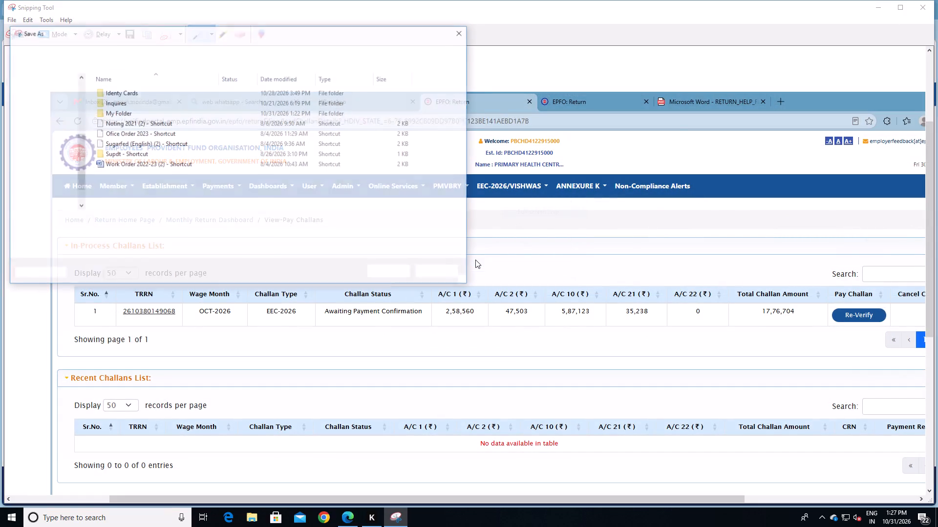
pyautogui.click(47, 103)
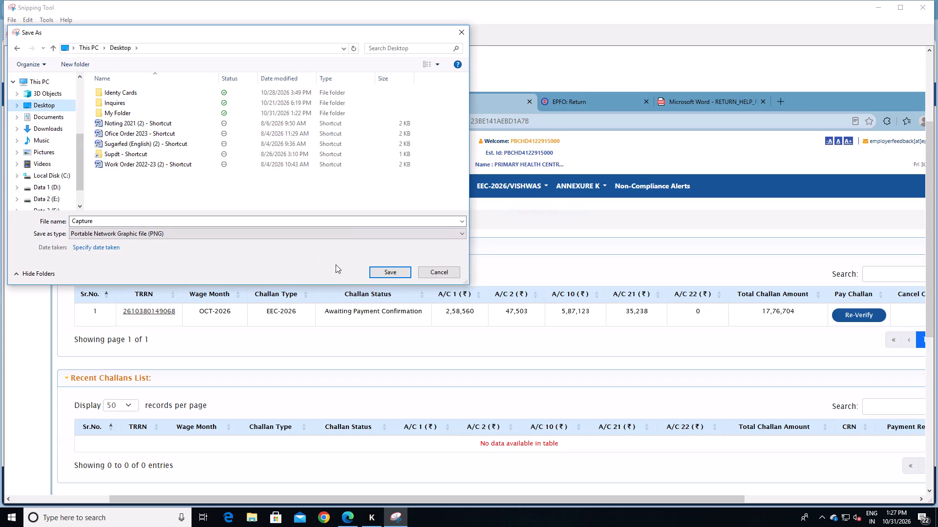
pyautogui.click(394, 270)
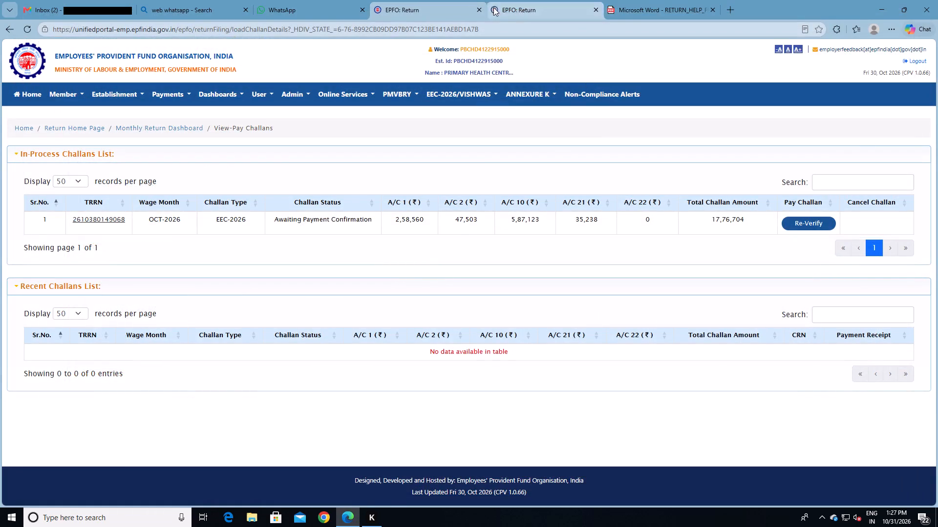
# Compare the two open challan pages and close the duplicate one.
pyautogui.click(519, 9)
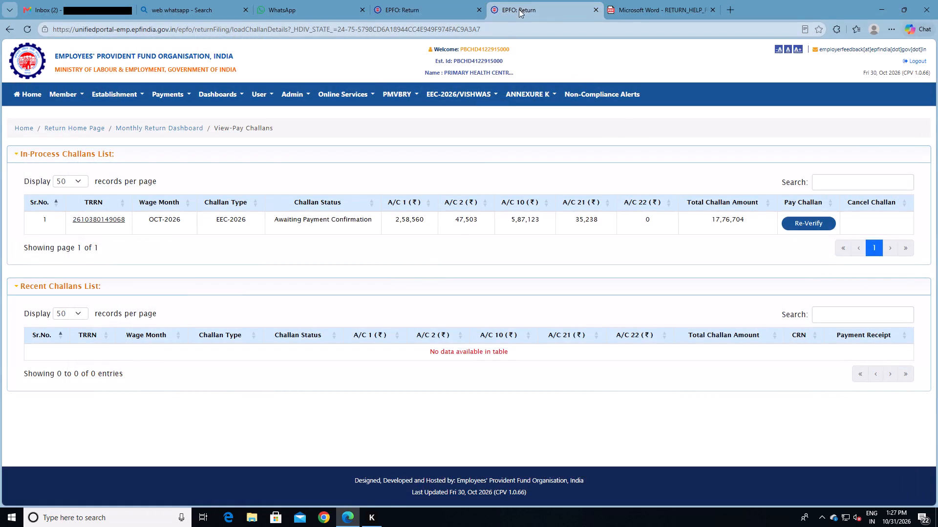
pyautogui.click(440, 11)
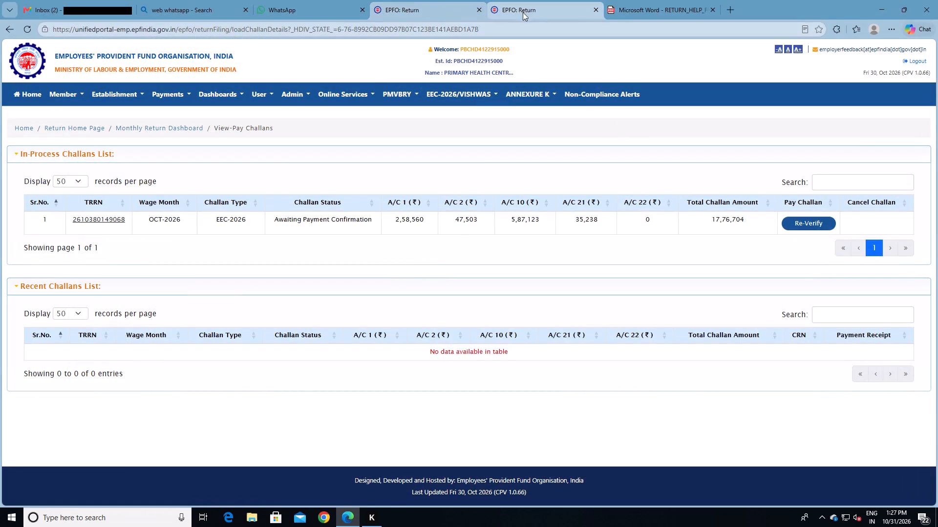
pyautogui.click(534, 10)
pyautogui.click(600, 9)
pyautogui.click(596, 10)
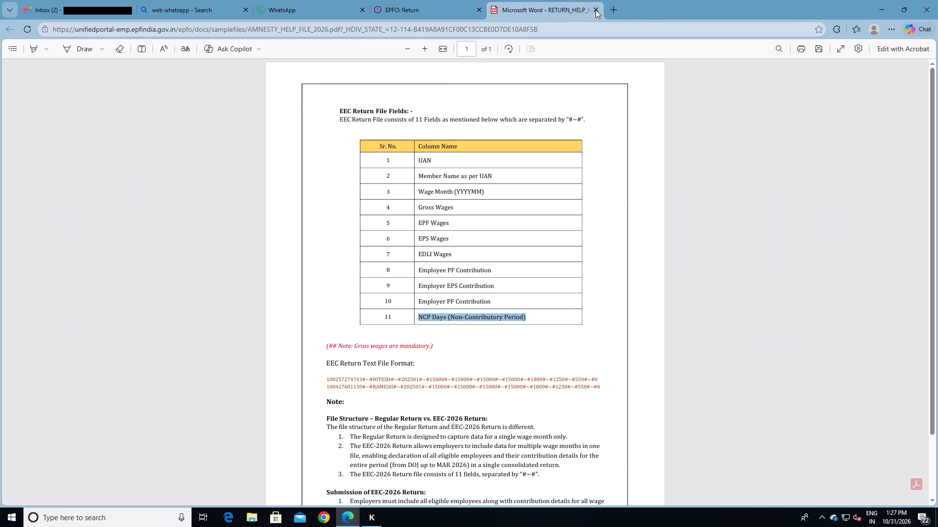